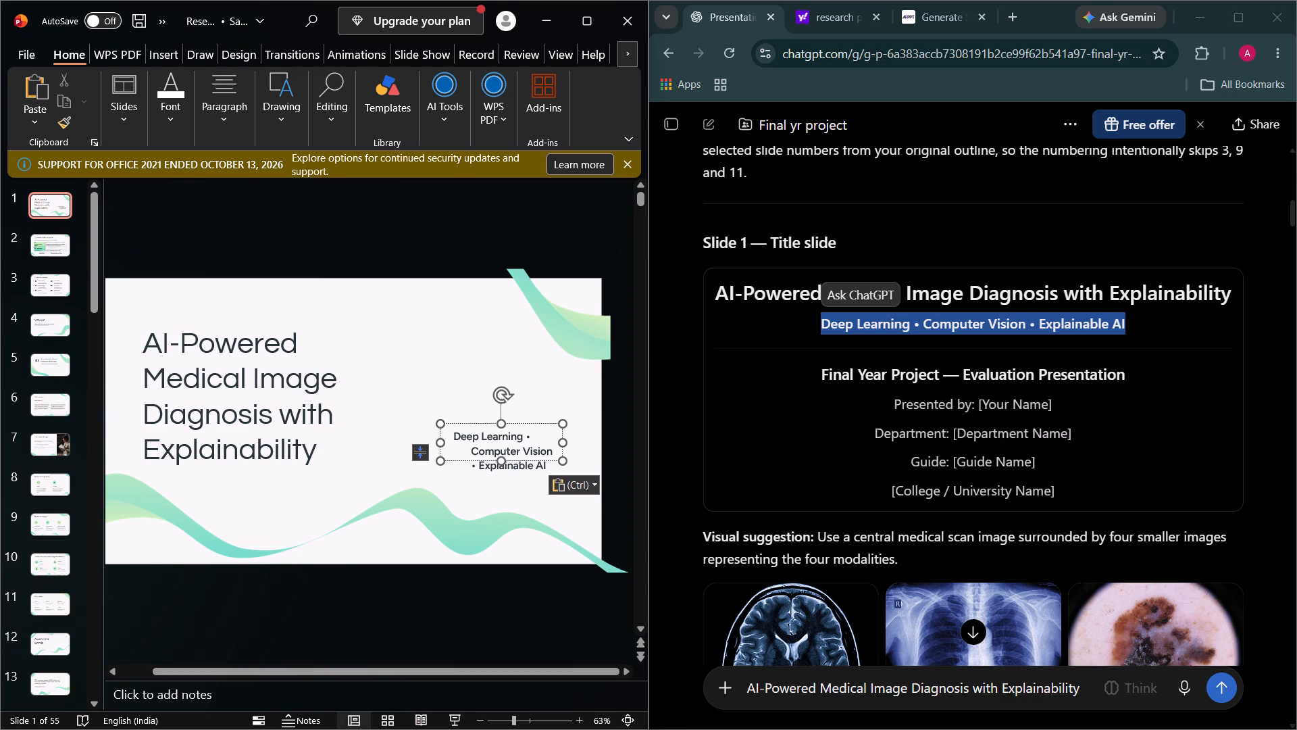
# Widen the subtitle box toward the title until its text fits on one line.
pyautogui.moveTo(440, 445); pyautogui.dragTo(431, 445)
pyautogui.moveTo(431, 445); pyautogui.dragTo(373, 445)
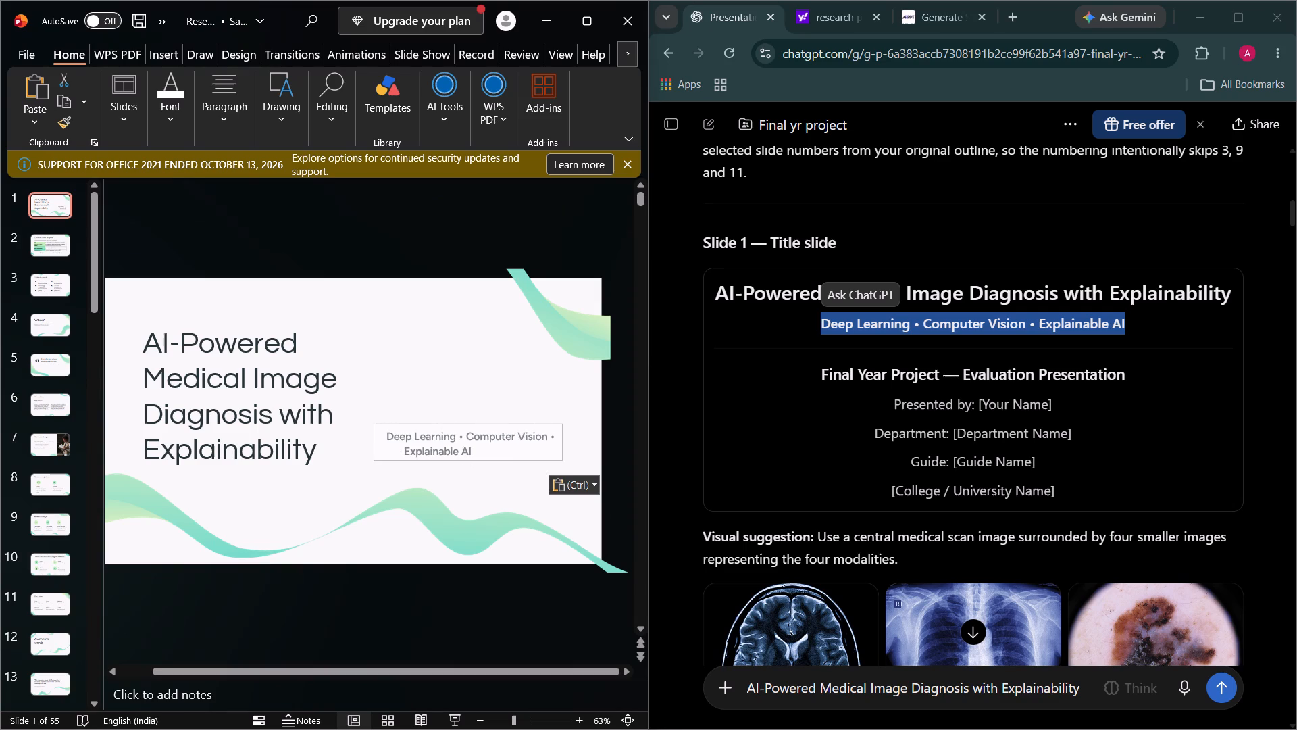
pyautogui.moveTo(373, 445); pyautogui.dragTo(339, 445)
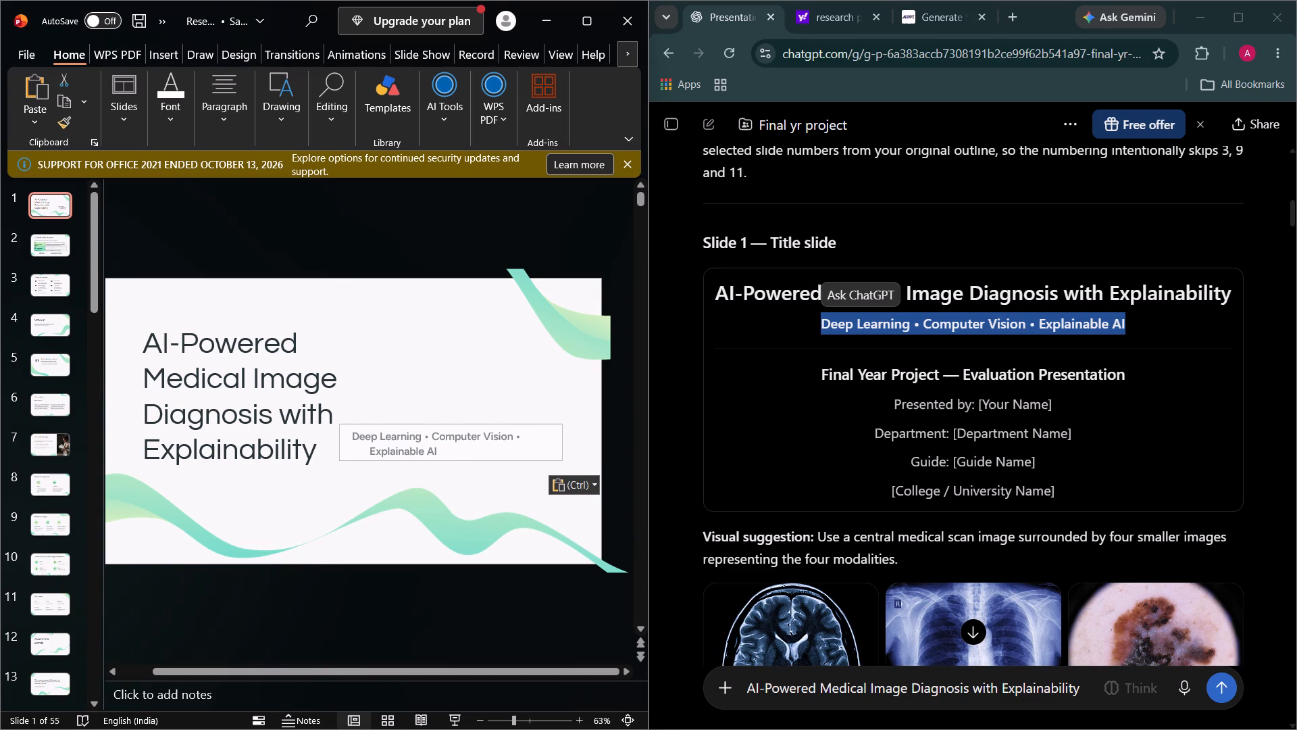
pyautogui.moveTo(339, 445); pyautogui.dragTo(313, 445)
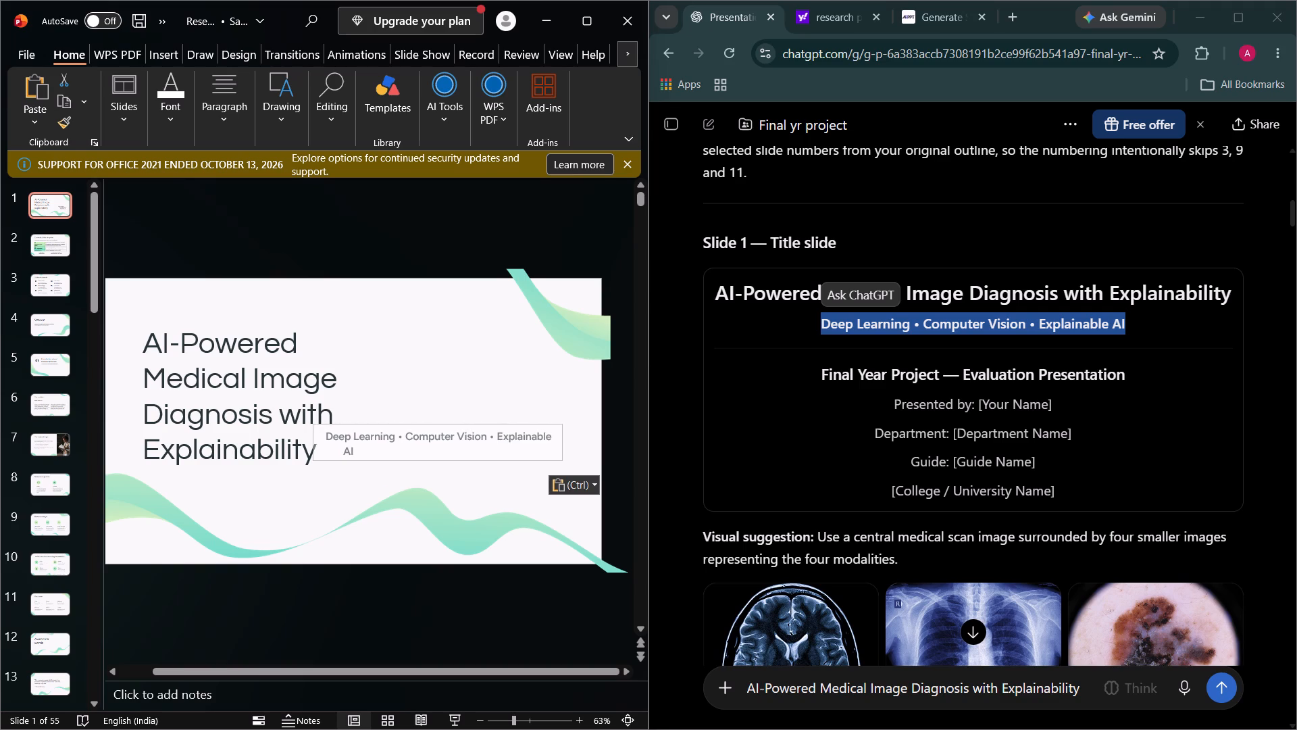
pyautogui.moveTo(313, 445); pyautogui.dragTo(301, 445)
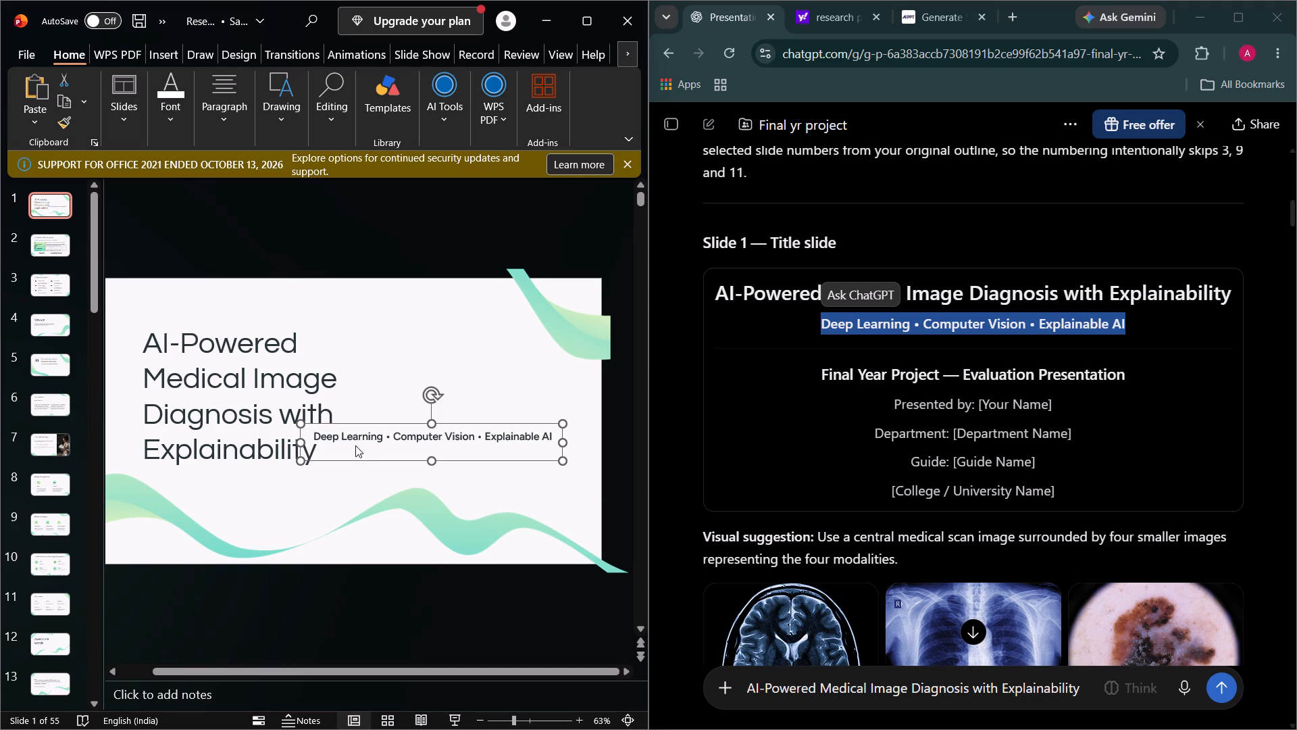
# Widen the title box so the title wraps onto three lines, and move it up clear of the subtitle.
pyautogui.click(286, 366)
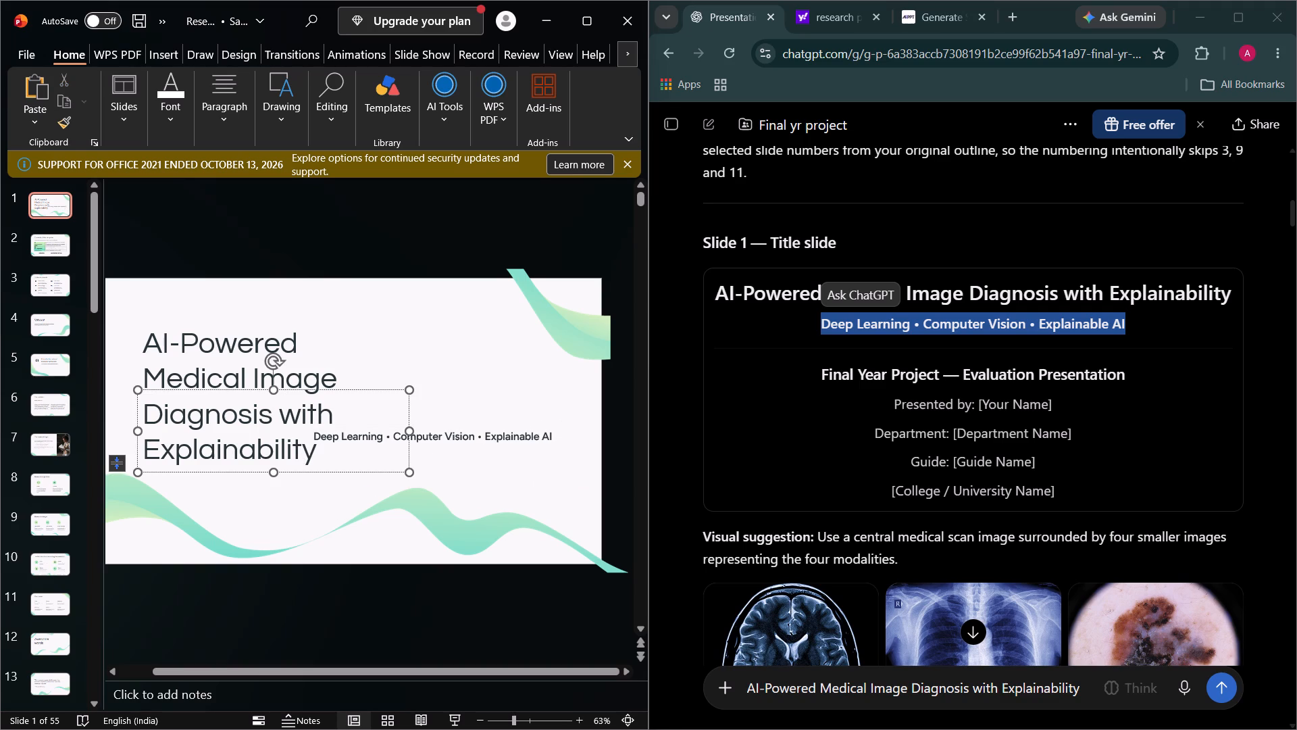
pyautogui.moveTo(407, 433); pyautogui.dragTo(426, 433)
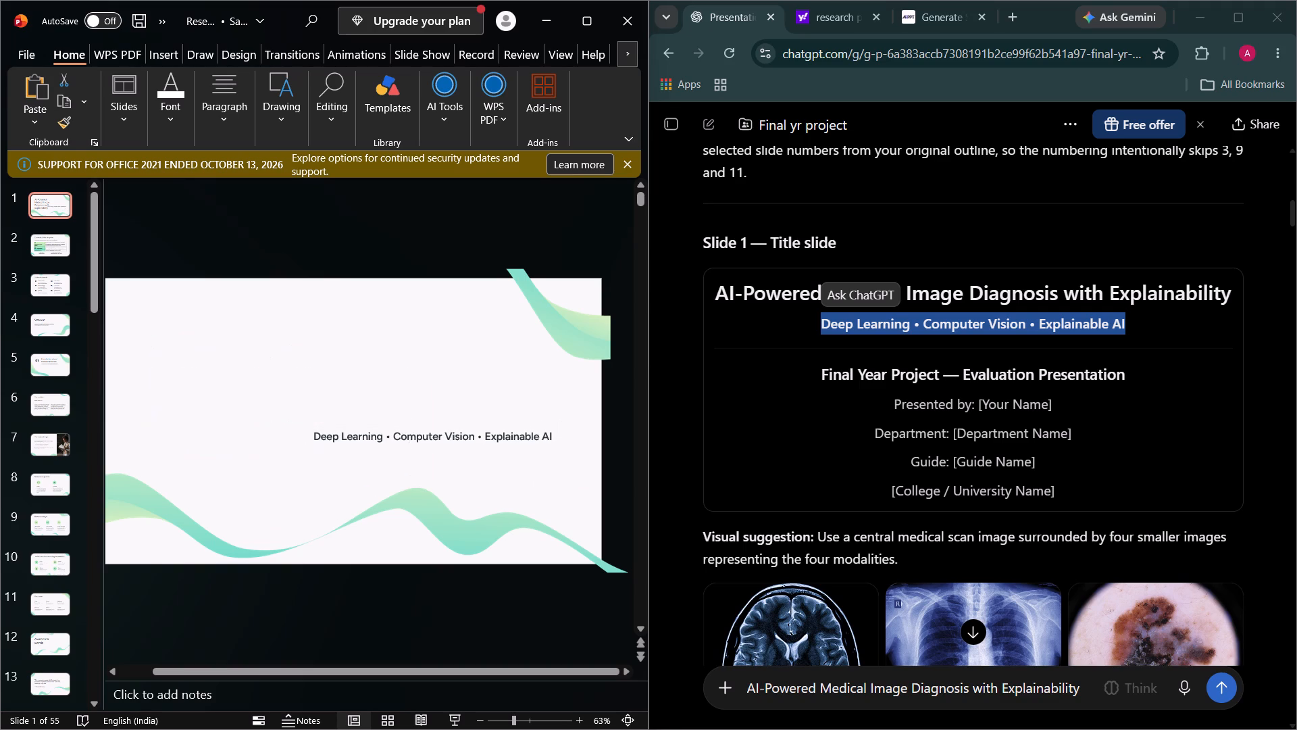
pyautogui.moveTo(426, 433); pyautogui.dragTo(457, 433)
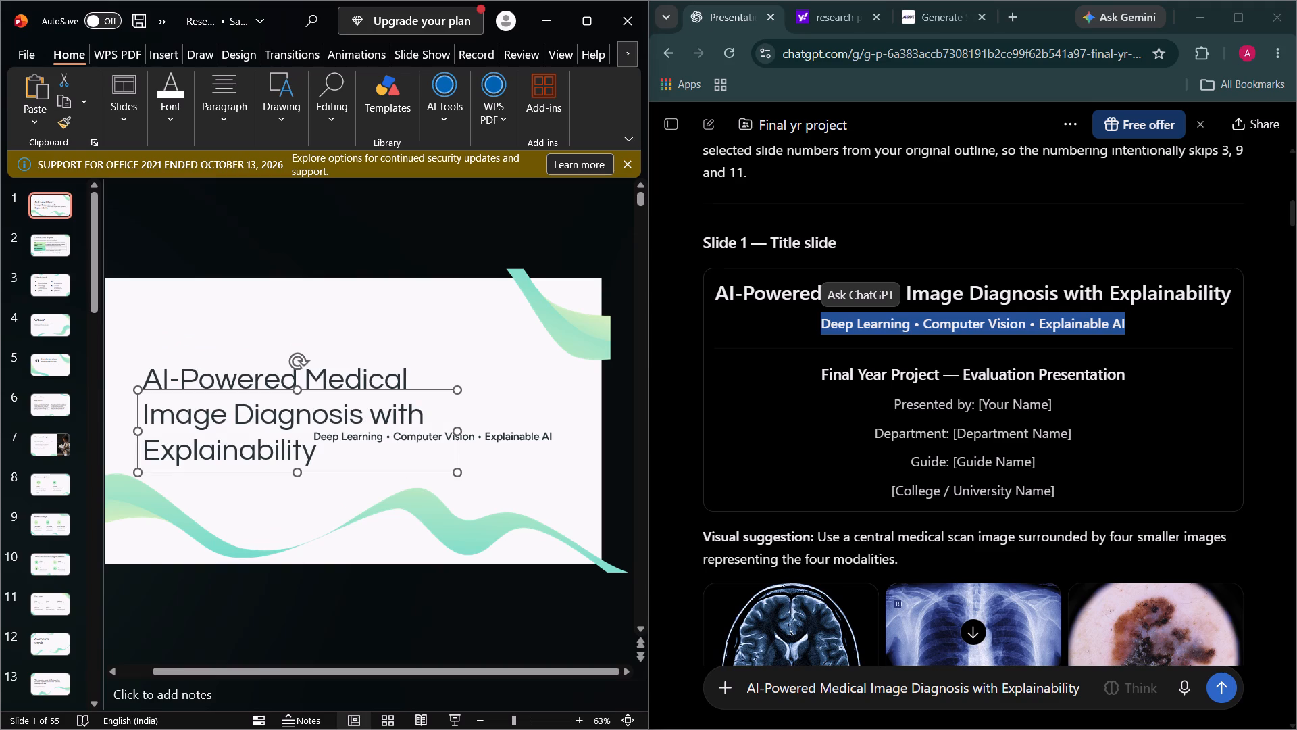
pyautogui.moveTo(361, 388); pyautogui.dragTo(386, 344)
# Move the subtitle so it sits directly beneath the title's last line, roughly in line with its left edge.
pyautogui.click(397, 431)
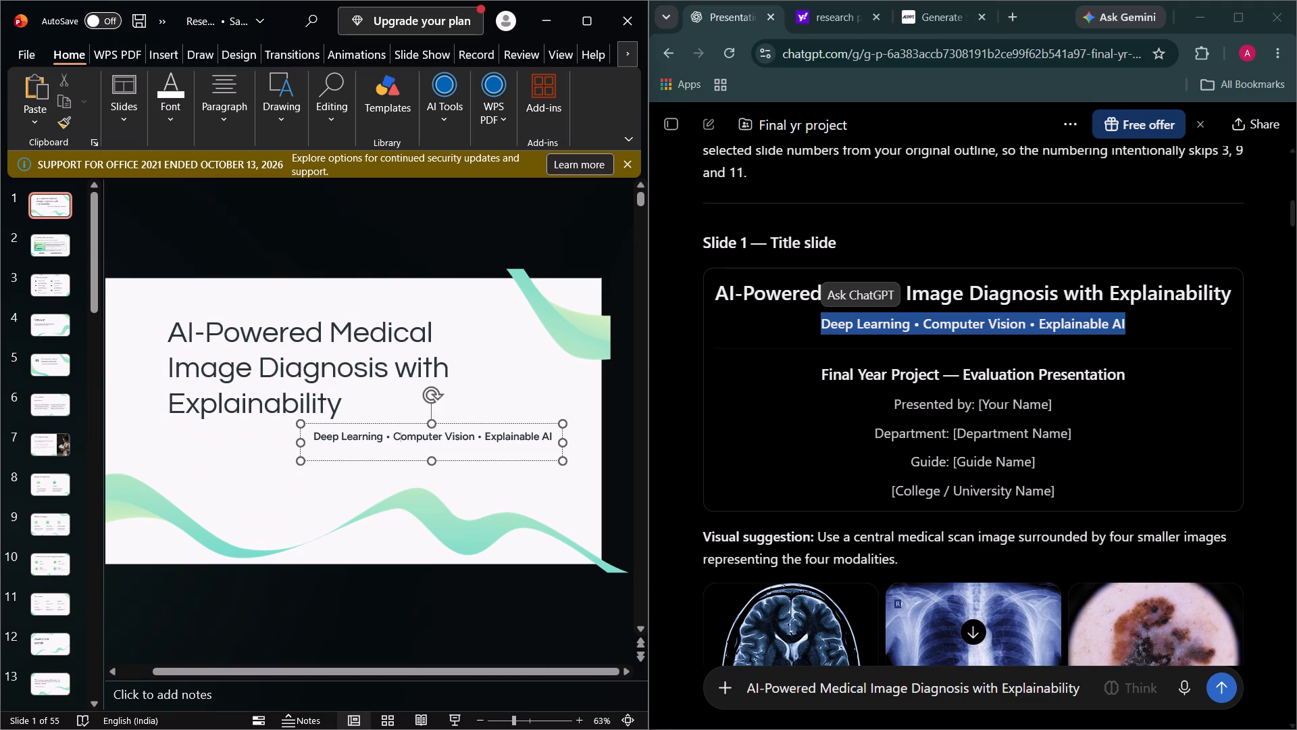
pyautogui.moveTo(381, 423); pyautogui.dragTo(253, 425)
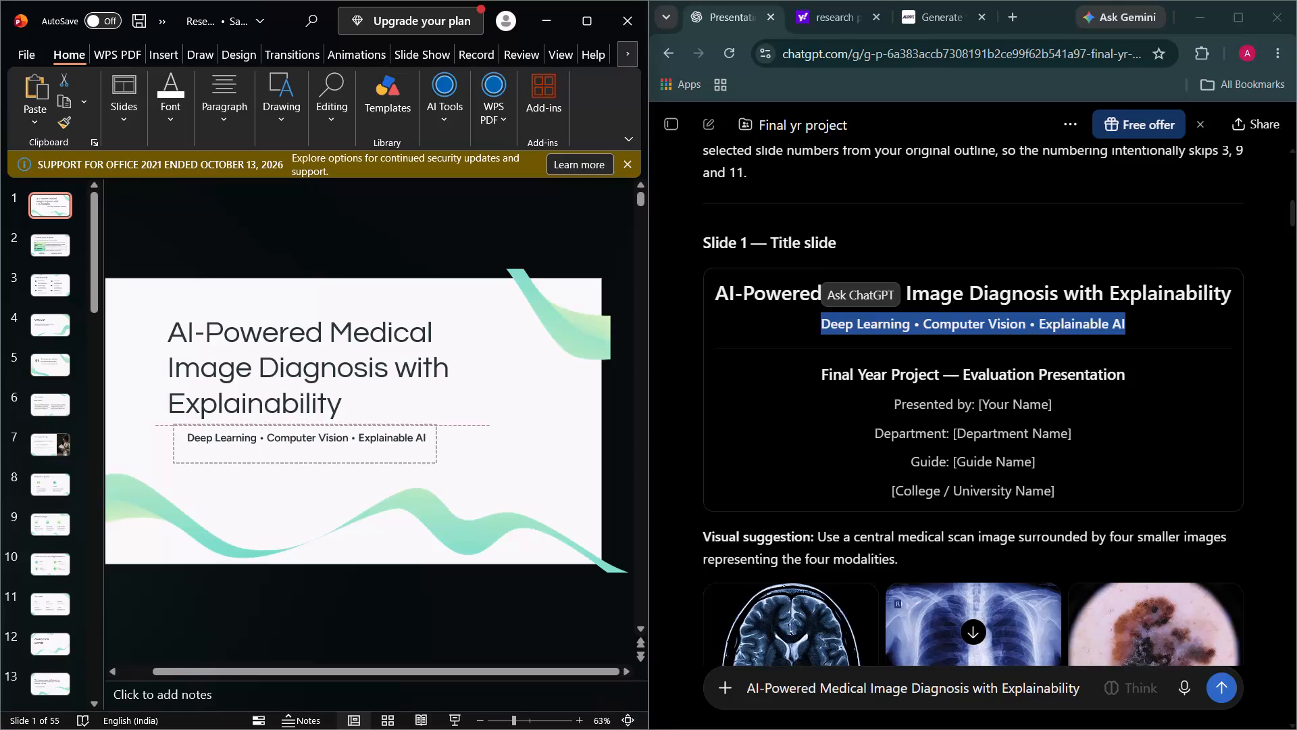
pyautogui.moveTo(253, 425); pyautogui.dragTo(248, 425)
pyautogui.click(550, 350)
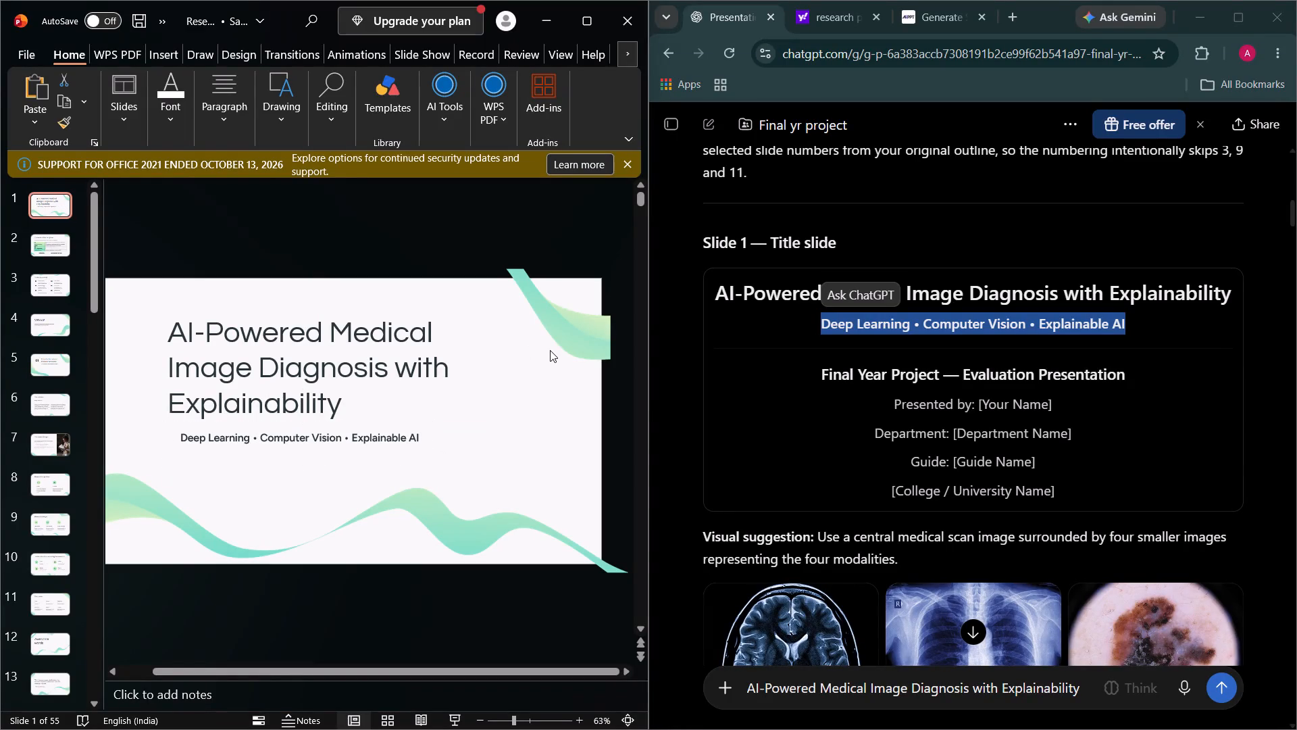
pyautogui.click(550, 350)
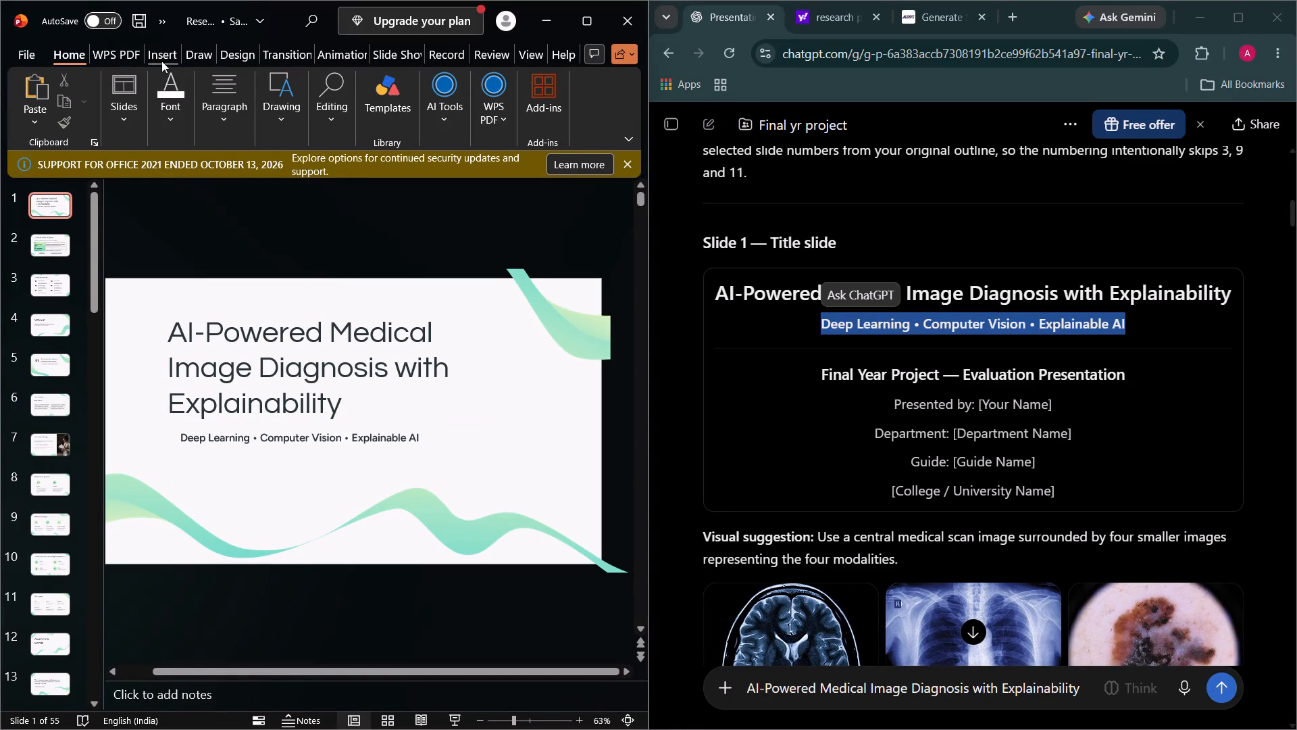
# Apply the Blue theme colour set to the presentation.
pyautogui.click(243, 55)
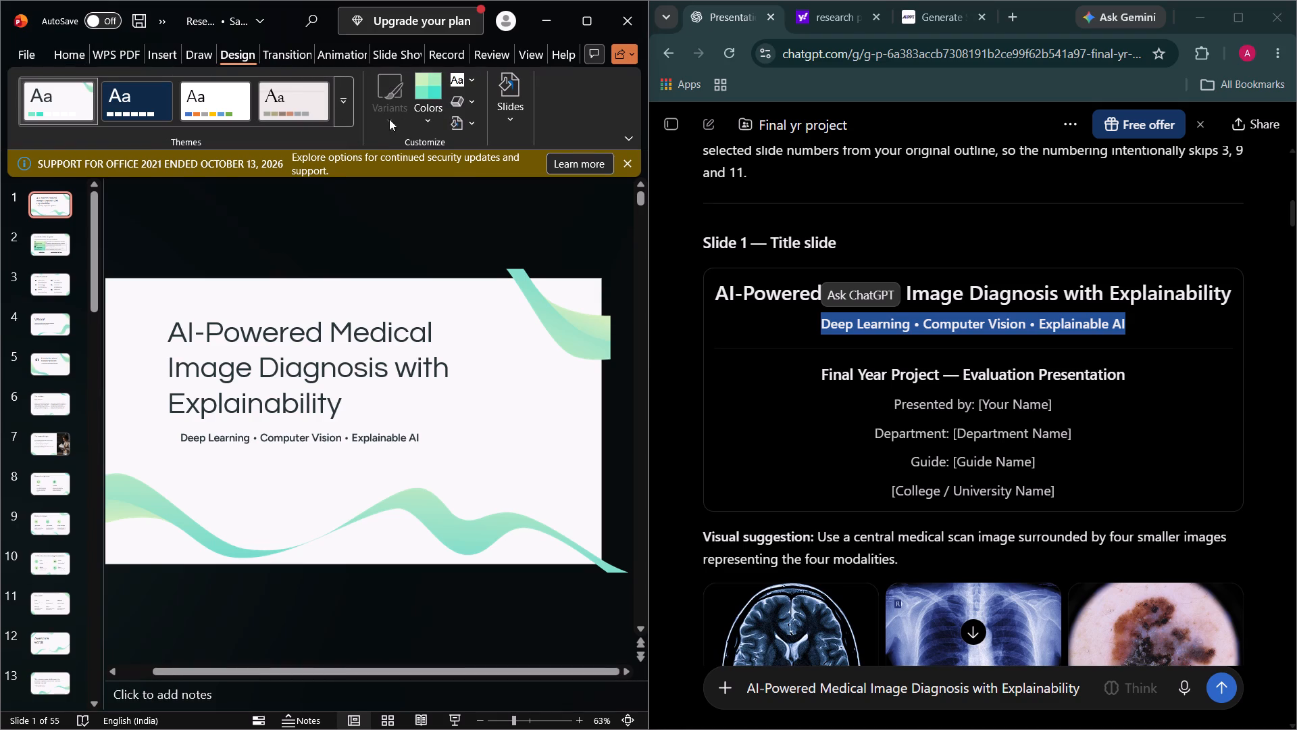
pyautogui.click(431, 123)
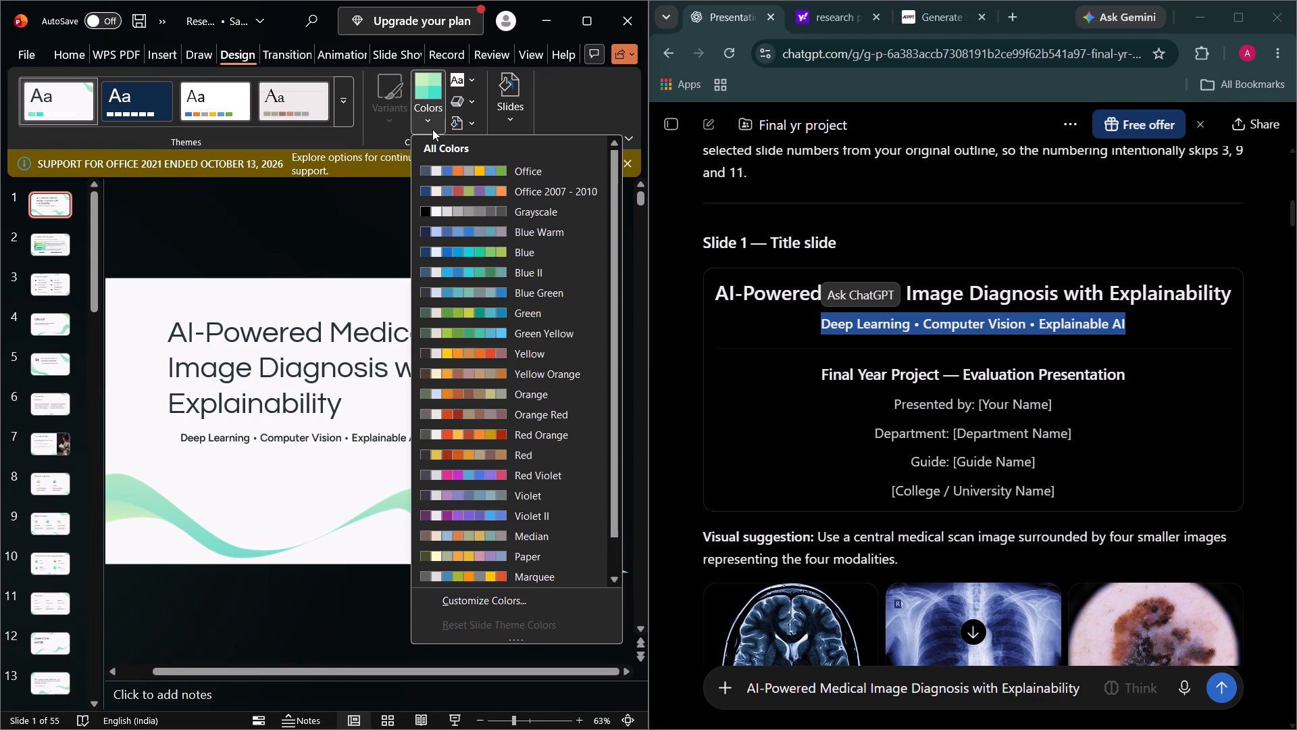
pyautogui.click(453, 249)
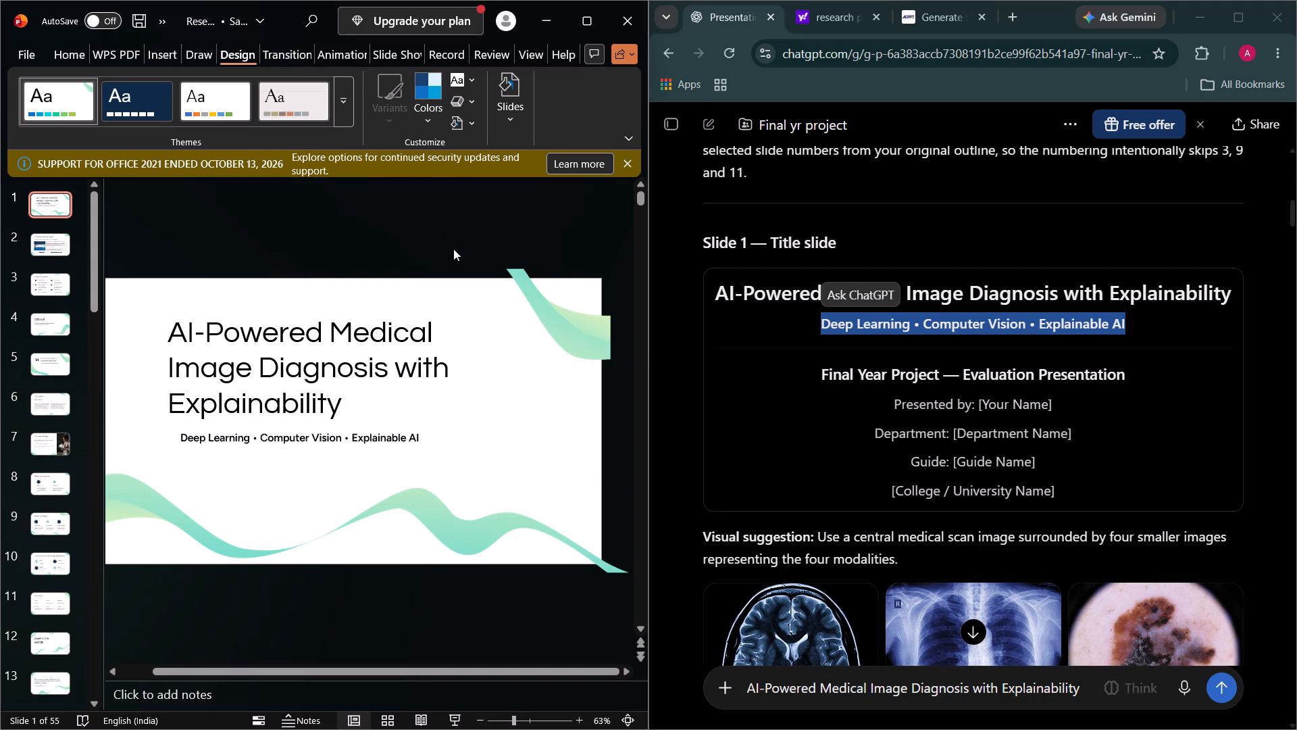
pyautogui.click(469, 312)
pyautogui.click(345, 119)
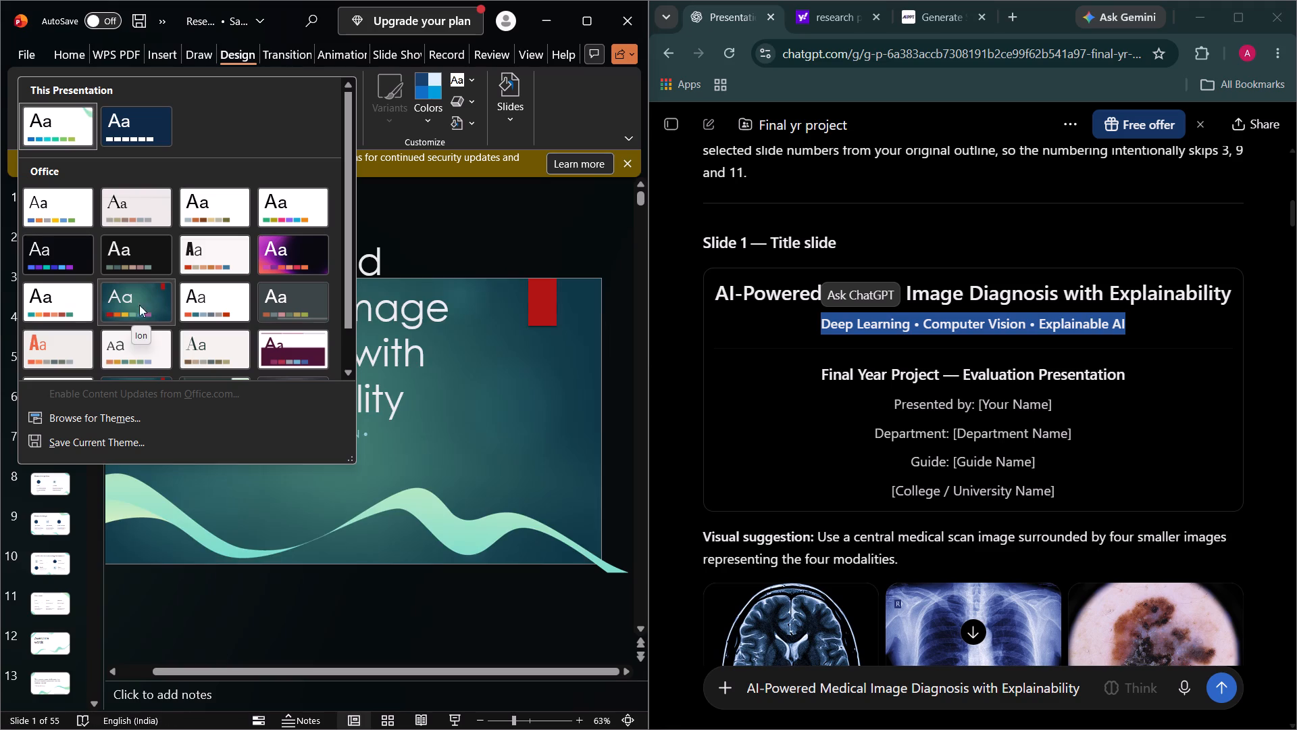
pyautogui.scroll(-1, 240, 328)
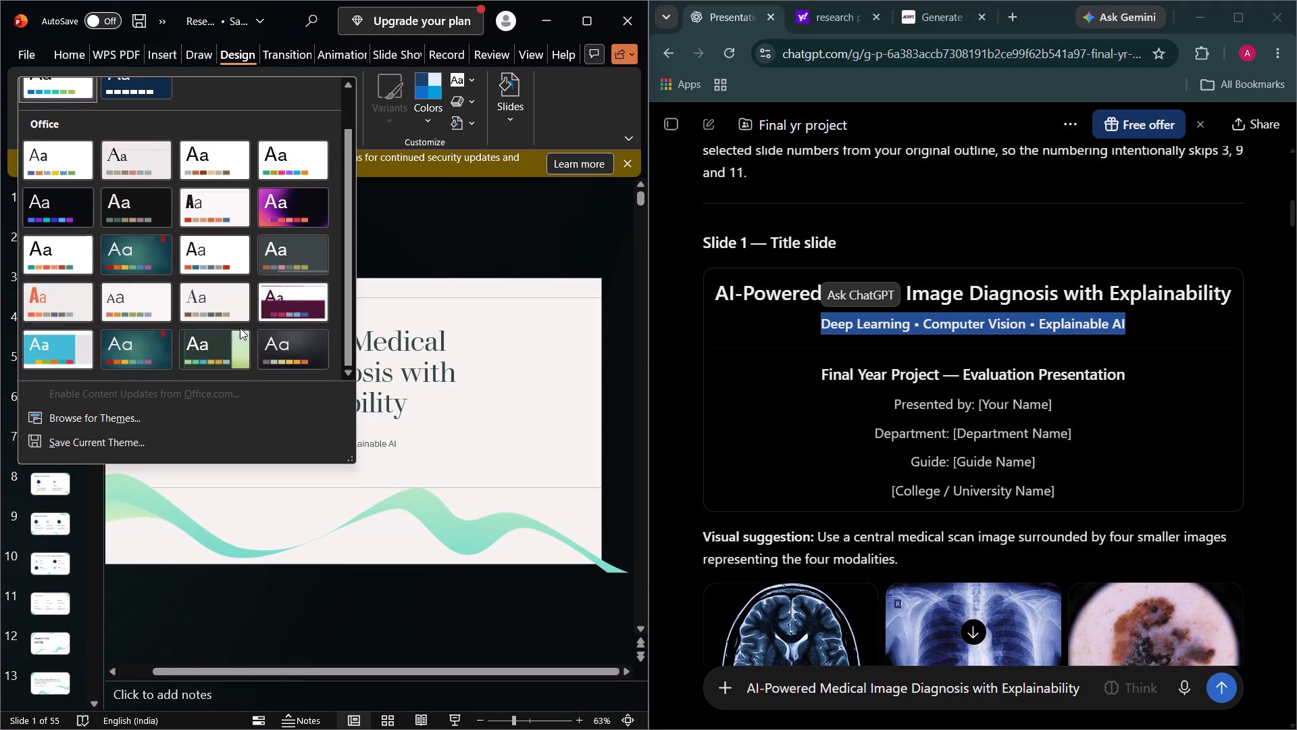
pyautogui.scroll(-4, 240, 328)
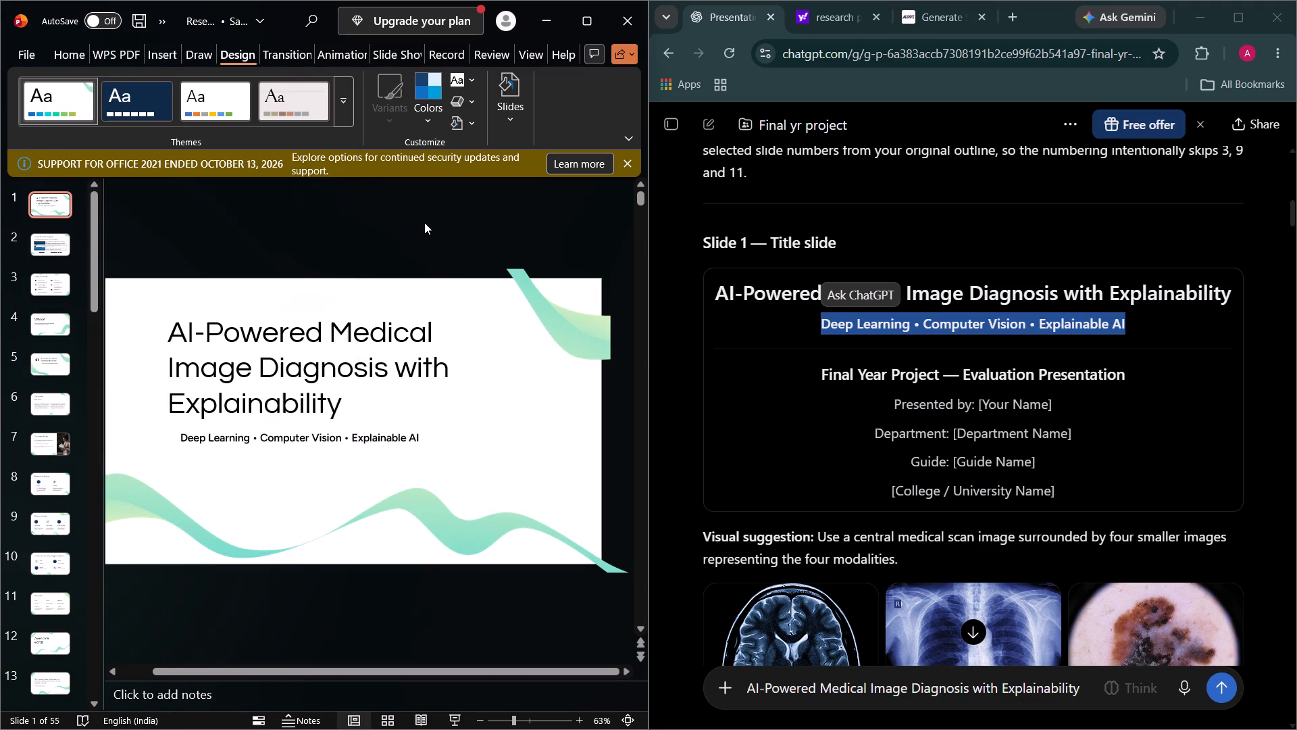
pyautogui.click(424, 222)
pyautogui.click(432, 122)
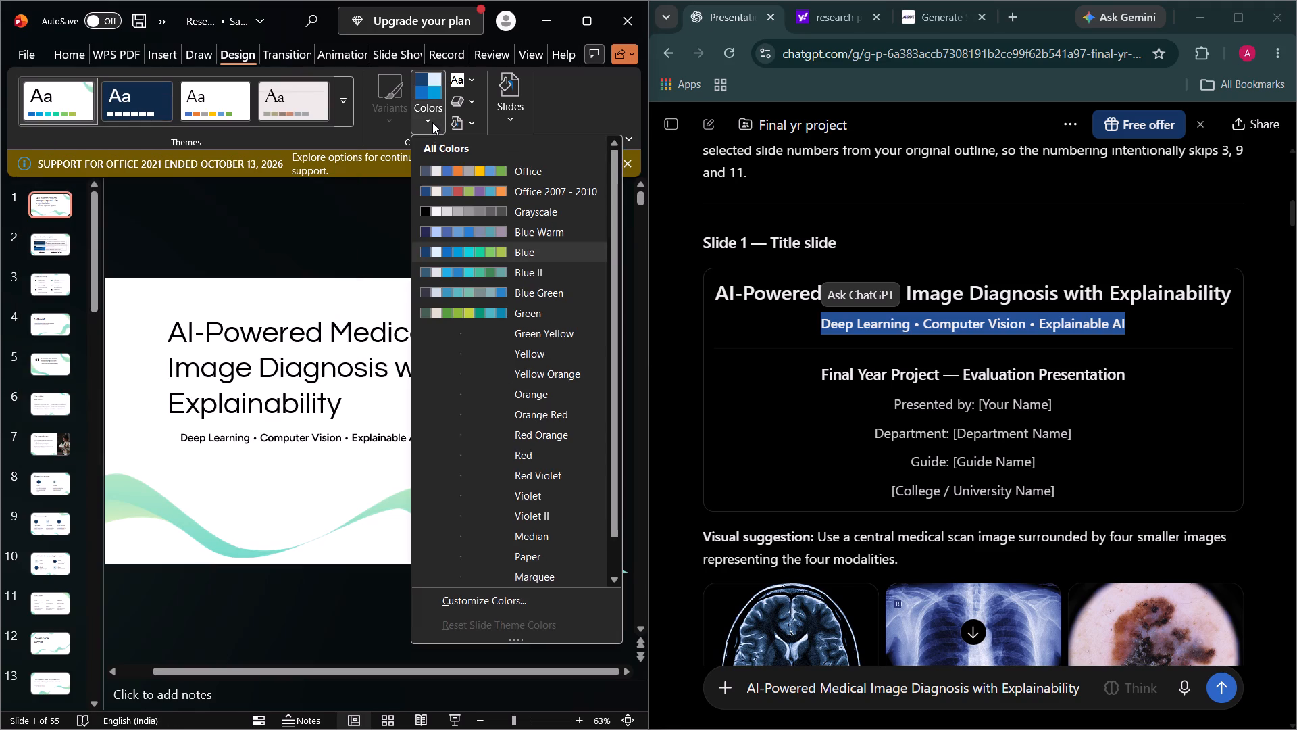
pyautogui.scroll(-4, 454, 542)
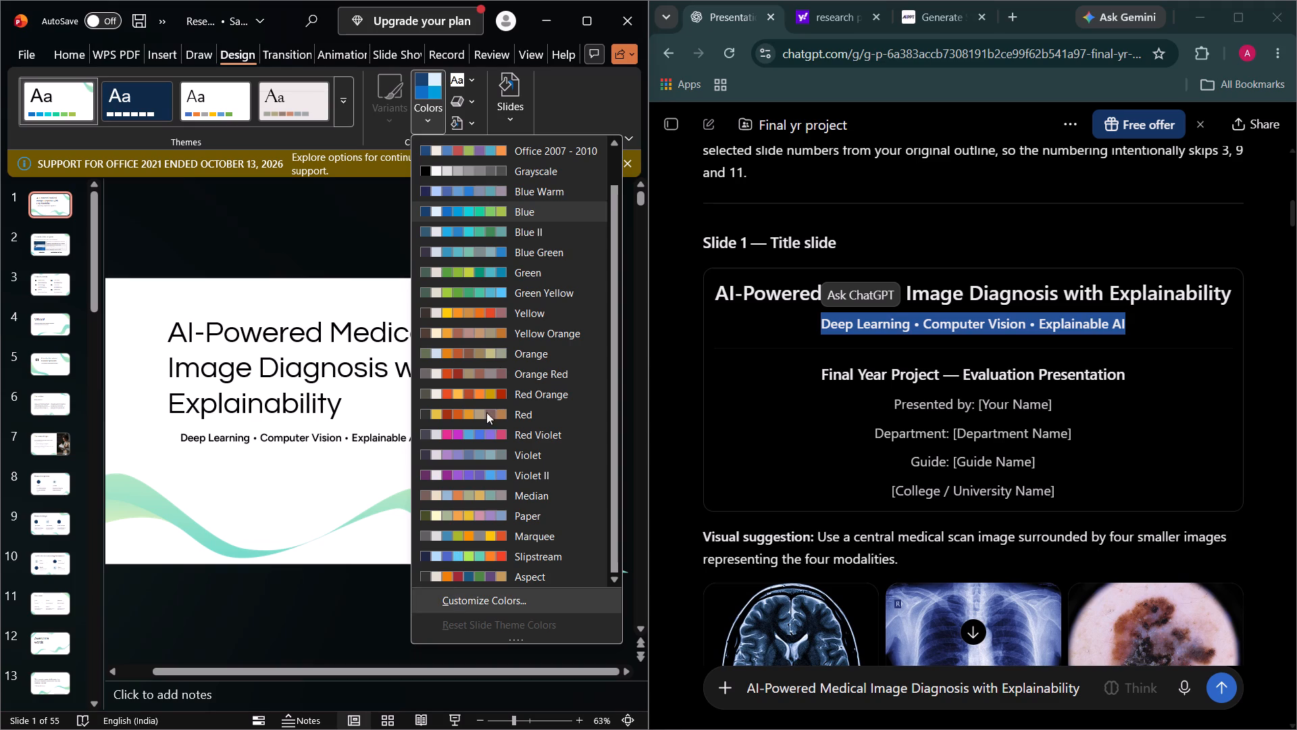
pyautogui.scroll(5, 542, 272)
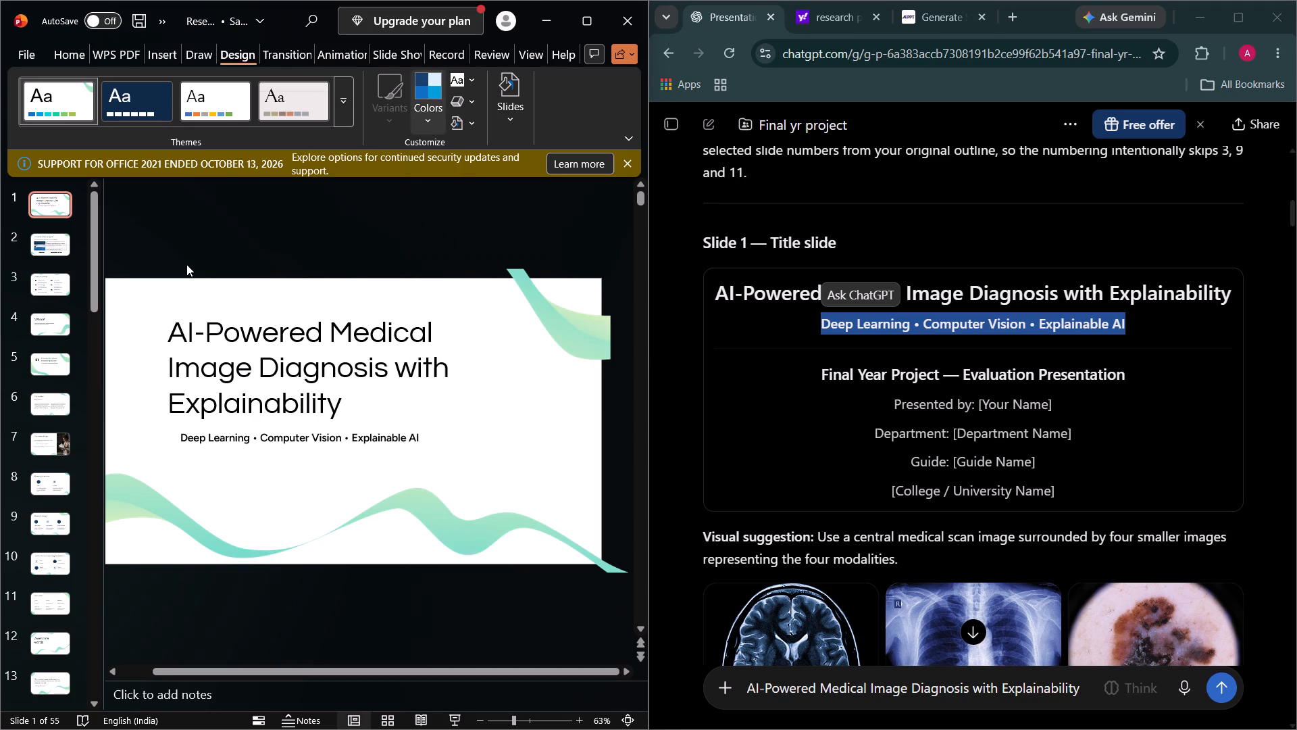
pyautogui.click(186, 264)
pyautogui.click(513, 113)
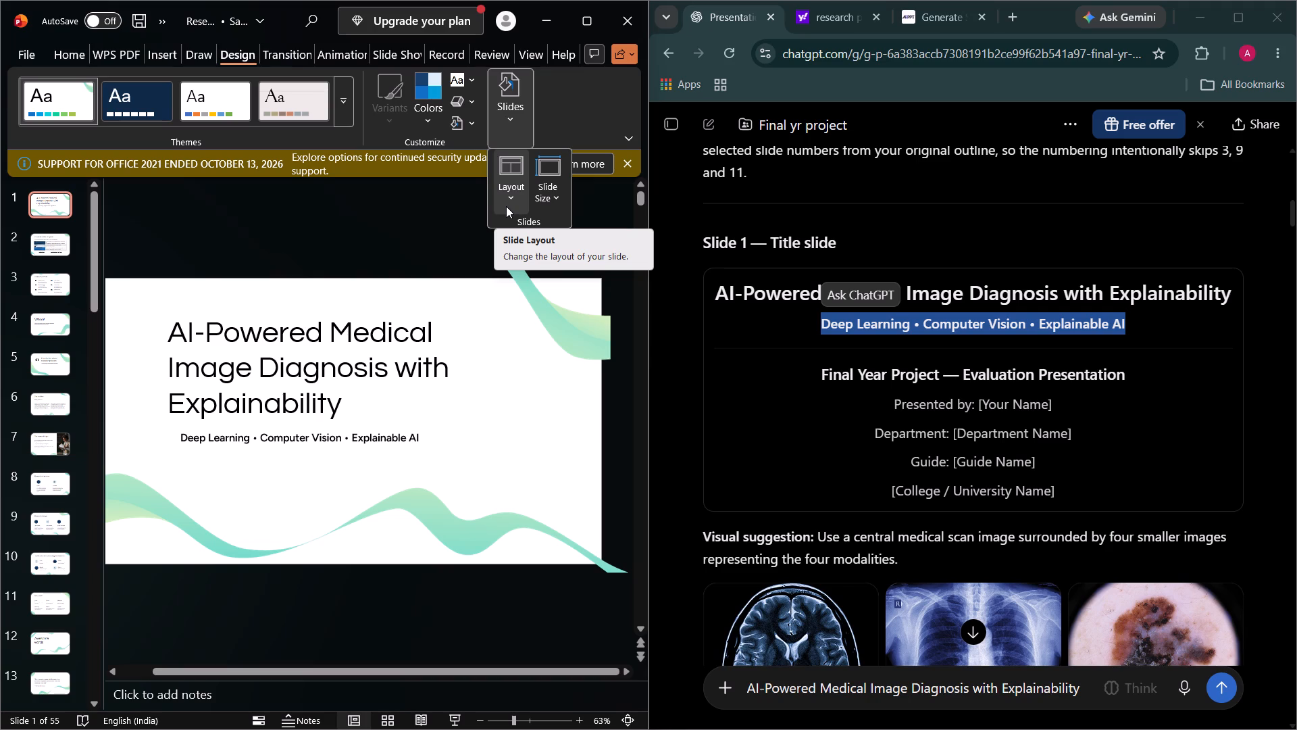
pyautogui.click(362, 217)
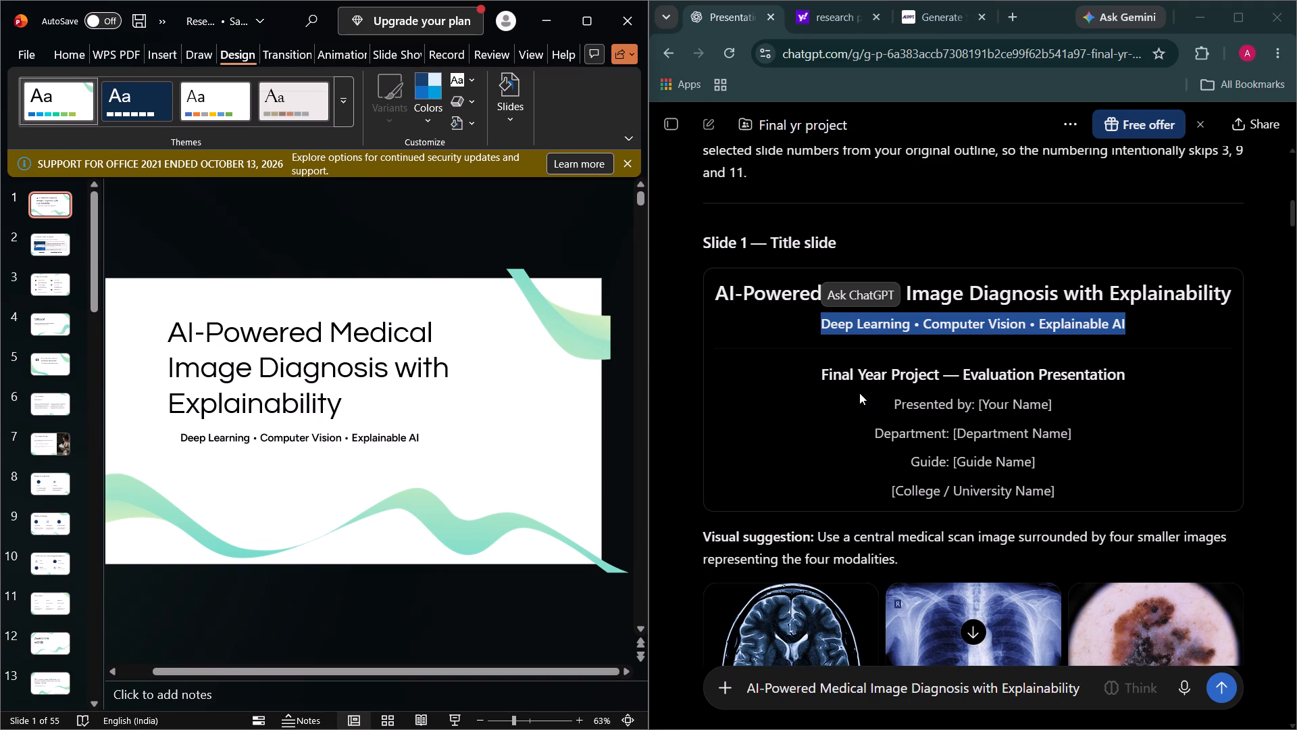
# Move the title box on the title slide up and left, toward the slide's upper-left corner.
pyautogui.click(304, 402)
pyautogui.moveTo(253, 343); pyautogui.dragTo(217, 316)
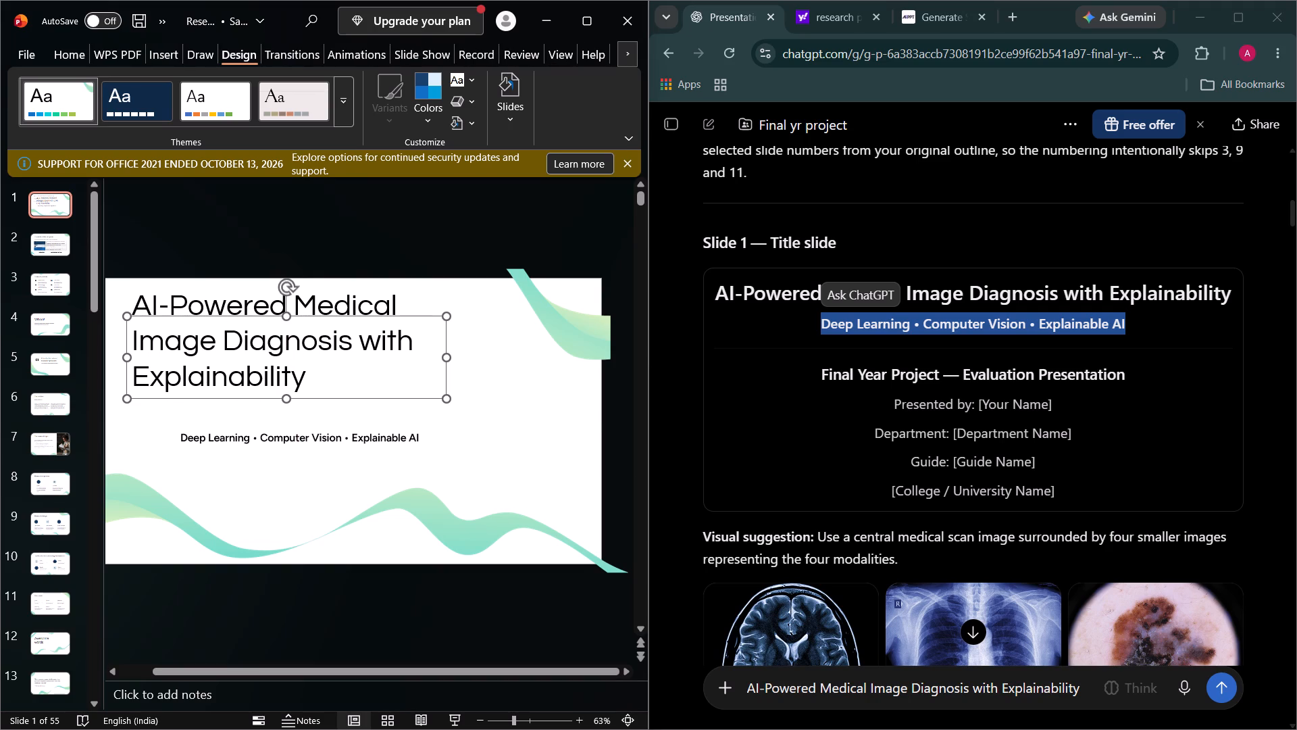
# Move the subtitle directly beneath the title's last line, with its text roughly in line with the title's left edge.
pyautogui.click(241, 435)
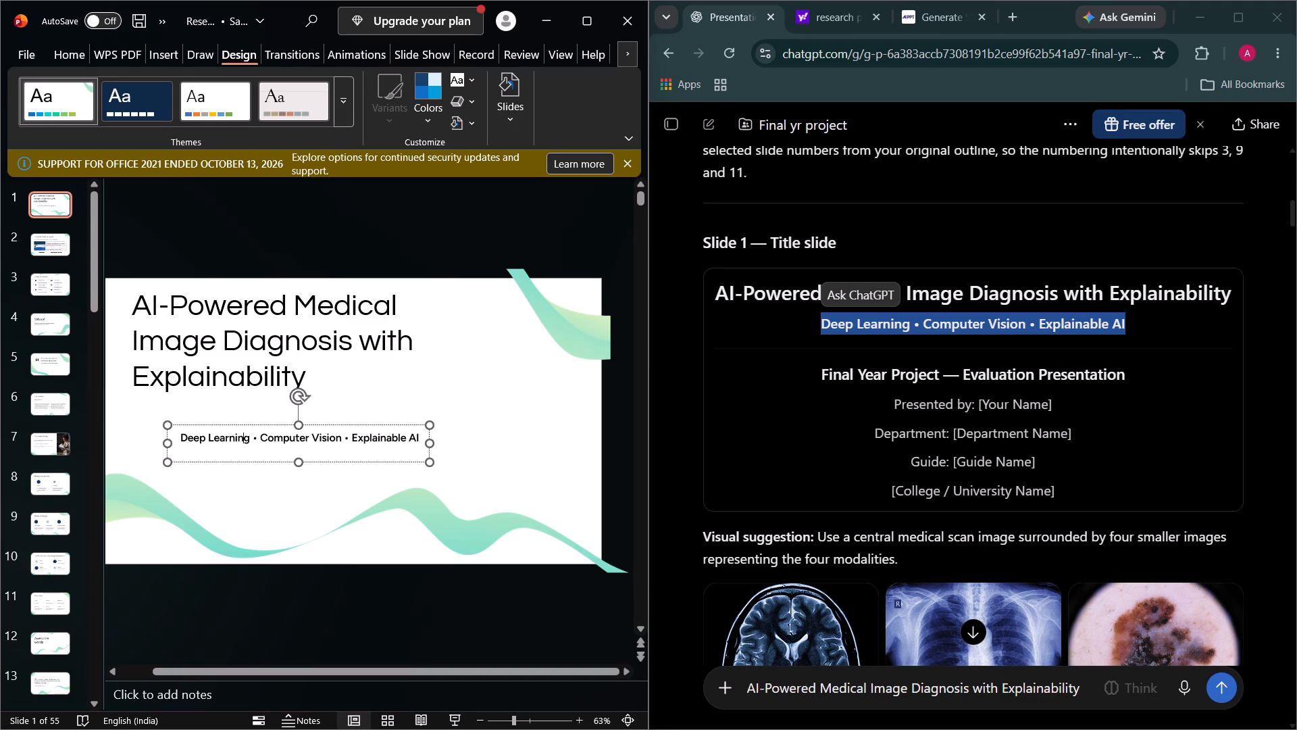
pyautogui.moveTo(235, 427); pyautogui.dragTo(198, 399)
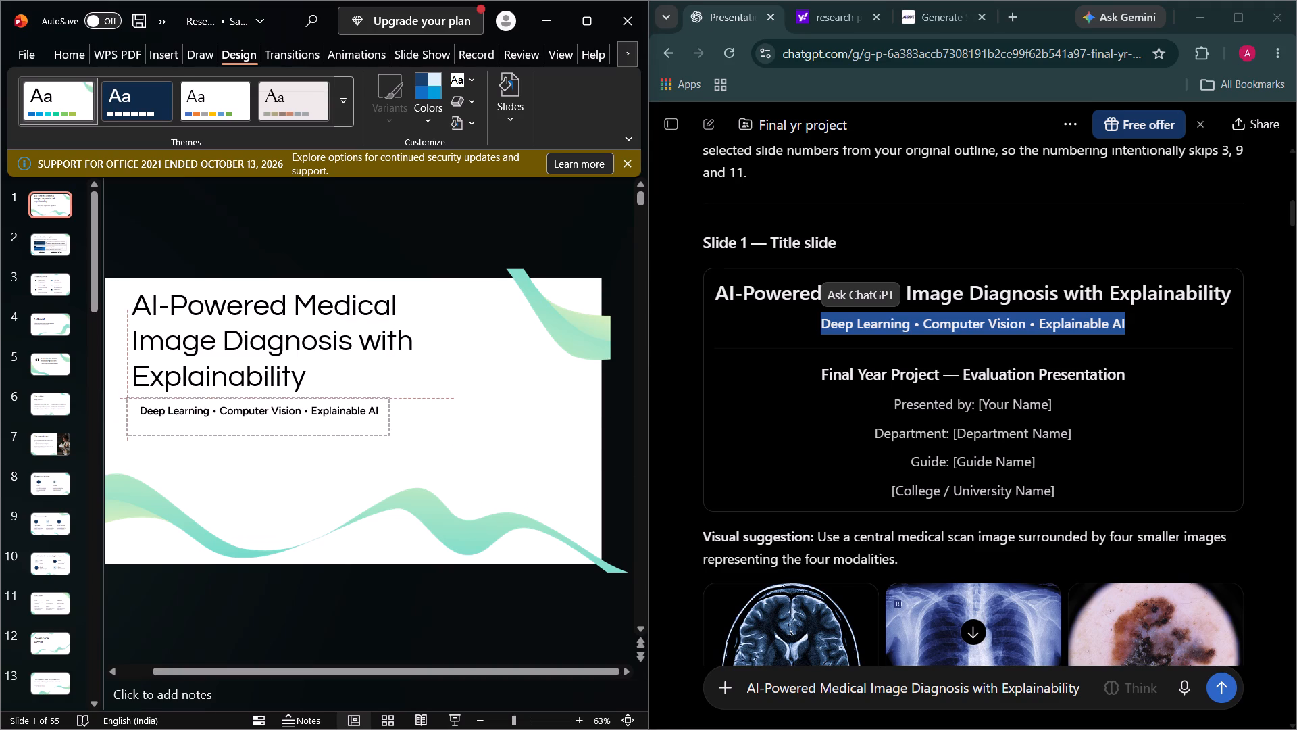
pyautogui.moveTo(198, 399); pyautogui.dragTo(194, 394)
pyautogui.click(256, 473)
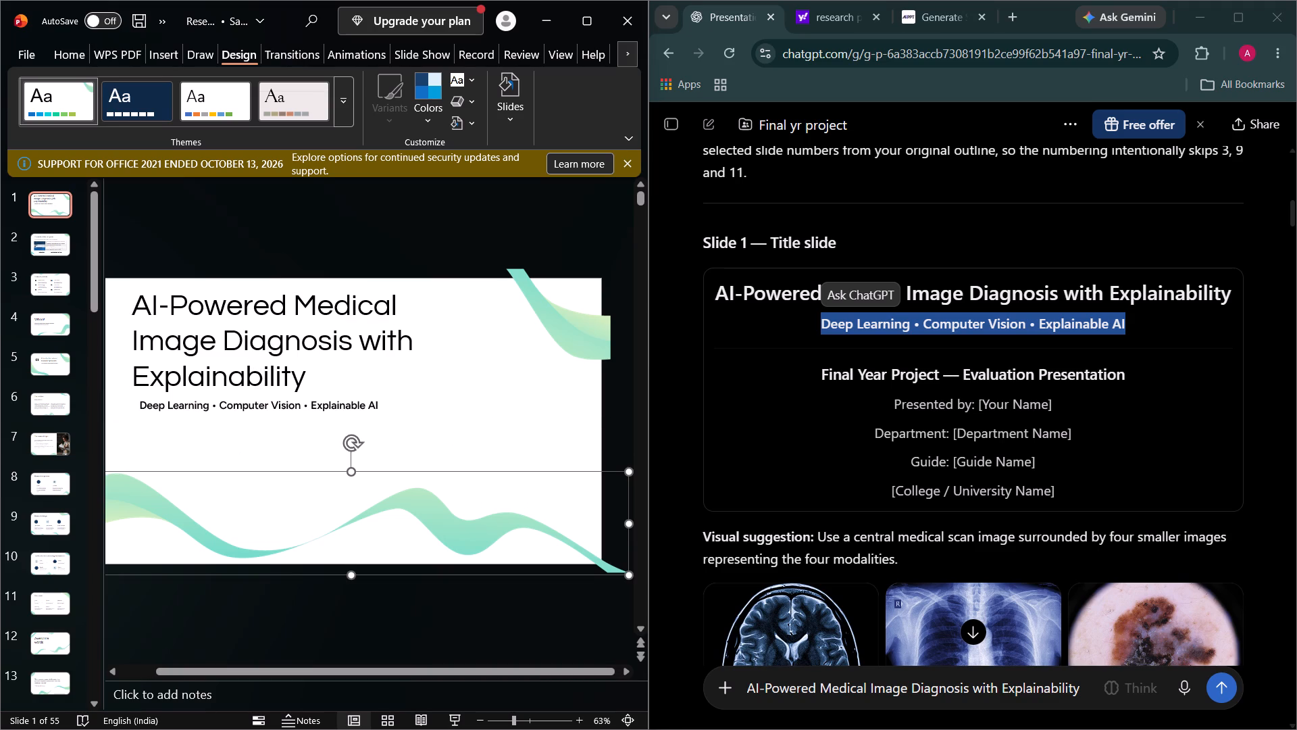
pyautogui.click(313, 410)
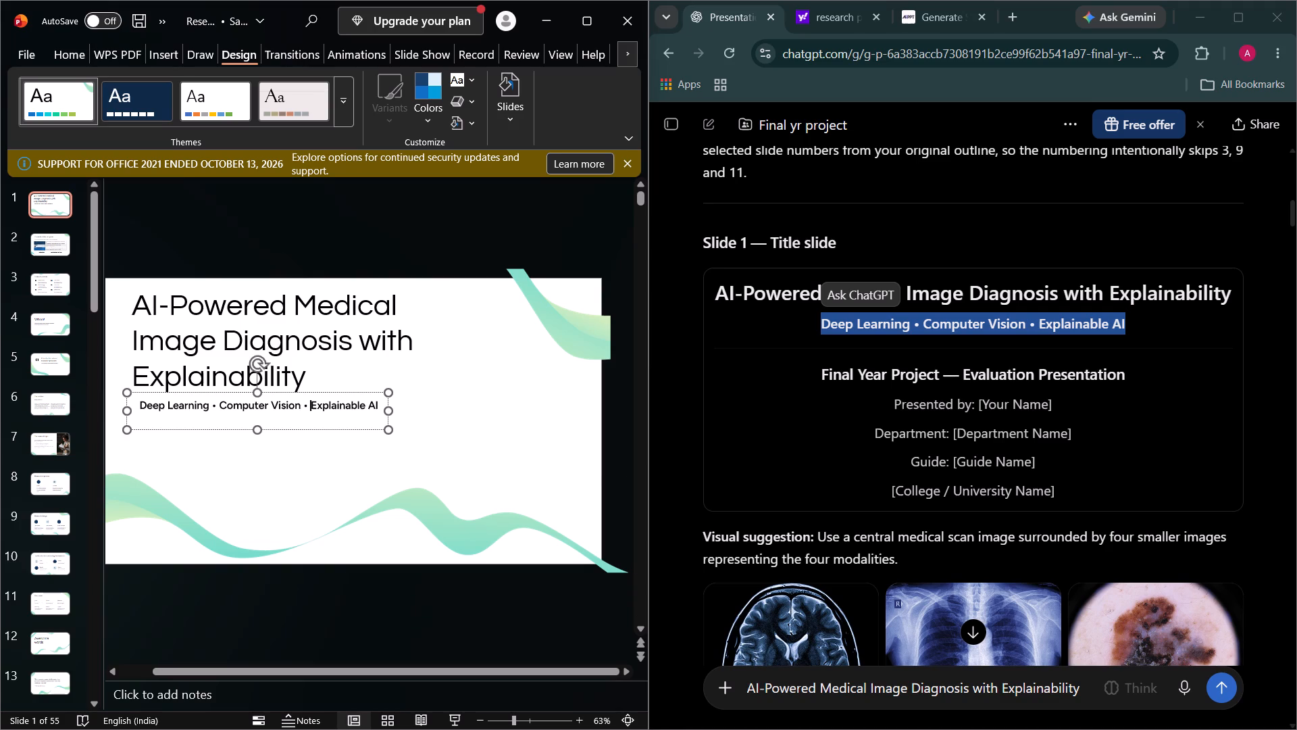
pyautogui.moveTo(336, 389); pyautogui.dragTo(320, 390)
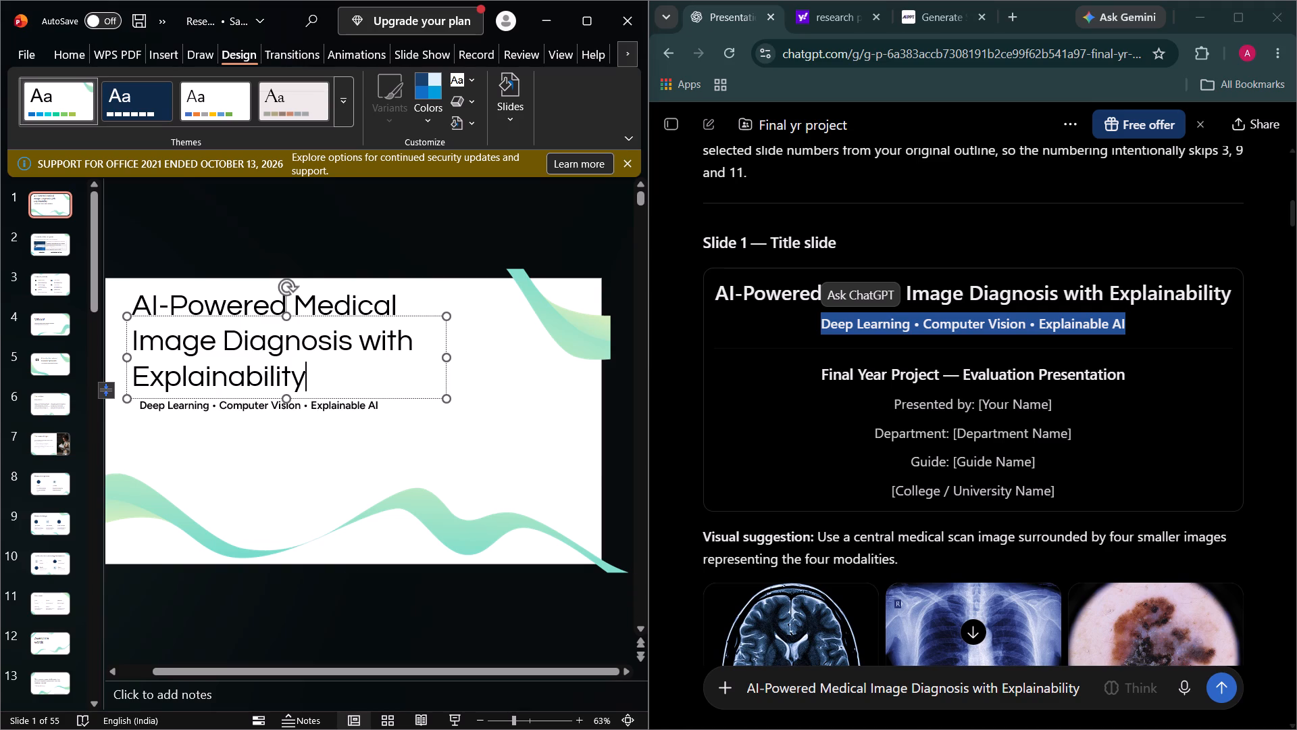
pyautogui.moveTo(320, 390); pyautogui.dragTo(320, 391)
pyautogui.click(323, 403)
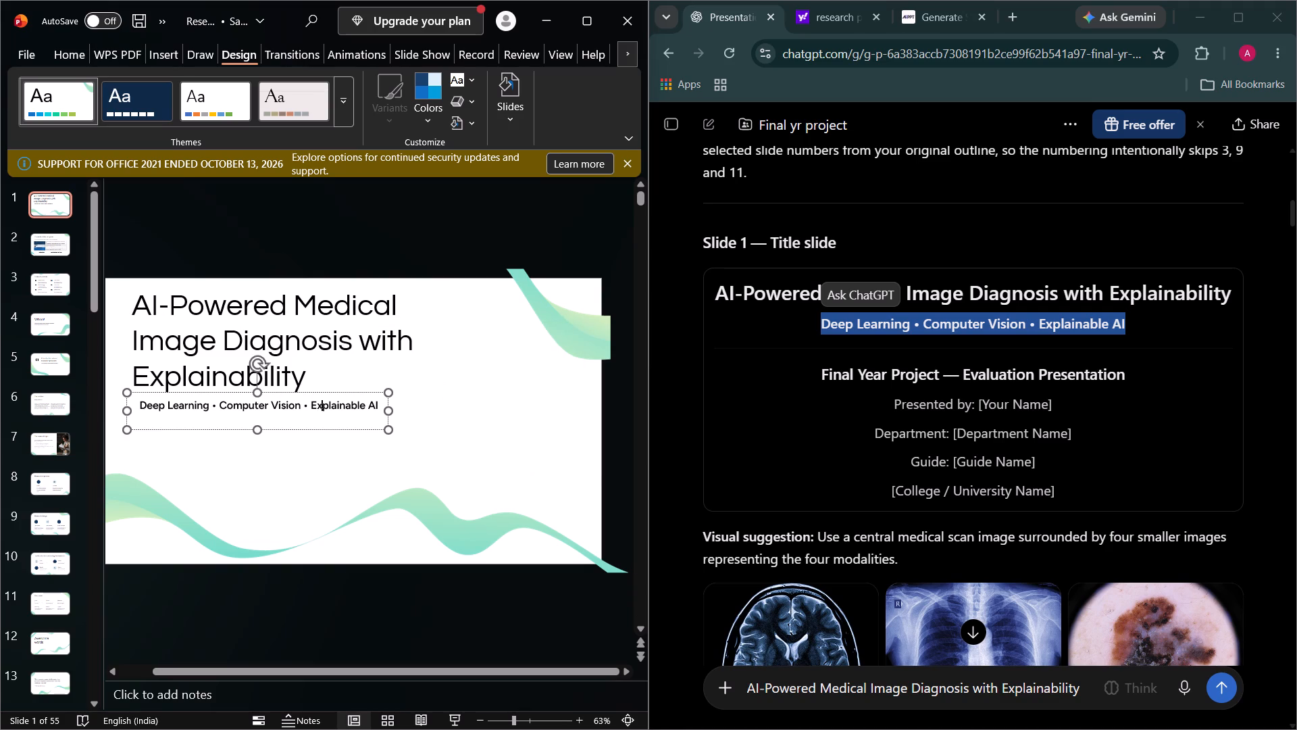
pyautogui.click(333, 393)
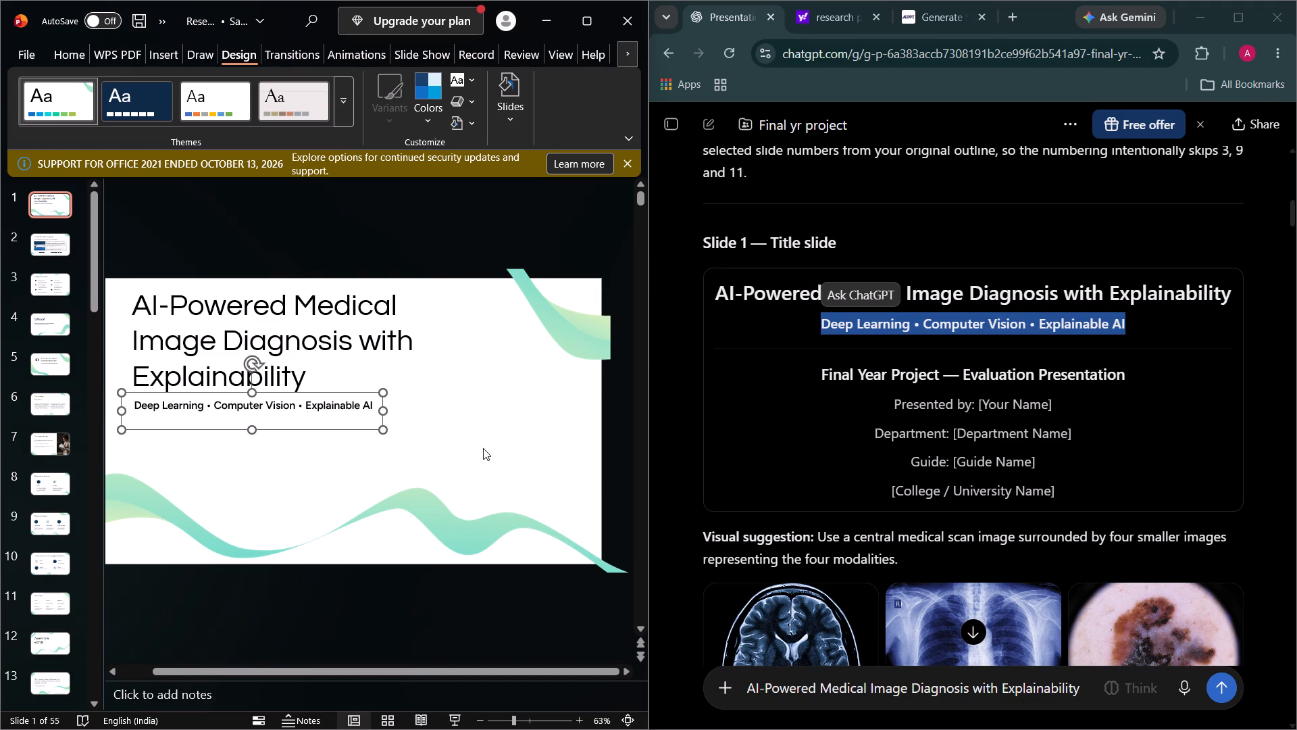
pyautogui.click(519, 454)
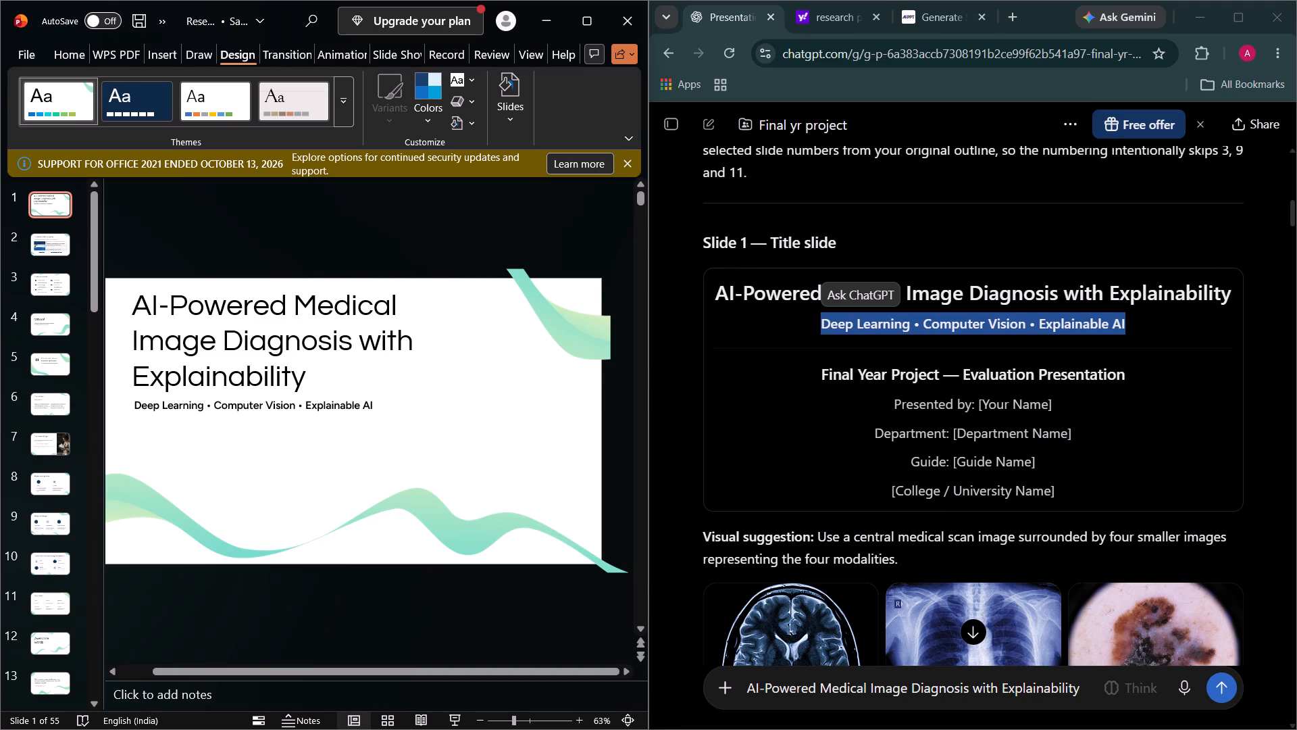
# Duplicate the subtitle box and place the copy lower on the slide, between the subtitle and the bottom wave.
pyautogui.click(353, 393)
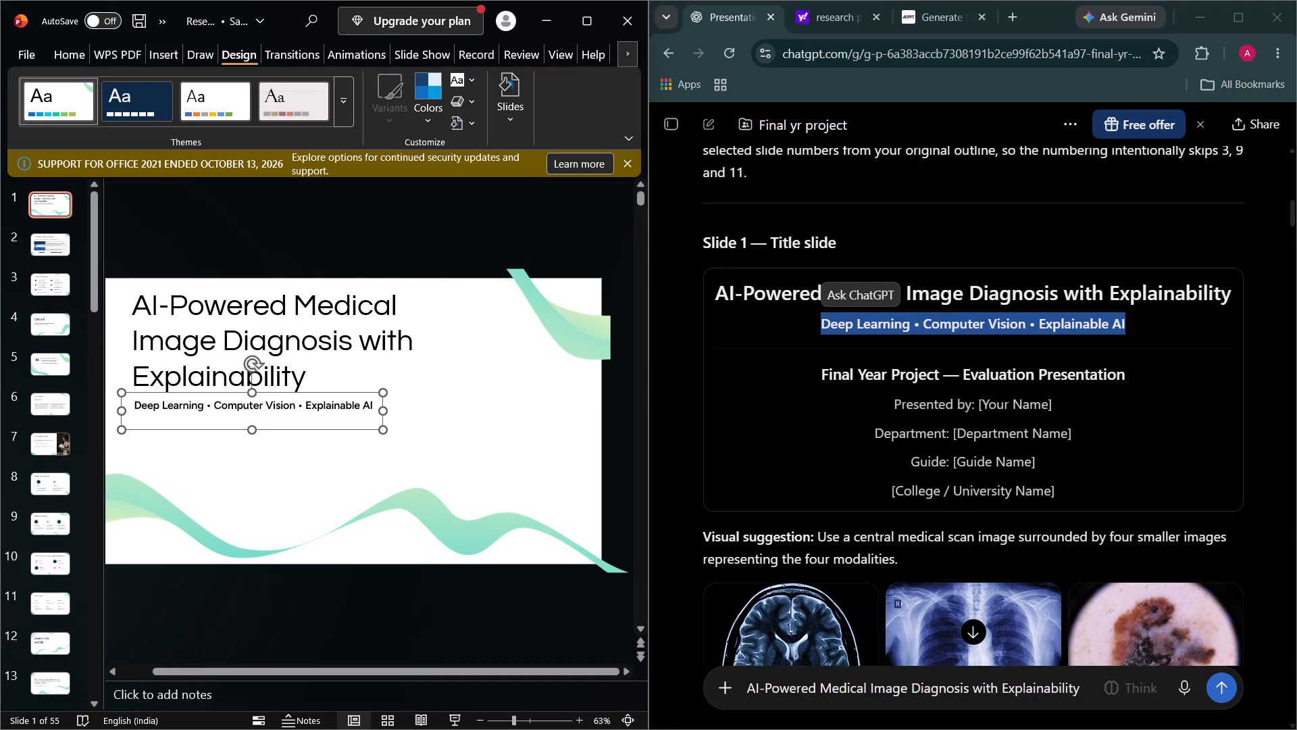
pyautogui.click(357, 393)
pyautogui.hotkey('ctrl', 'c')
pyautogui.click(478, 466)
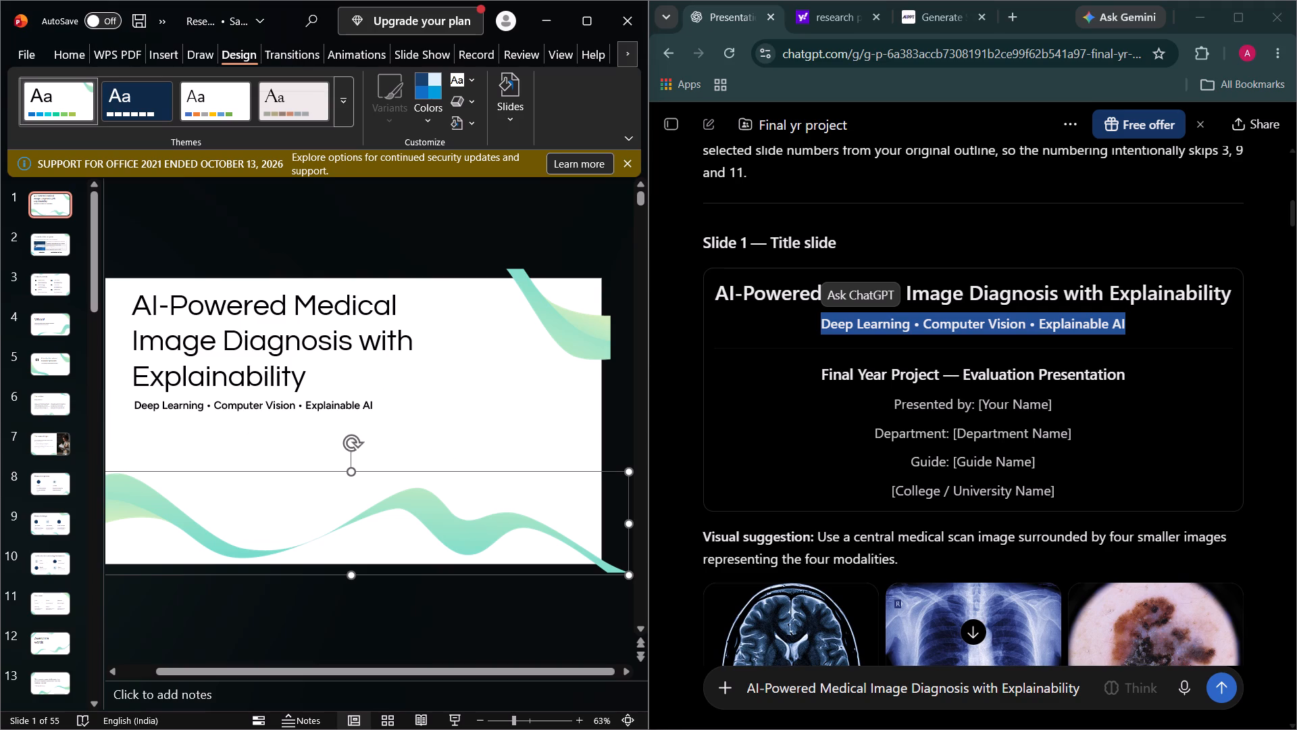
pyautogui.keyDown('ctrl'); pyautogui.click(476, 416); pyautogui.keyUp('ctrl')
pyautogui.click(476, 416)
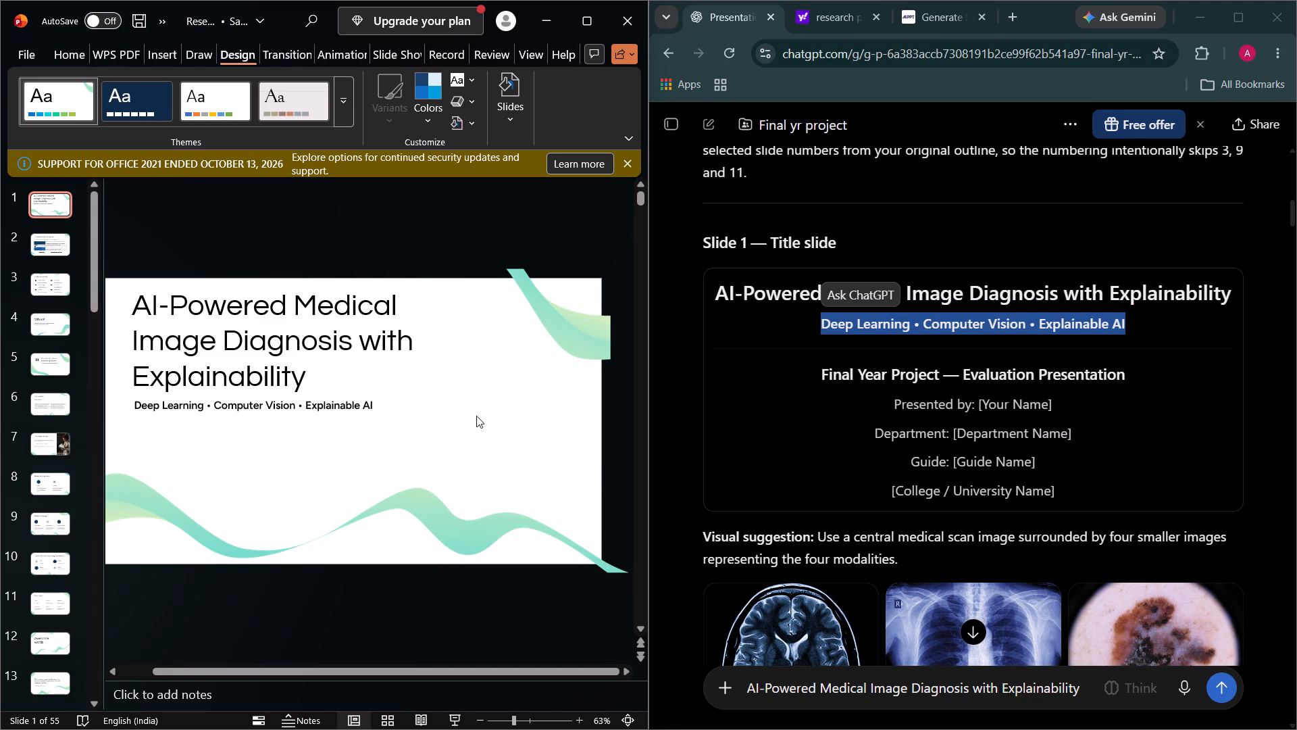
pyautogui.hotkey('ctrl', 'v')
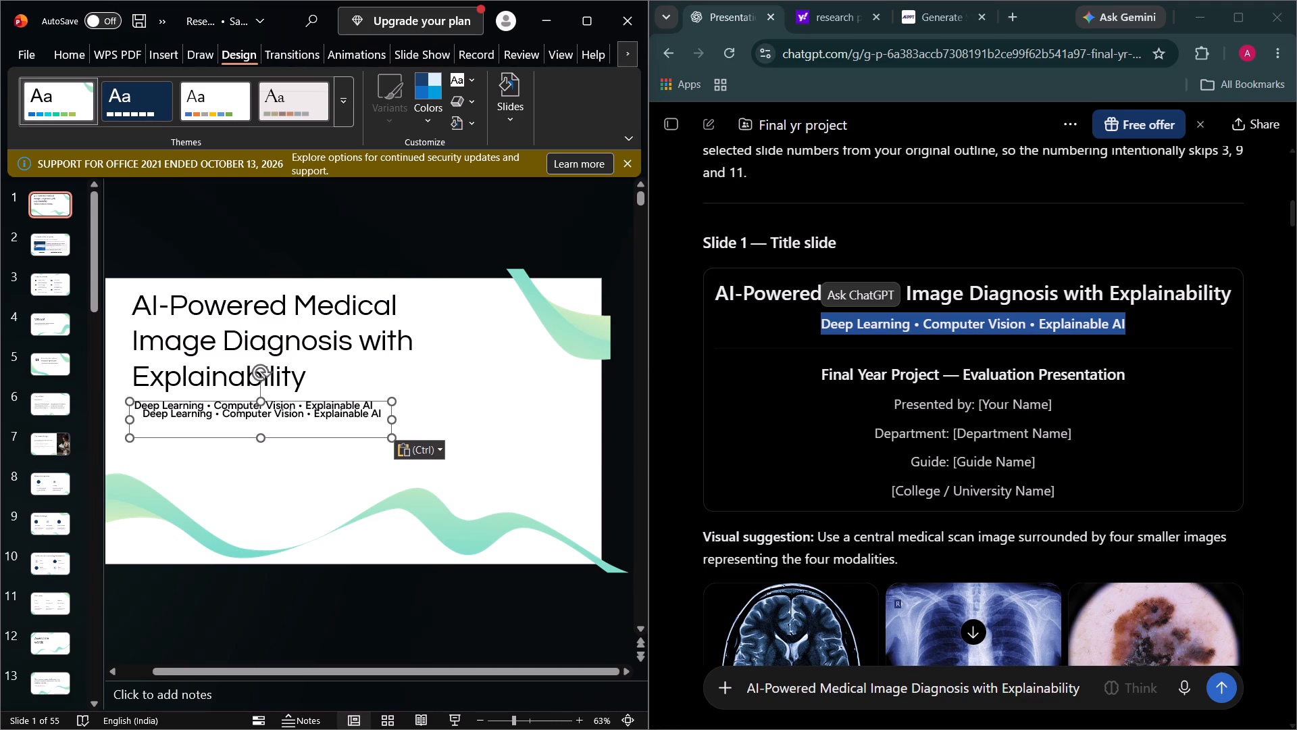
pyautogui.moveTo(377, 439); pyautogui.dragTo(489, 479)
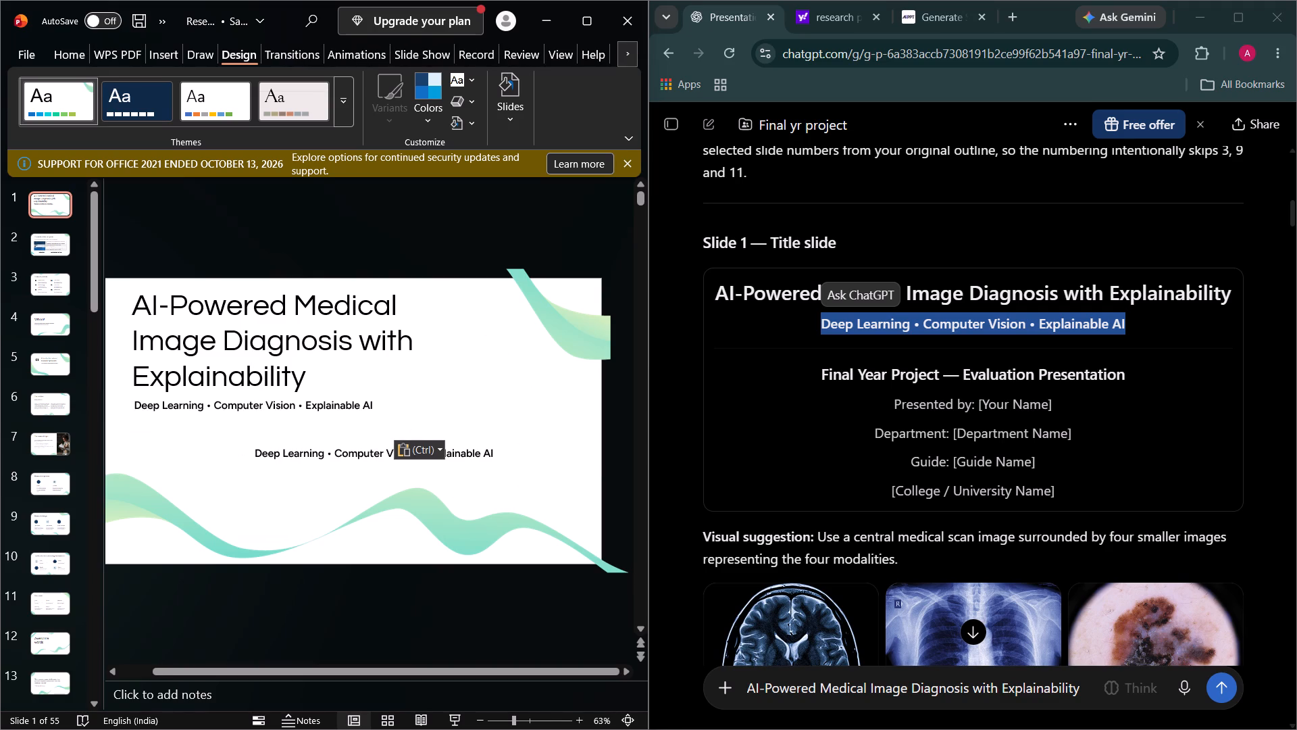
pyautogui.moveTo(489, 479); pyautogui.dragTo(489, 480)
pyautogui.click(480, 455)
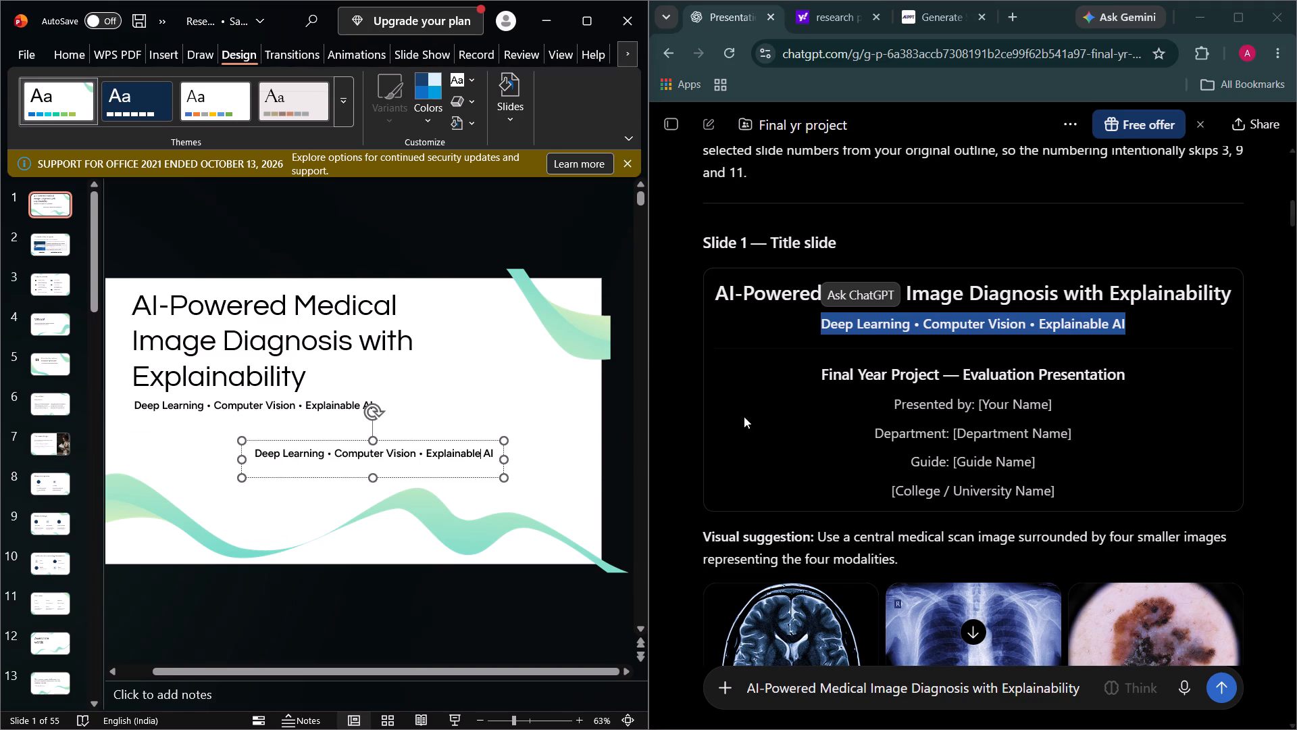
pyautogui.tripleClick(324, 452)
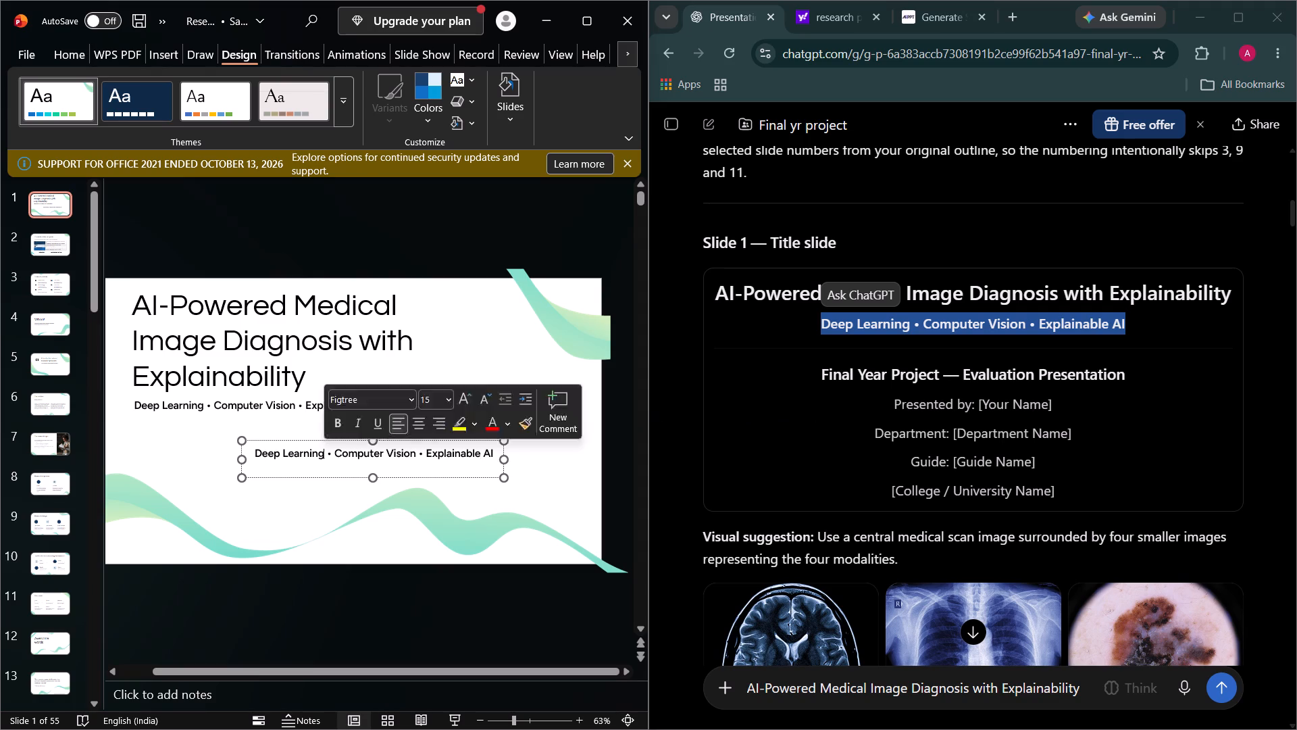
pyautogui.press('BackSpace')
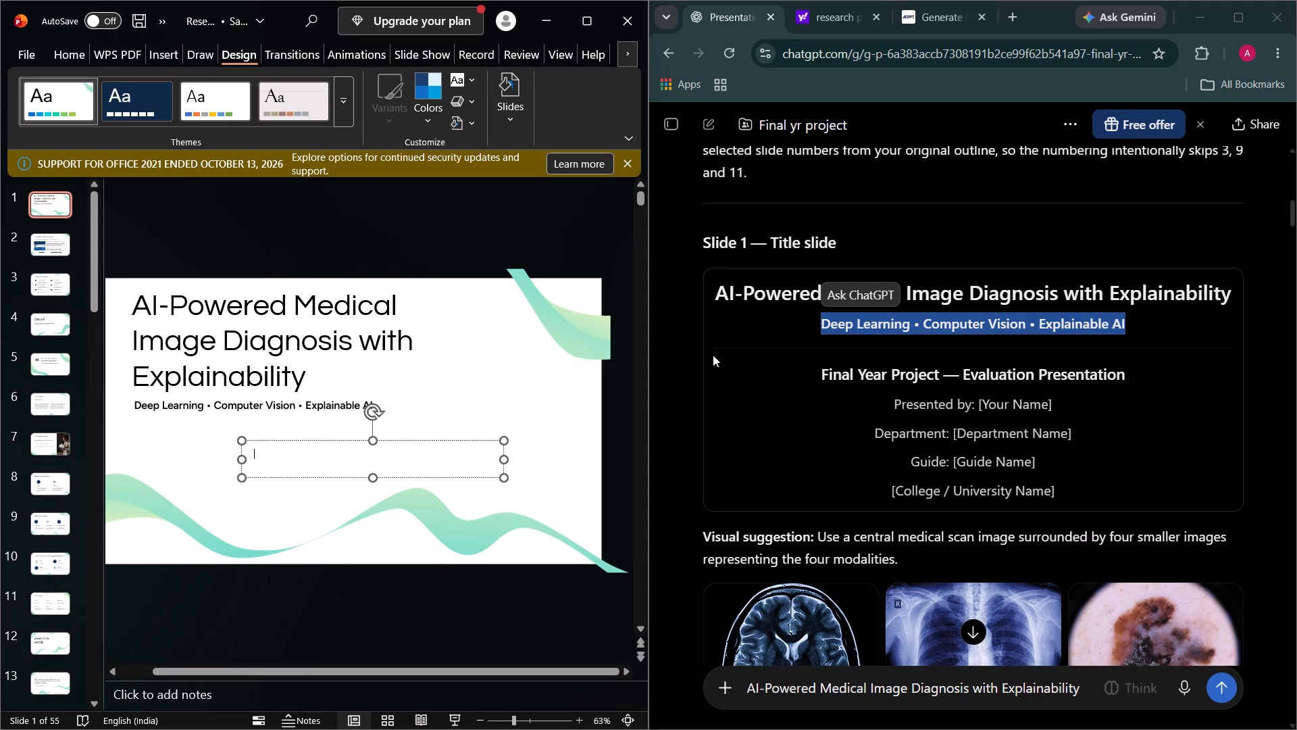
pyautogui.click(899, 404)
pyautogui.moveTo(899, 404); pyautogui.dragTo(1014, 409)
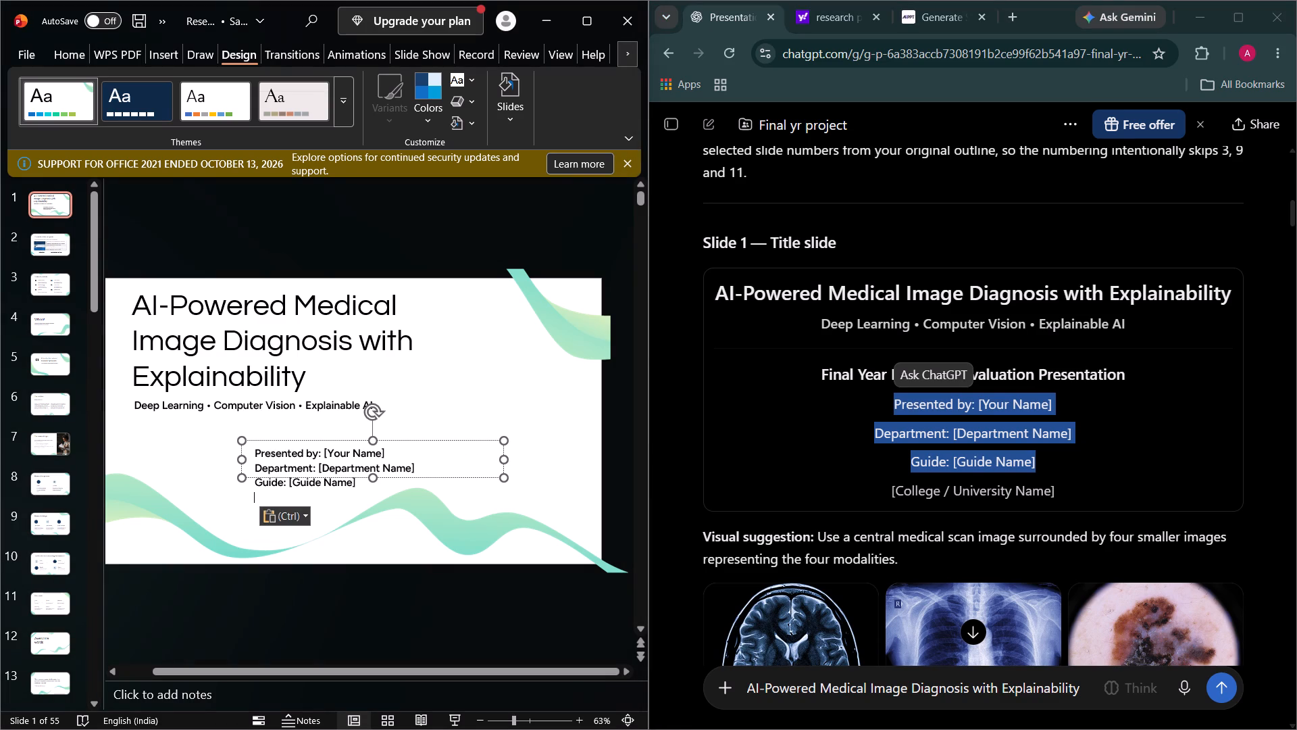
# Replace the [Your Name] placeholder on the Presented by line with the first presenter's name and a comma.
pyautogui.doubleClick(353, 453)
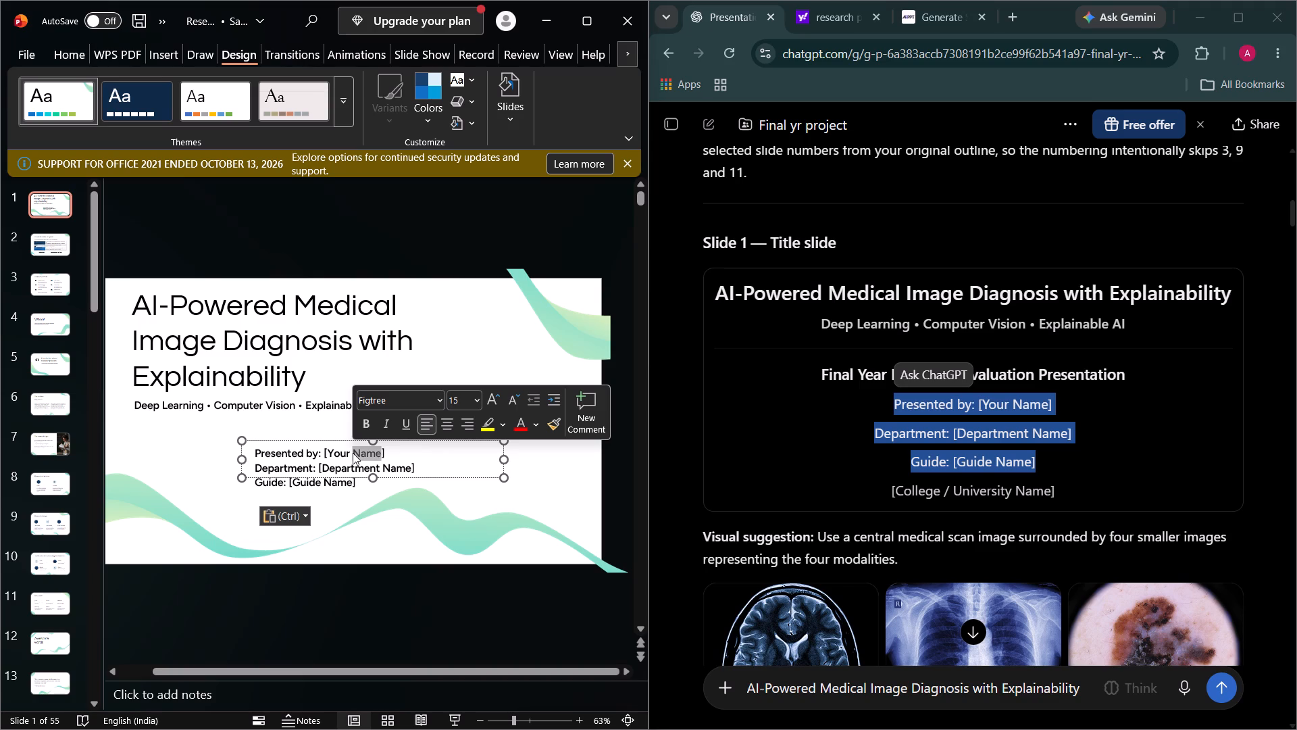
pyautogui.press('BackSpace')
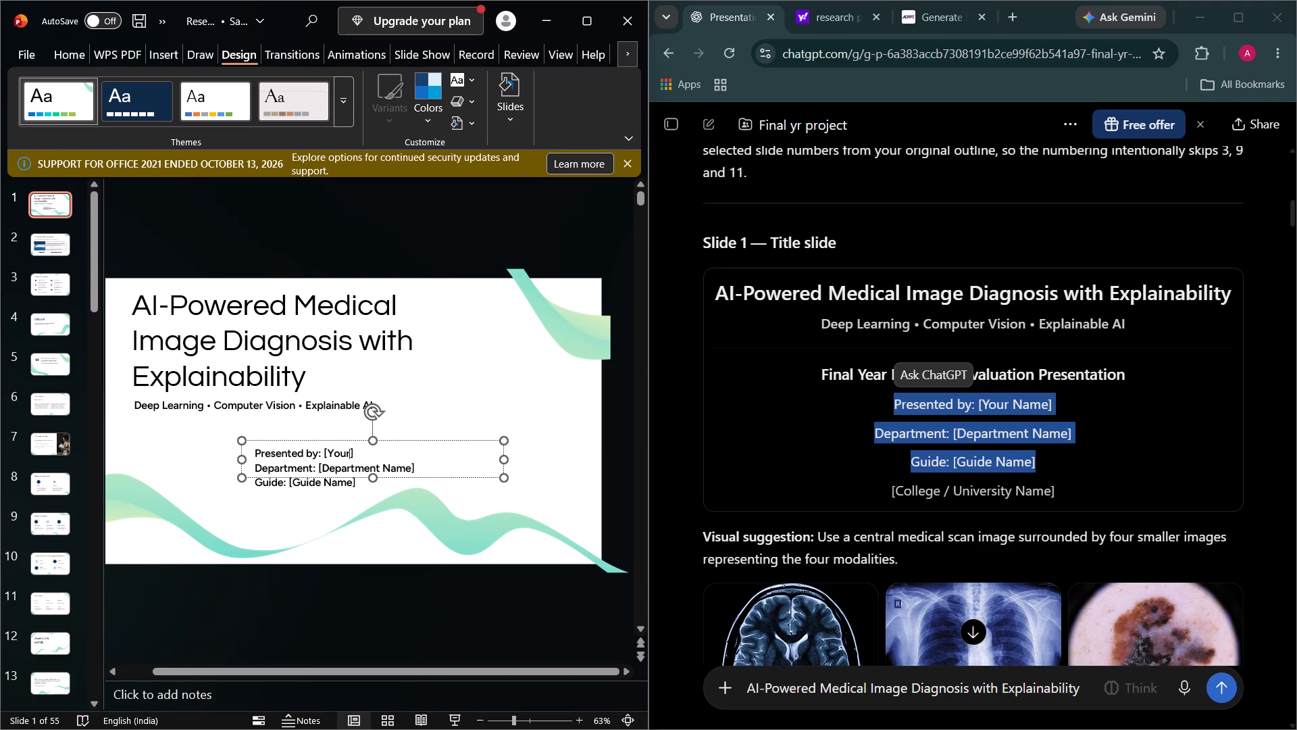
pyautogui.press('Right')
pyautogui.press('BackSpace')
pyautogui.press('BackSpace')
pyautogui.press('BackSpace')
pyautogui.press('BackSpace')
pyautogui.press('BackSpace')
pyautogui.press('BackSpace')
pyautogui.press('BackSpace')
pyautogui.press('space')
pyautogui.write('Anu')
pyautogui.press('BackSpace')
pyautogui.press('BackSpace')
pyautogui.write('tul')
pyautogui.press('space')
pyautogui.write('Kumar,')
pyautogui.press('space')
# Add the second and third presenters' names to the Presented by line, separated by a comma.
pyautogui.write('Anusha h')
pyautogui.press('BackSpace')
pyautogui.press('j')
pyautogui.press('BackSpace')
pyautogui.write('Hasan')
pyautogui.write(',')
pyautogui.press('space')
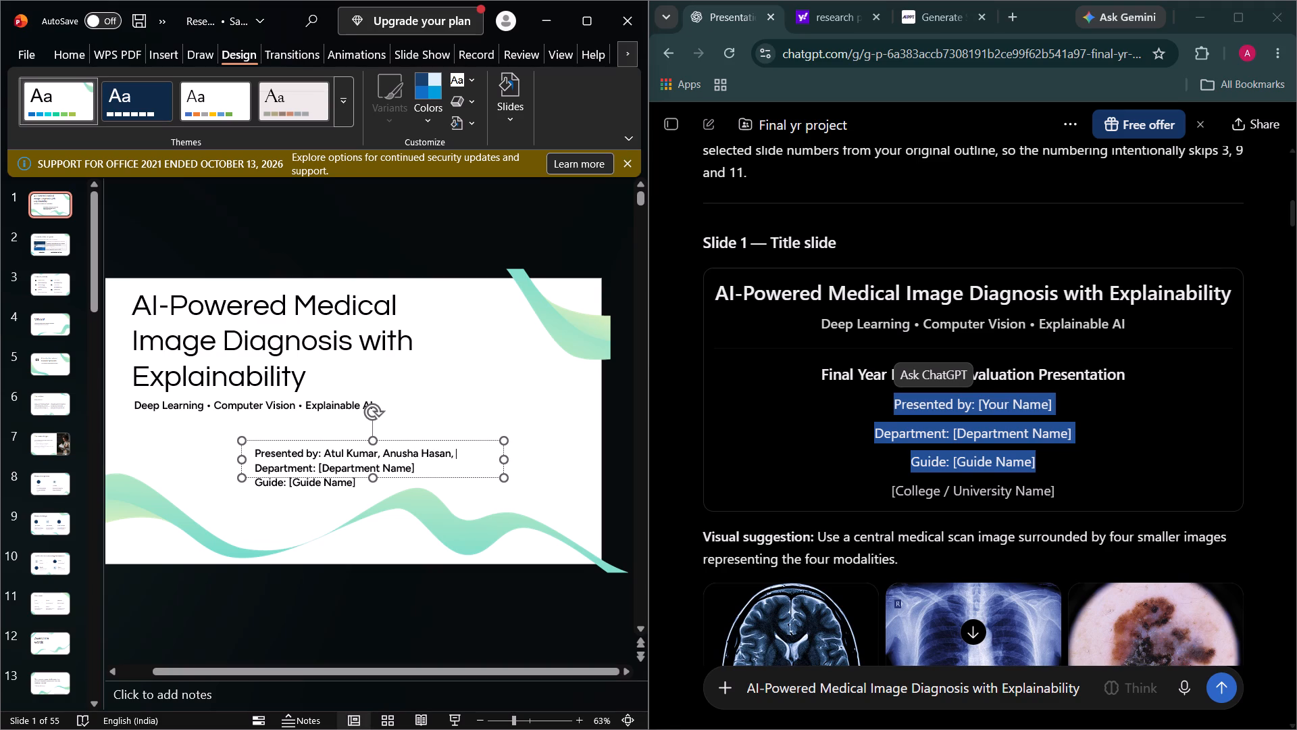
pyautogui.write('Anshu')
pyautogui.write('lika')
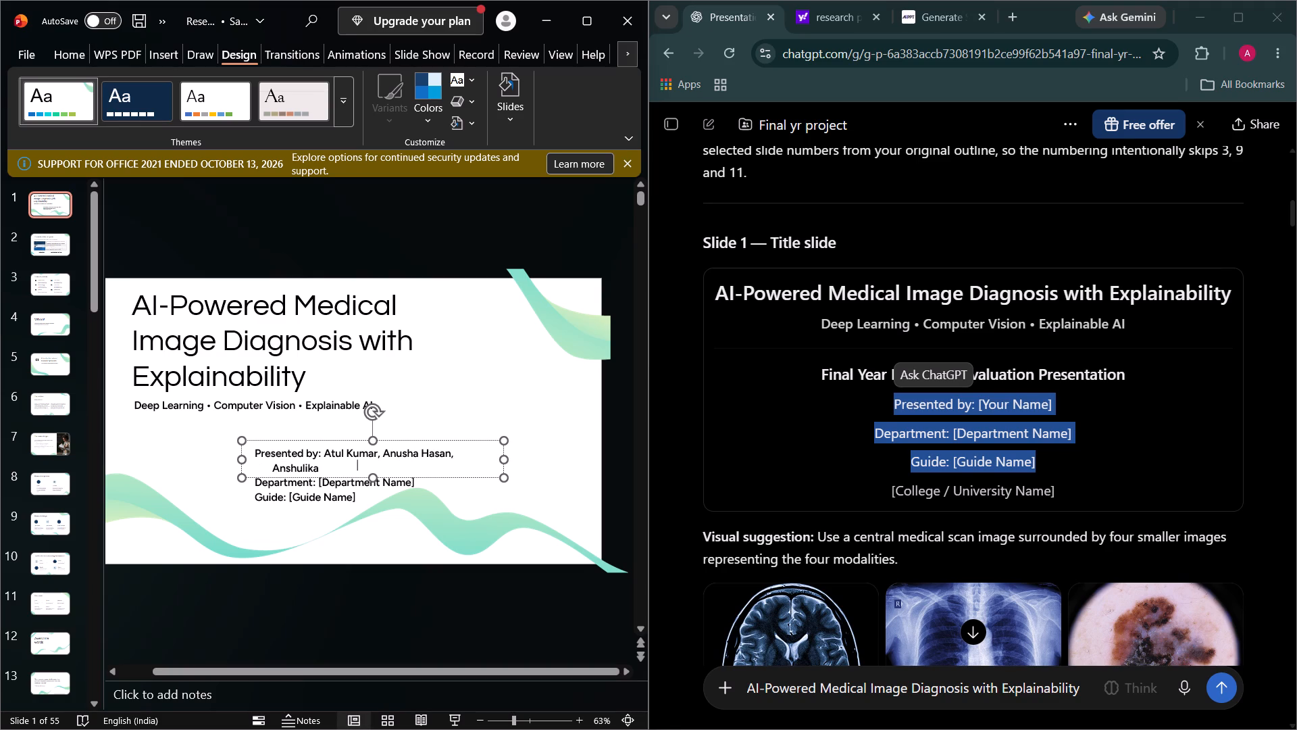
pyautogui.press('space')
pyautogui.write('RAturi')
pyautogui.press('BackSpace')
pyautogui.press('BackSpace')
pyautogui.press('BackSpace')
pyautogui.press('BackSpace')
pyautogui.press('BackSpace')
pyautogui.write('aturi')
# Move the Guide line above the Department line, directly beneath the presenters' names.
pyautogui.click(341, 500)
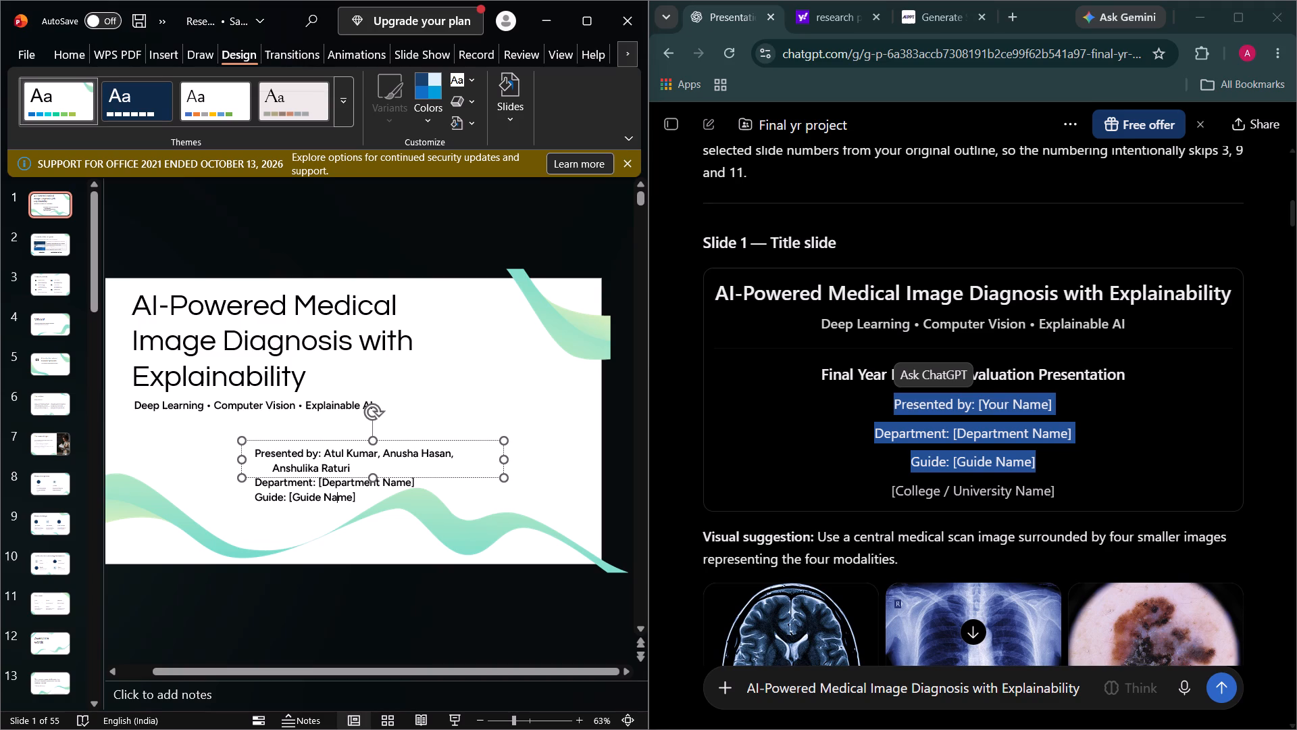
pyautogui.moveTo(359, 495); pyautogui.dragTo(272, 500)
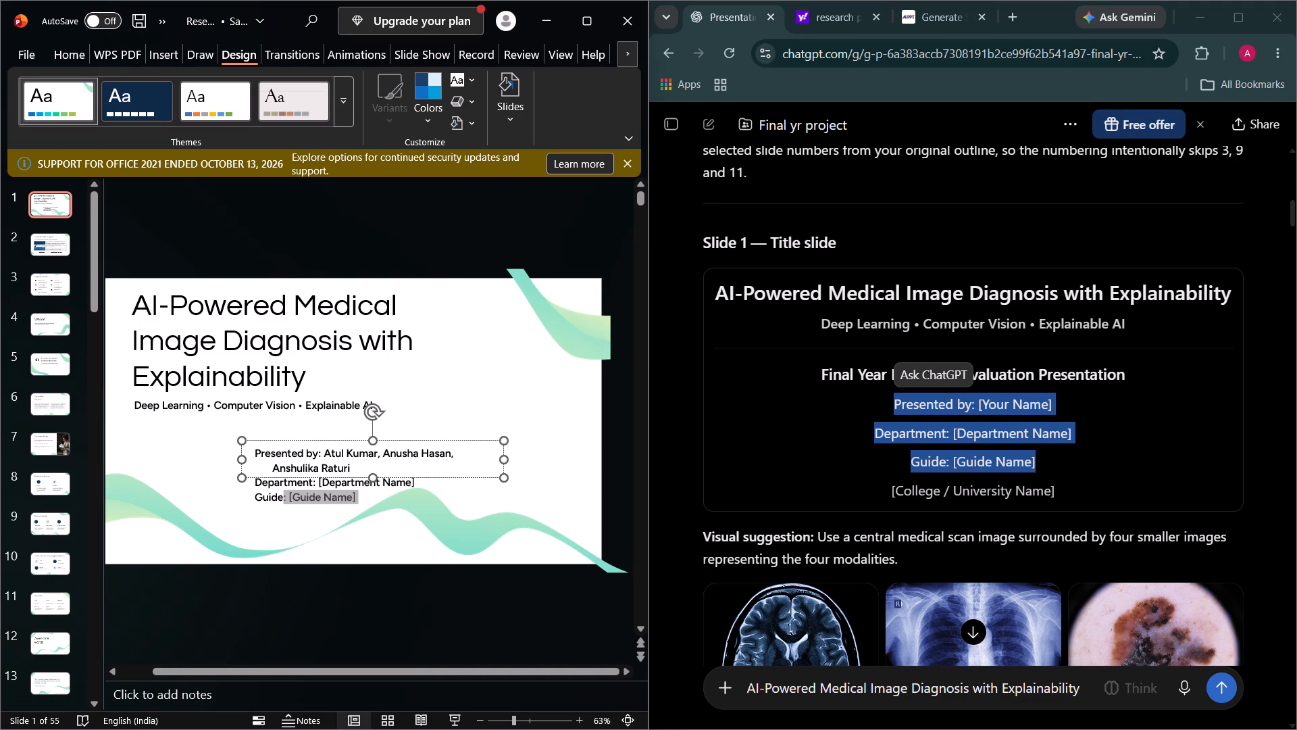
pyautogui.moveTo(272, 500); pyautogui.dragTo(263, 500)
pyautogui.hotkey('alt', 'Up')
pyautogui.hotkey('alt', 'Up')
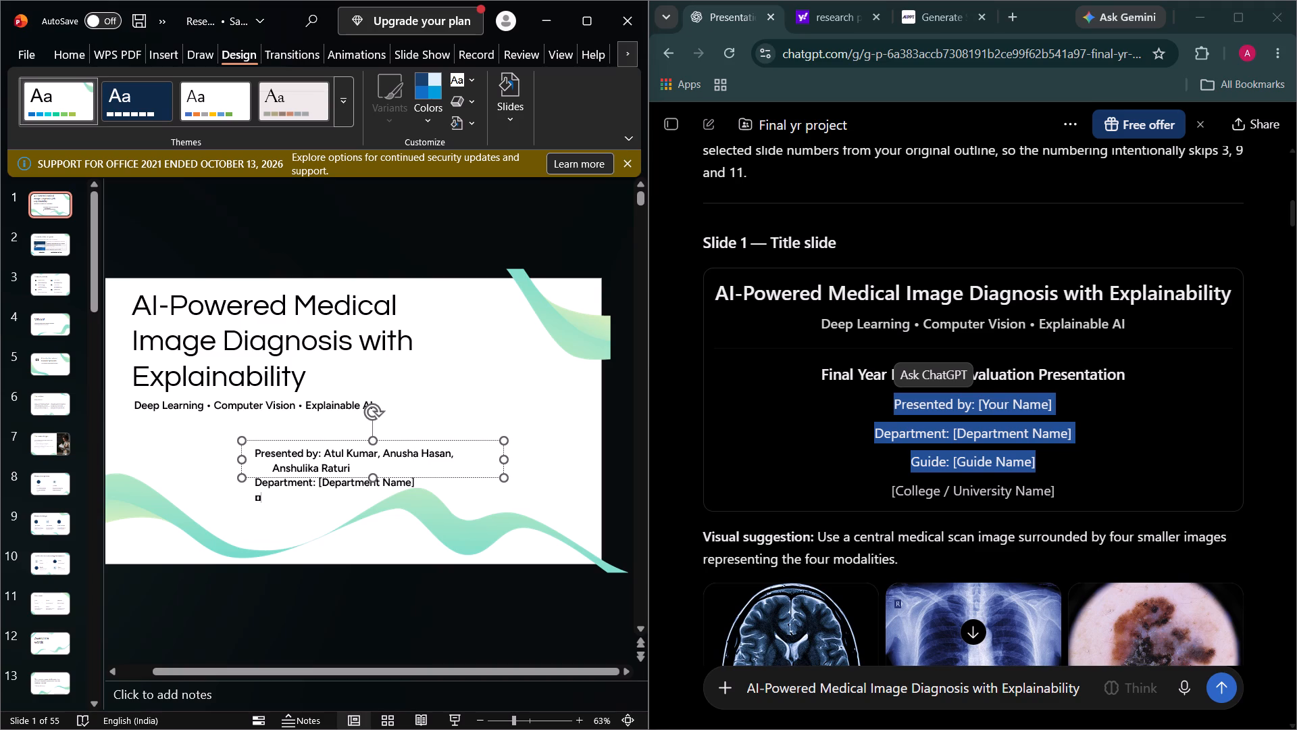
pyautogui.hotkey('ctrl', 'z')
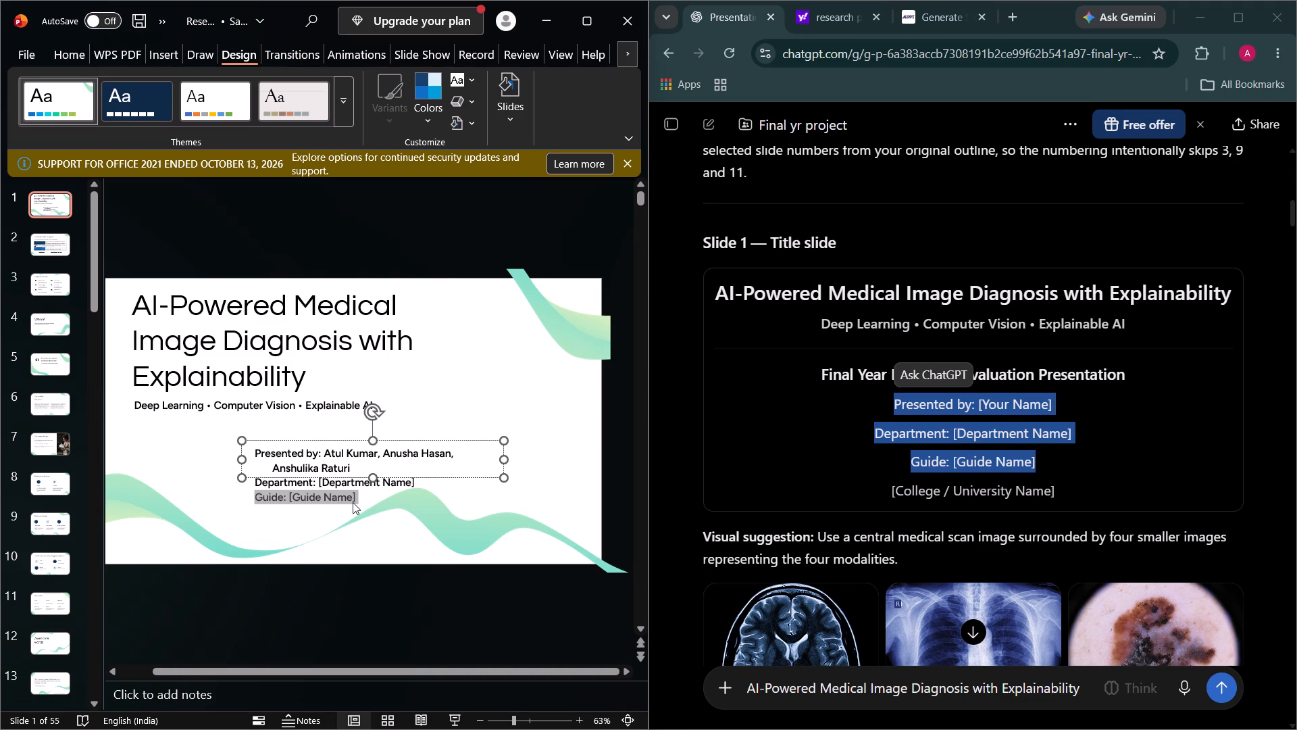
pyautogui.hotkey('ctrl', 'x')
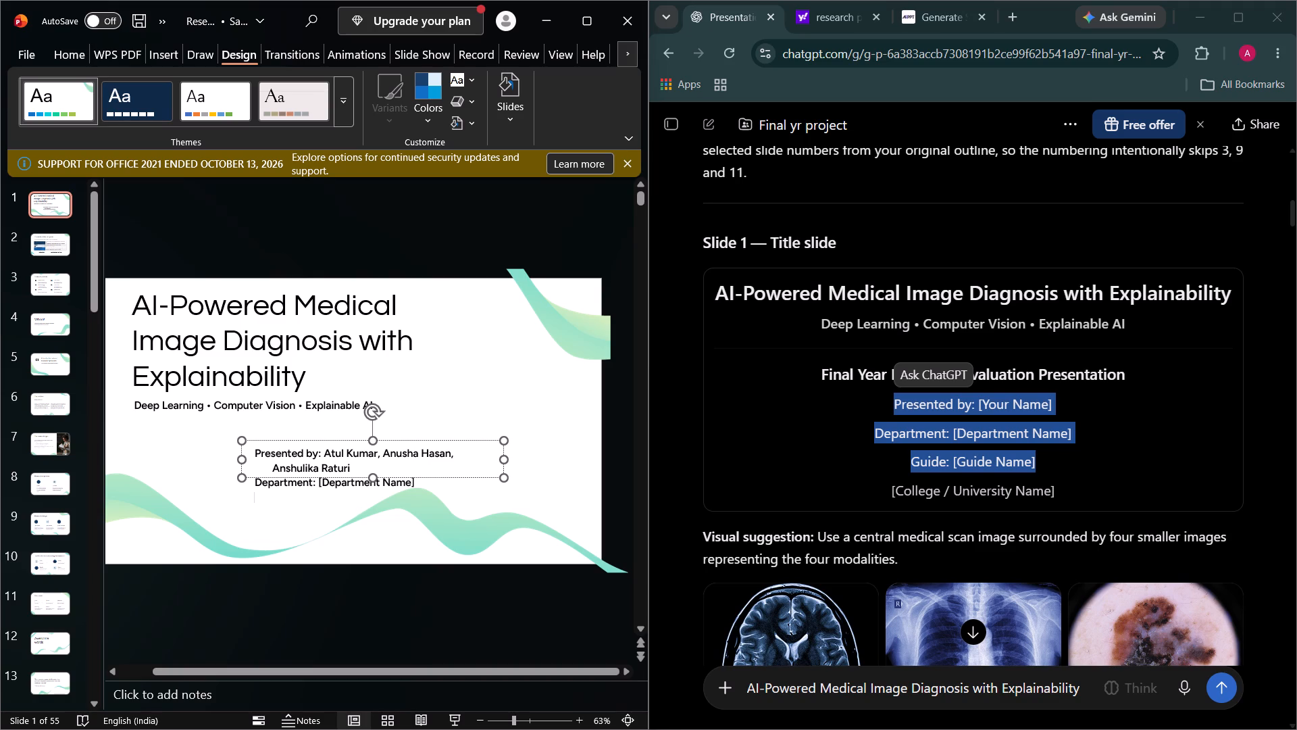
pyautogui.click(355, 472)
pyautogui.press('Return')
pyautogui.hotkey('ctrl', 'v')
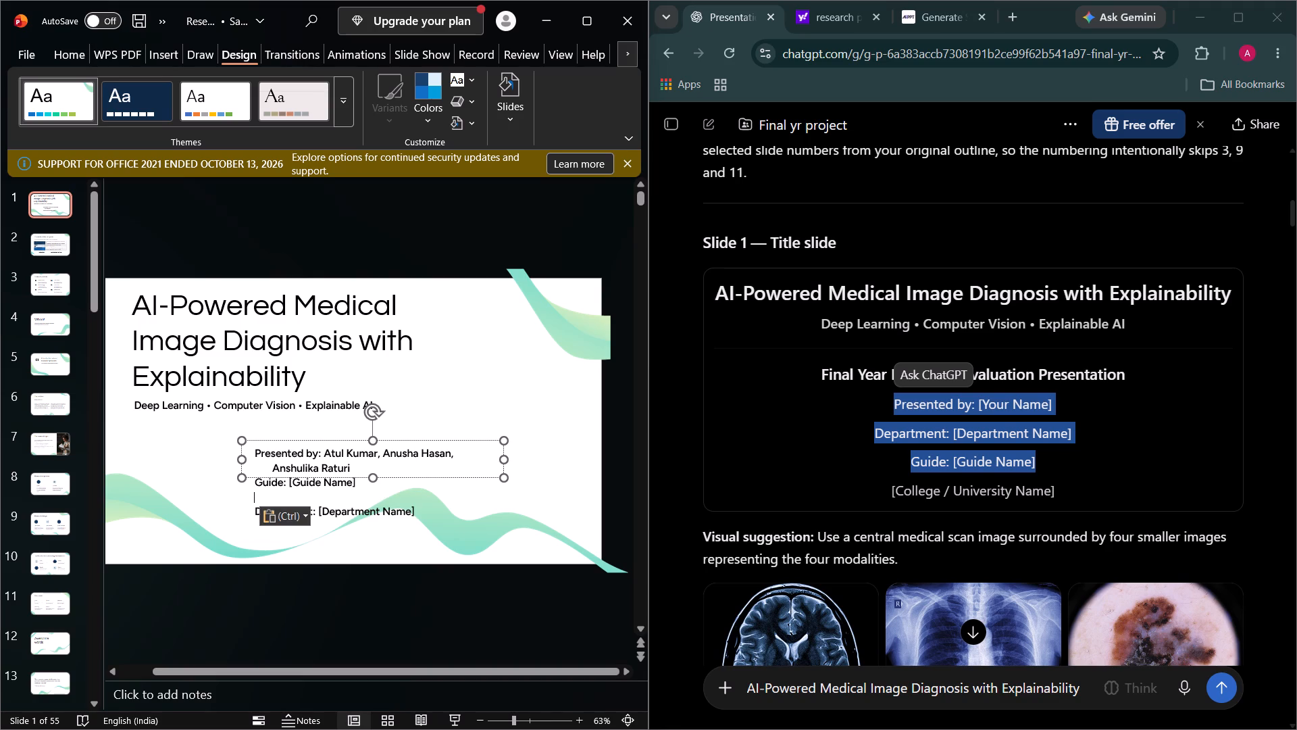
# Delete the [Guide Name] placeholder, leaving only the Guide label on its line.
pyautogui.doubleClick(347, 482)
pyautogui.press('BackSpace')
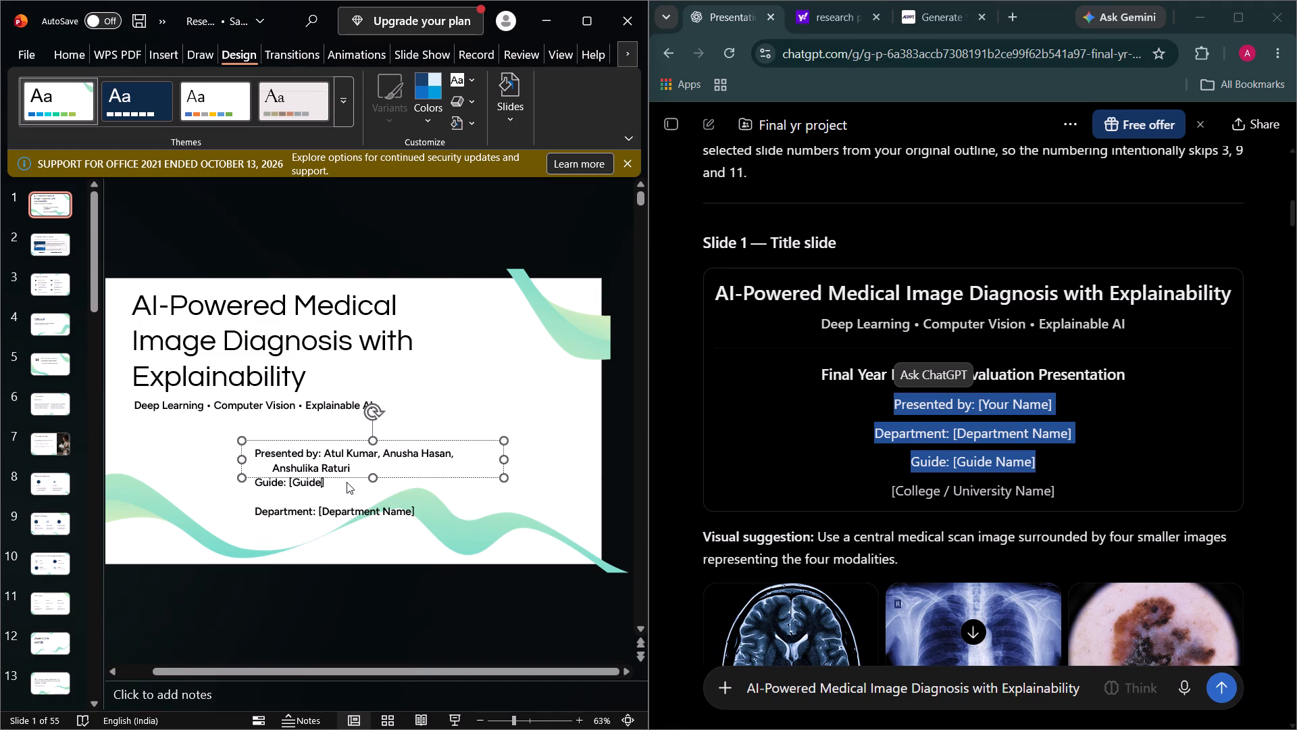
pyautogui.press('BackSpace')
pyautogui.press('BackSpace')
pyautogui.press('BackSpace')
pyautogui.press('BackSpace')
pyautogui.press('BackSpace')
pyautogui.press('Right')
pyautogui.press('BackSpace')
pyautogui.press('BackSpace')
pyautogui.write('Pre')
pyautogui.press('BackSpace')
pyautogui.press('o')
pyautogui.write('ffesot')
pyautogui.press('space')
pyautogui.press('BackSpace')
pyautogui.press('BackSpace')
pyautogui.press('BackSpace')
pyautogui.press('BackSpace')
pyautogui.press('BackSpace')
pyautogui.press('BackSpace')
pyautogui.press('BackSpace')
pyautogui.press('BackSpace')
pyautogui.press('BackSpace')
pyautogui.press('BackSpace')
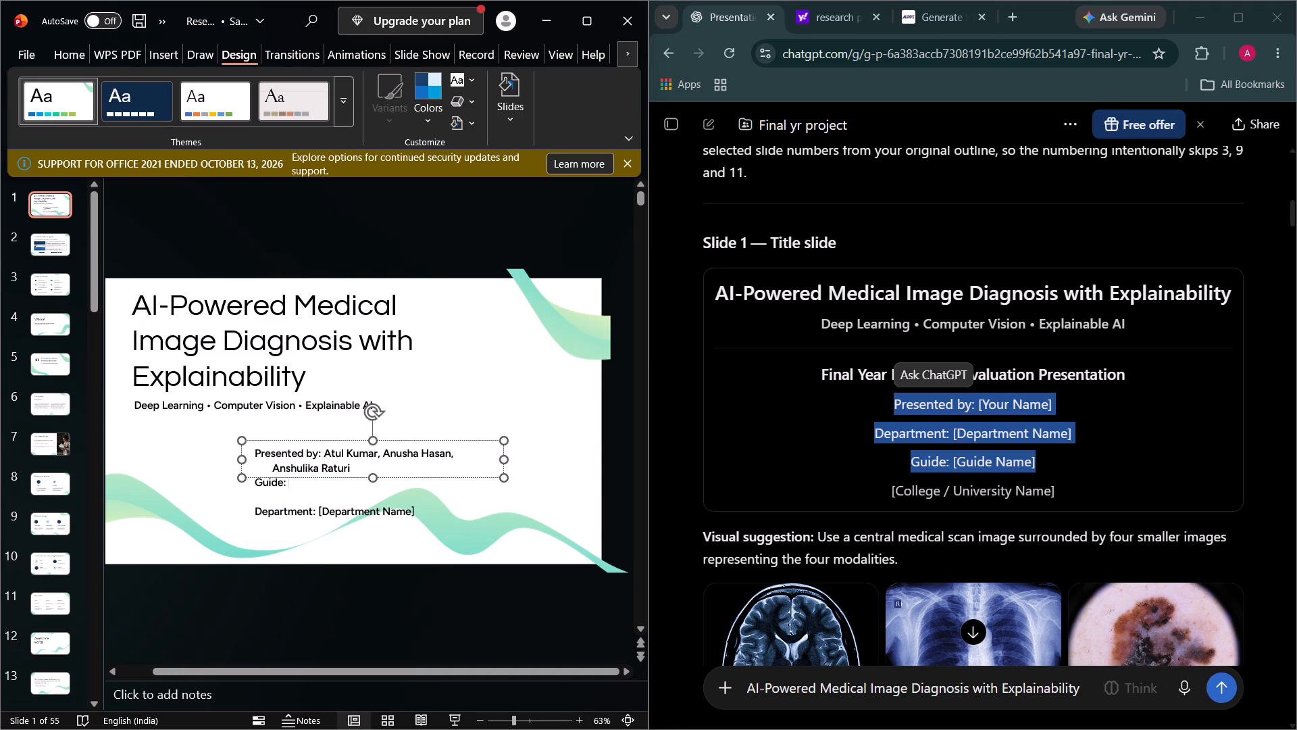
# Replace the [Department Name] placeholder on the Department line with CSE-DS.
pyautogui.tripleClick(335, 509)
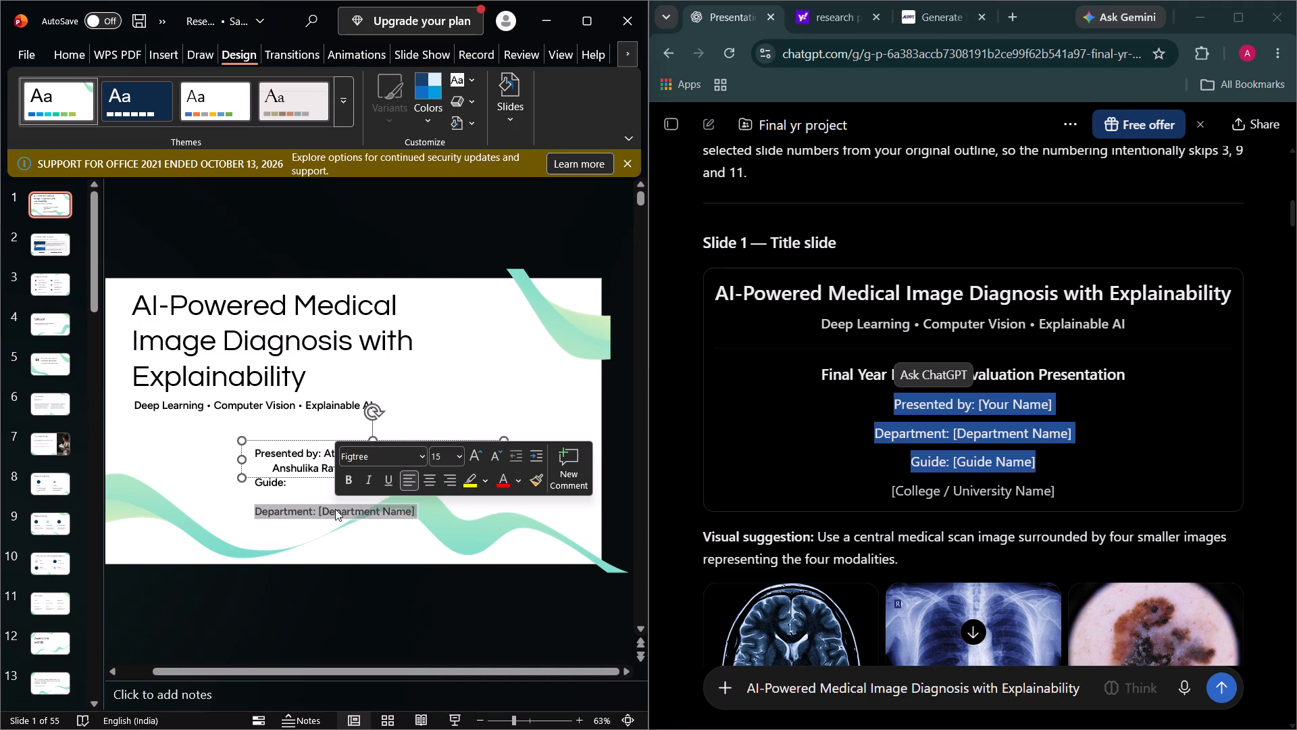
pyautogui.click(335, 509)
pyautogui.doubleClick(335, 509)
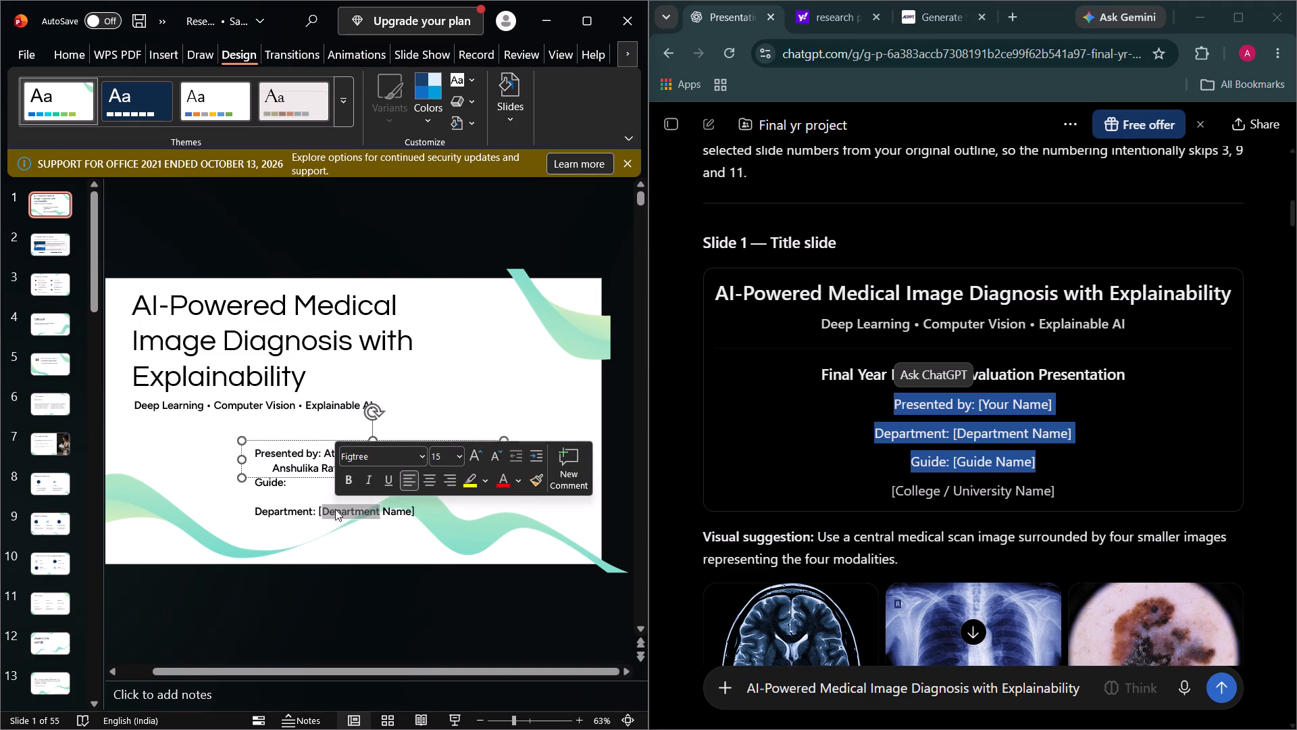
pyautogui.press('BackSpace')
pyautogui.press('Right')
pyautogui.press('Right')
pyautogui.press('Right')
pyautogui.press('Right')
pyautogui.press('Right')
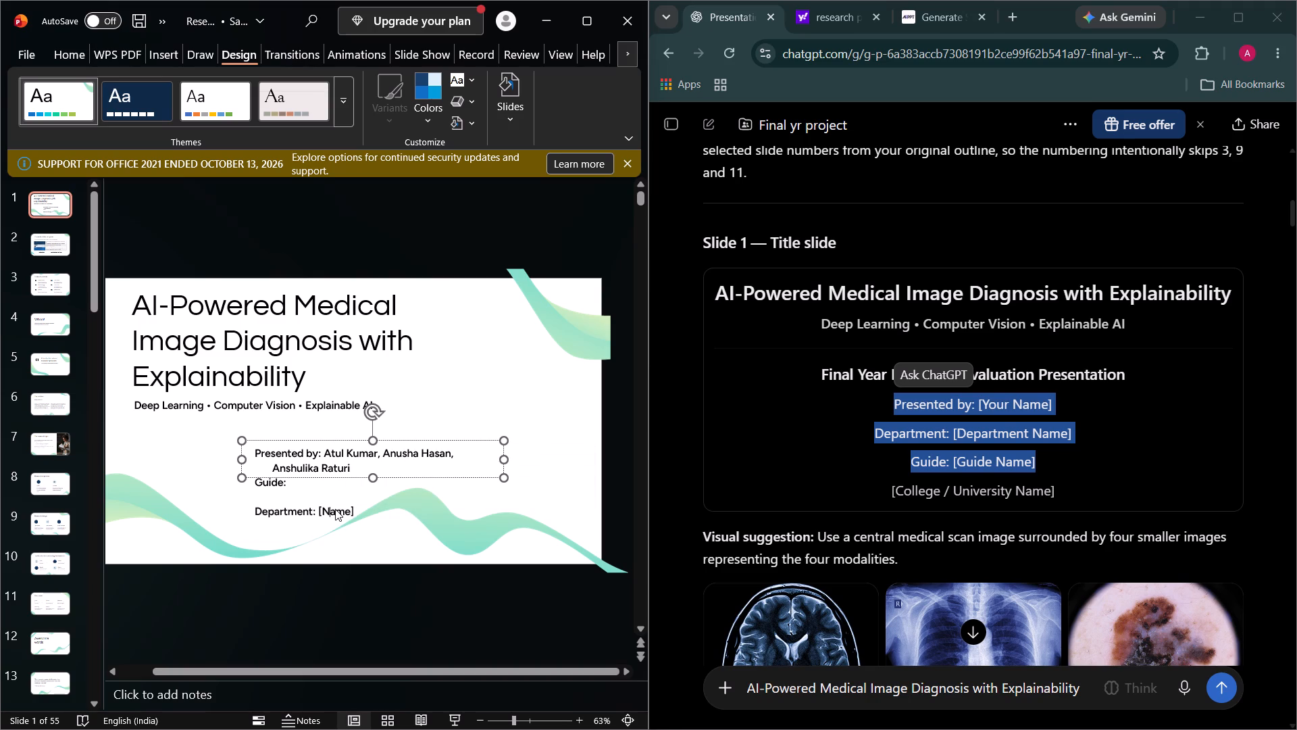
pyautogui.press('Right')
pyautogui.press('Right')
pyautogui.press('Left')
pyautogui.press('BackSpace')
pyautogui.press('BackSpace')
pyautogui.press('BackSpace')
pyautogui.press('BackSpace')
pyautogui.press('BackSpace')
pyautogui.press('BackSpace')
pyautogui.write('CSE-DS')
# Remove the blank line between the Guide and Department lines.
pyautogui.click(257, 510)
pyautogui.press('BackSpace')
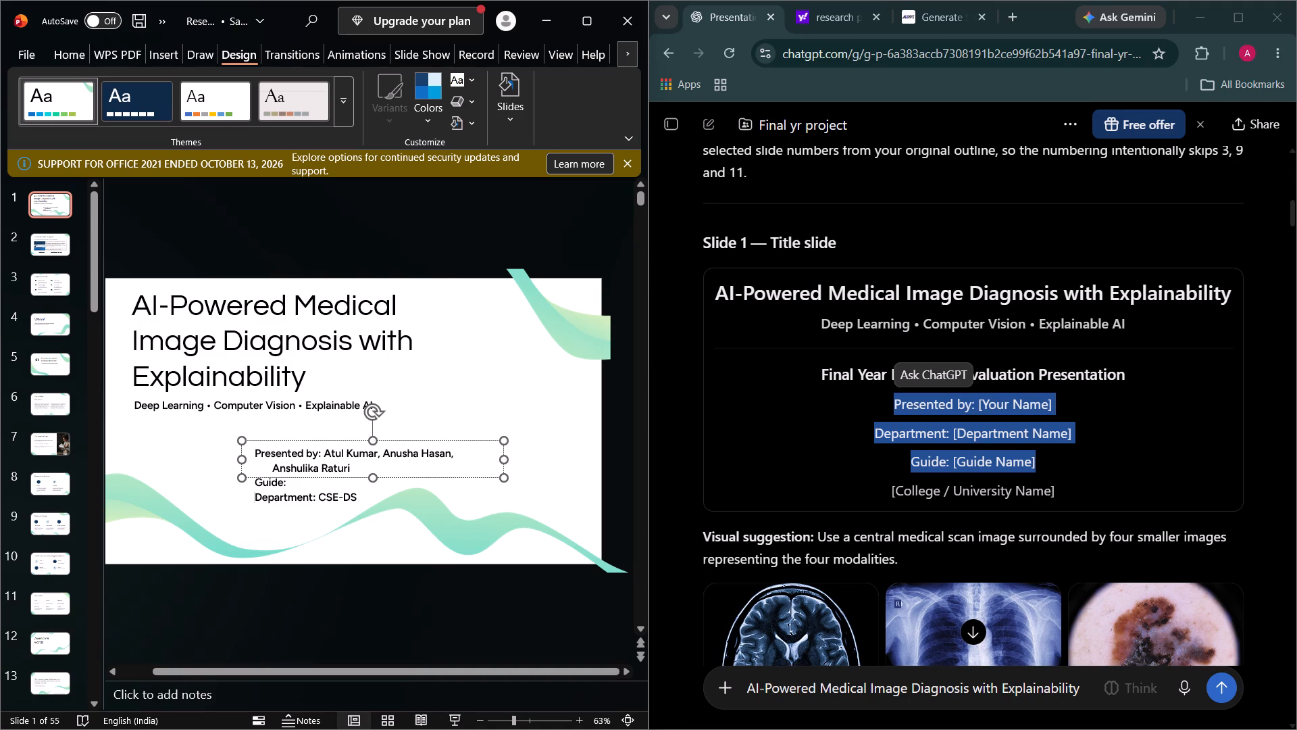
# Increase the font size of all the presenter, guide and department text to 18, with the PowerPoint window maximized.
pyautogui.moveTo(256, 452); pyautogui.dragTo(370, 499)
pyautogui.click(70, 49)
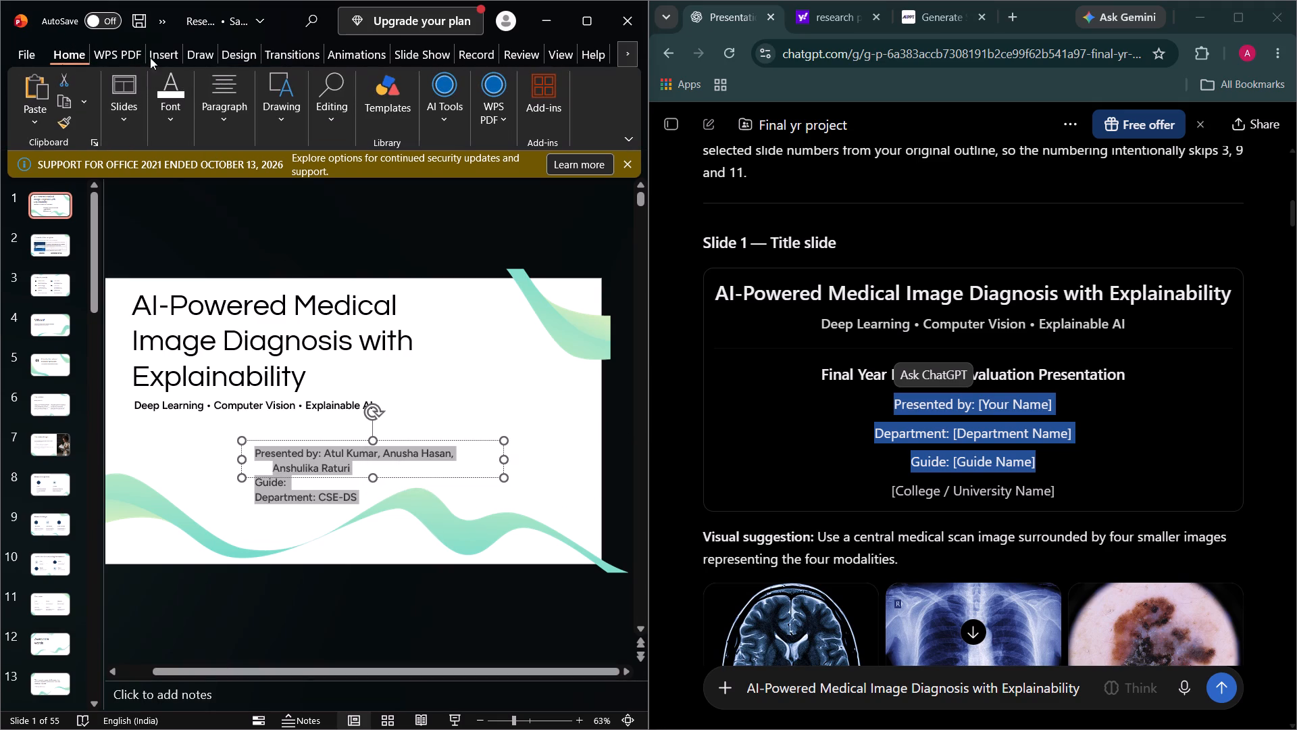
pyautogui.click(592, 25)
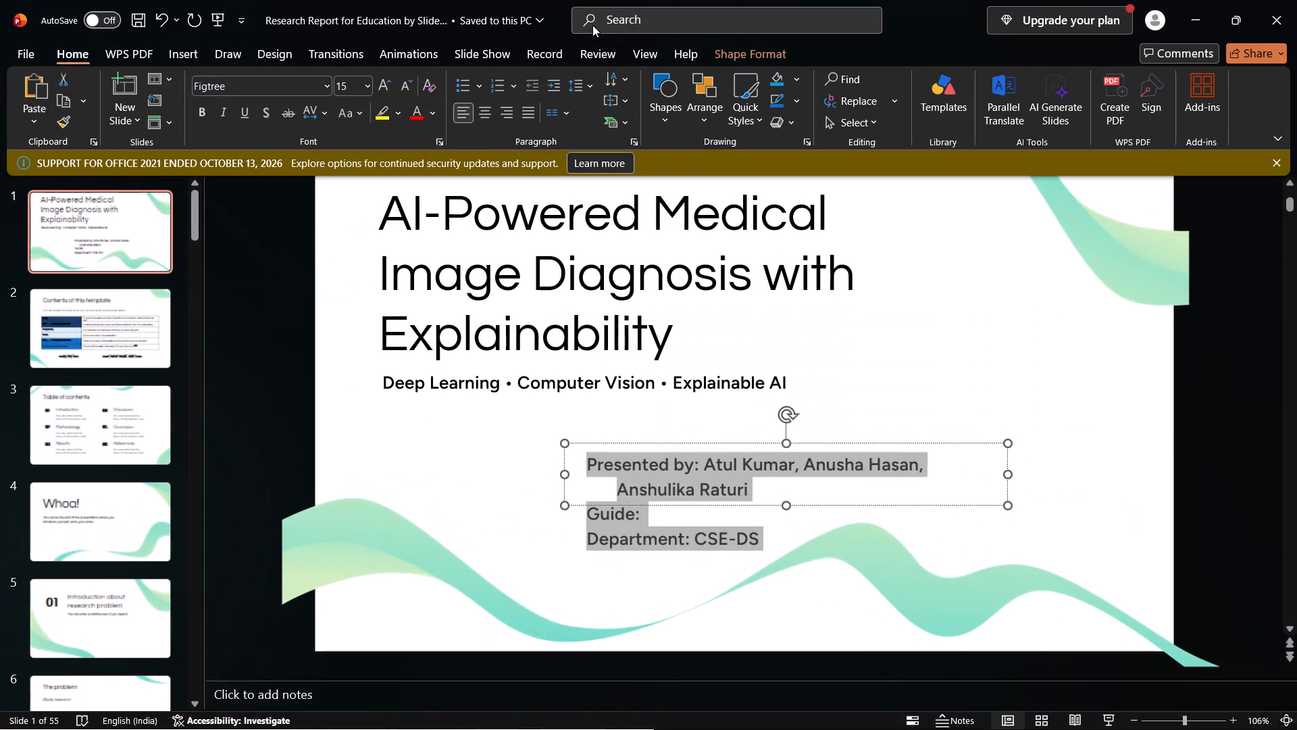
pyautogui.click(382, 88)
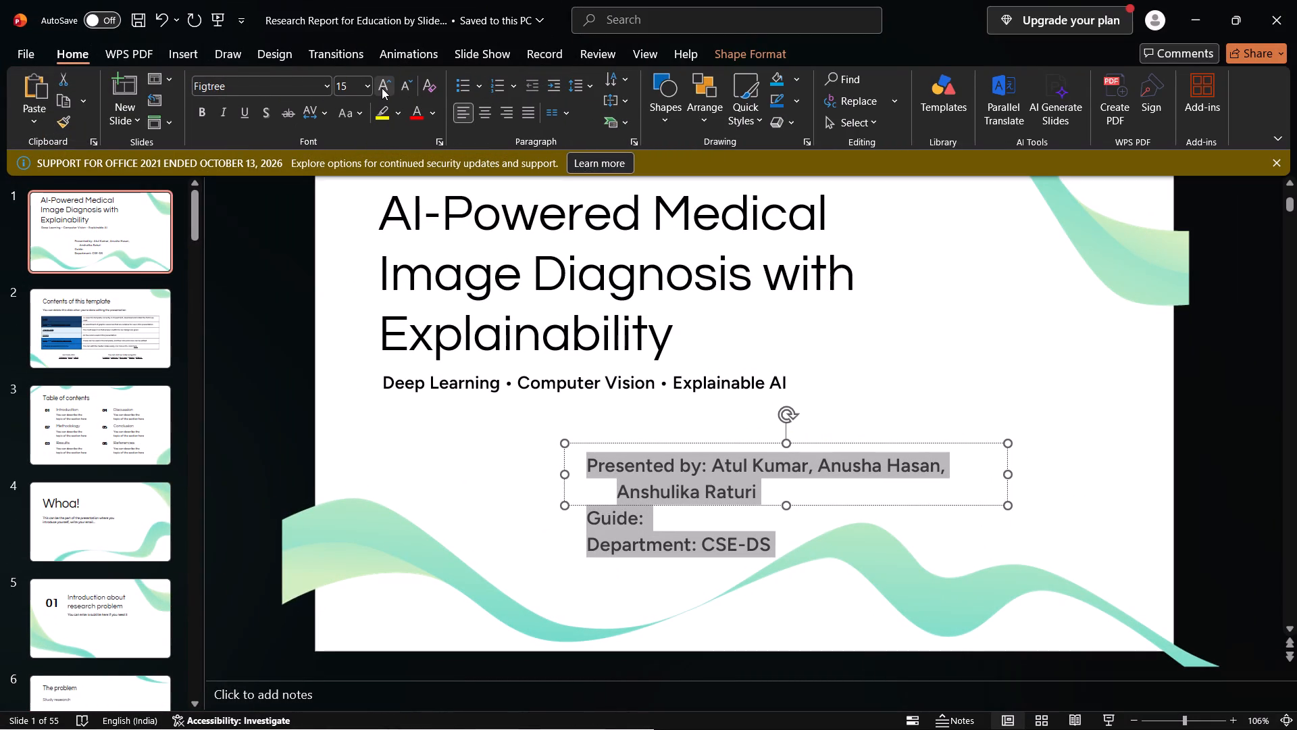
pyautogui.click(382, 88)
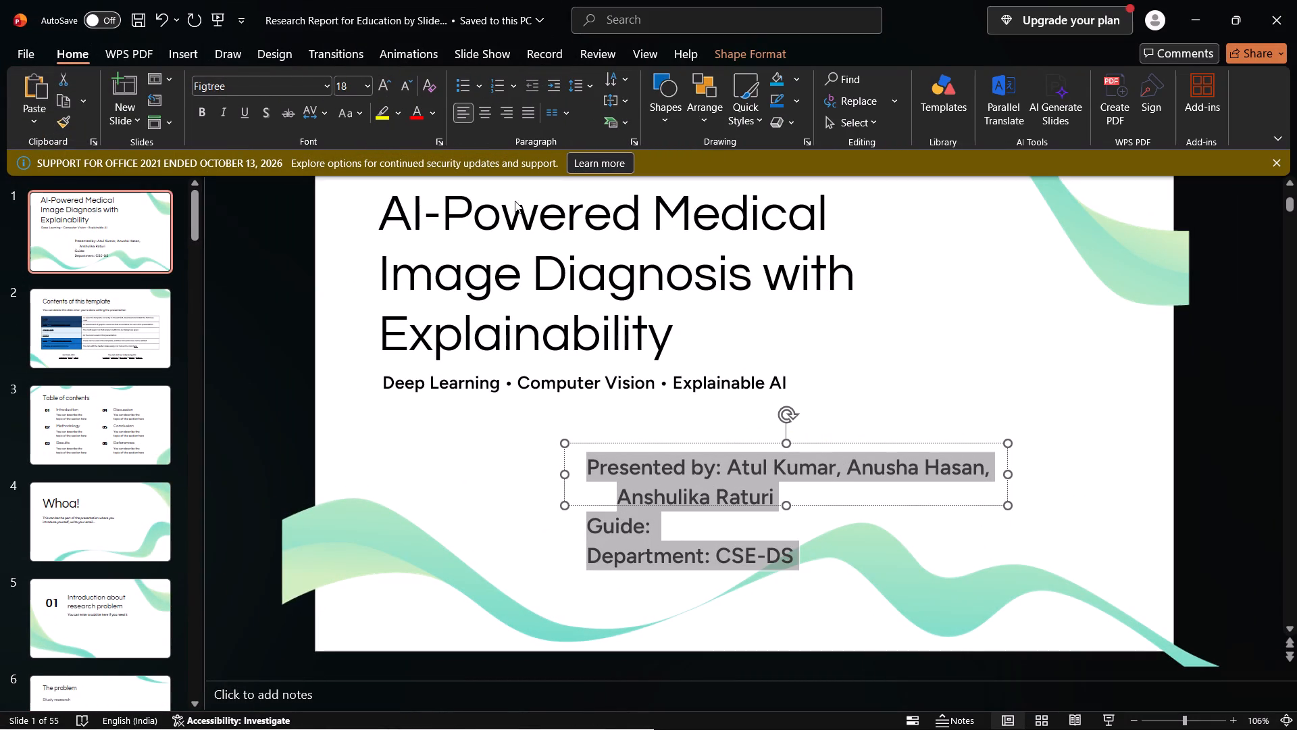
# Widen the presenter details text box leftward on the title slide so all the presenter names fit on one line.
pyautogui.click(547, 520)
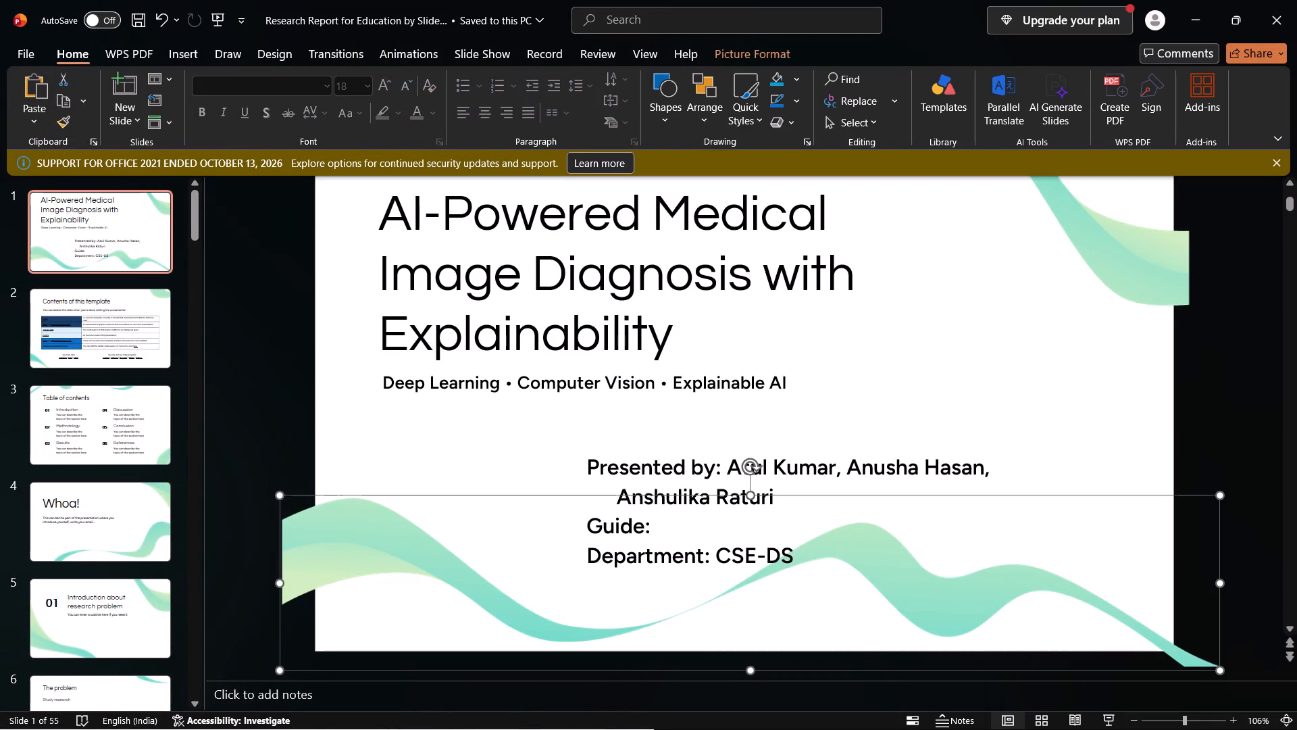
pyautogui.click(637, 472)
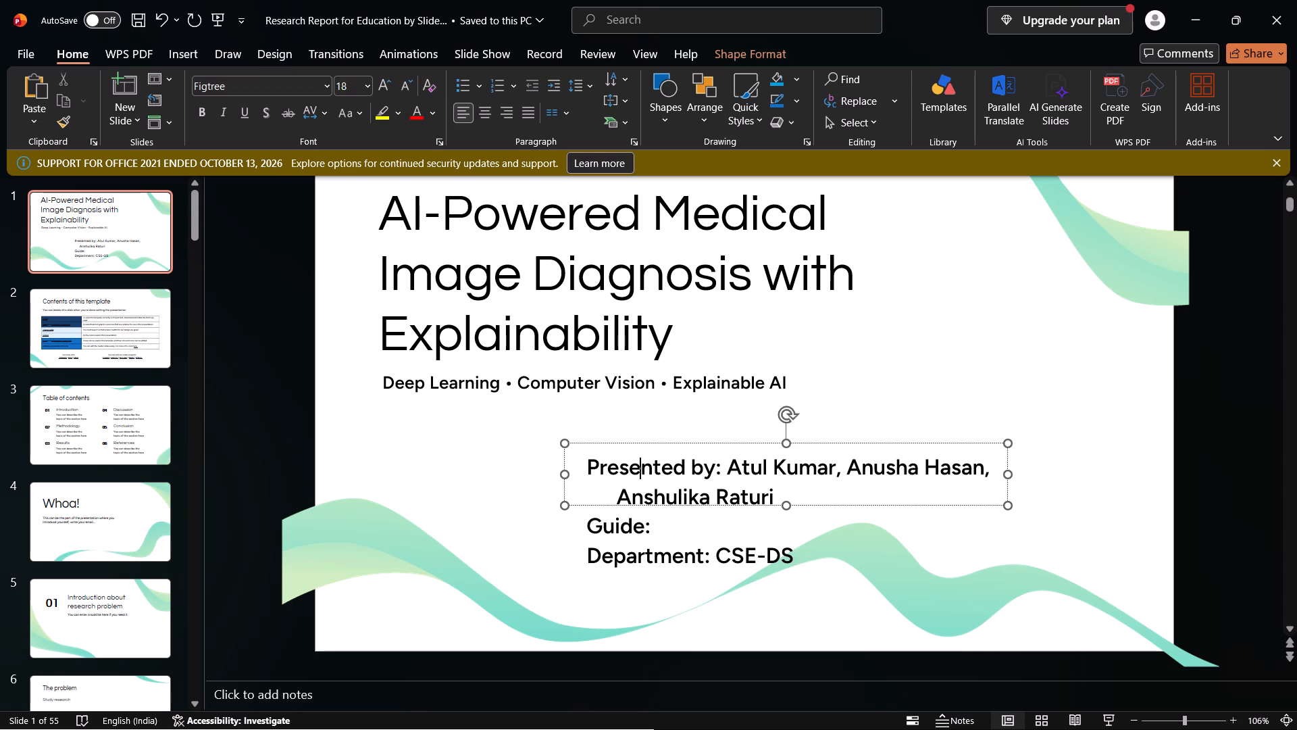
pyautogui.moveTo(565, 475); pyautogui.dragTo(492, 476)
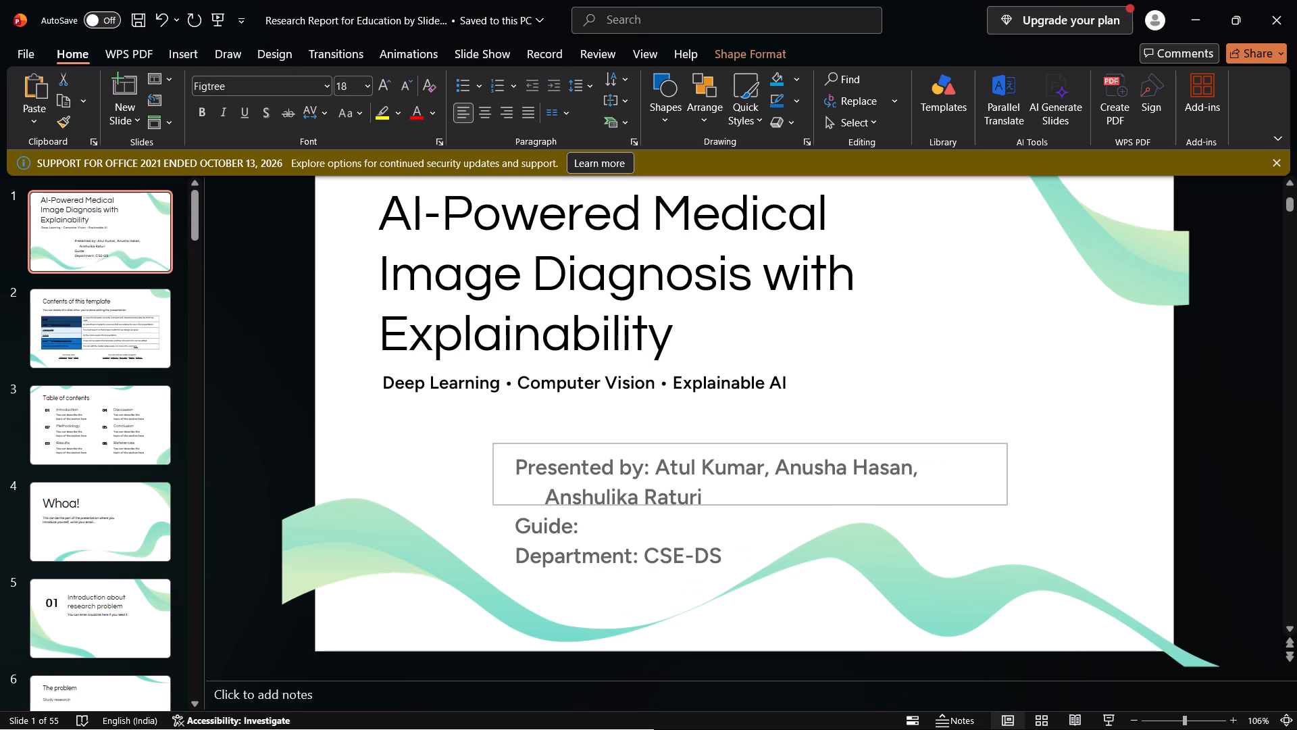
pyautogui.moveTo(492, 476); pyautogui.dragTo(408, 481)
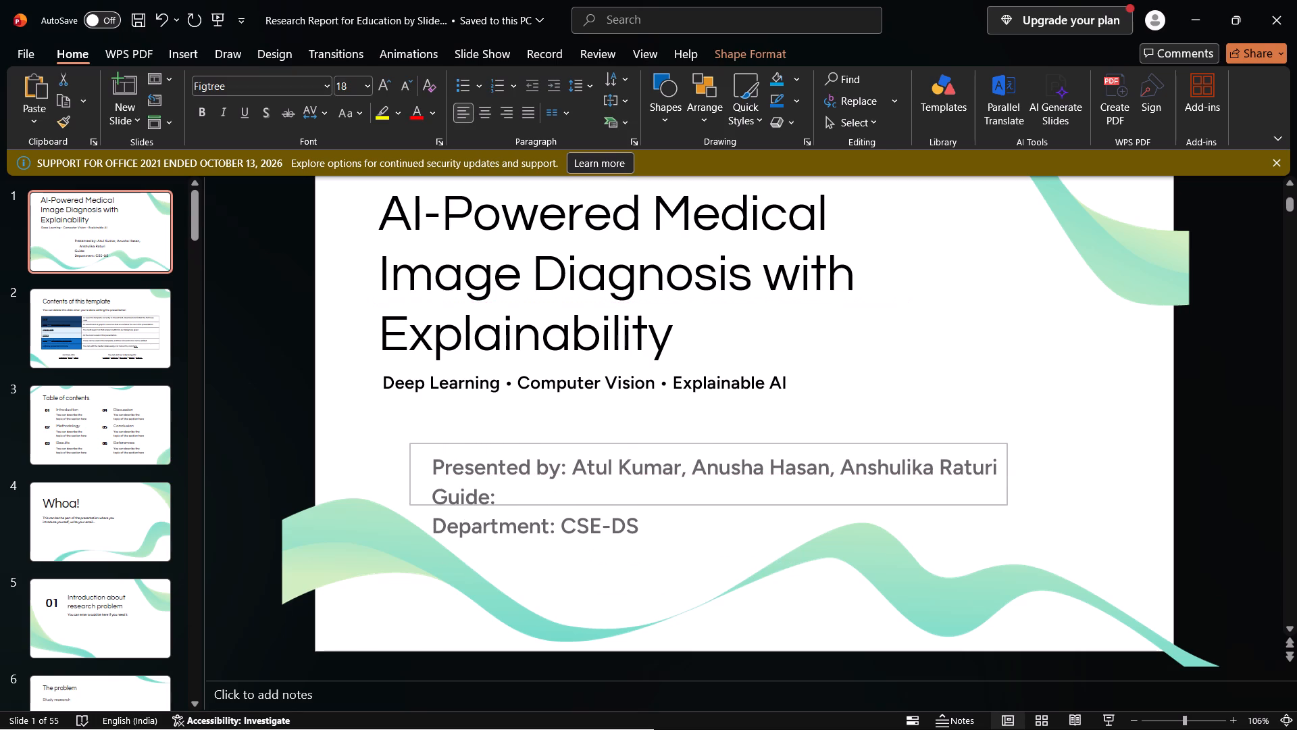
pyautogui.moveTo(408, 481); pyautogui.dragTo(408, 481)
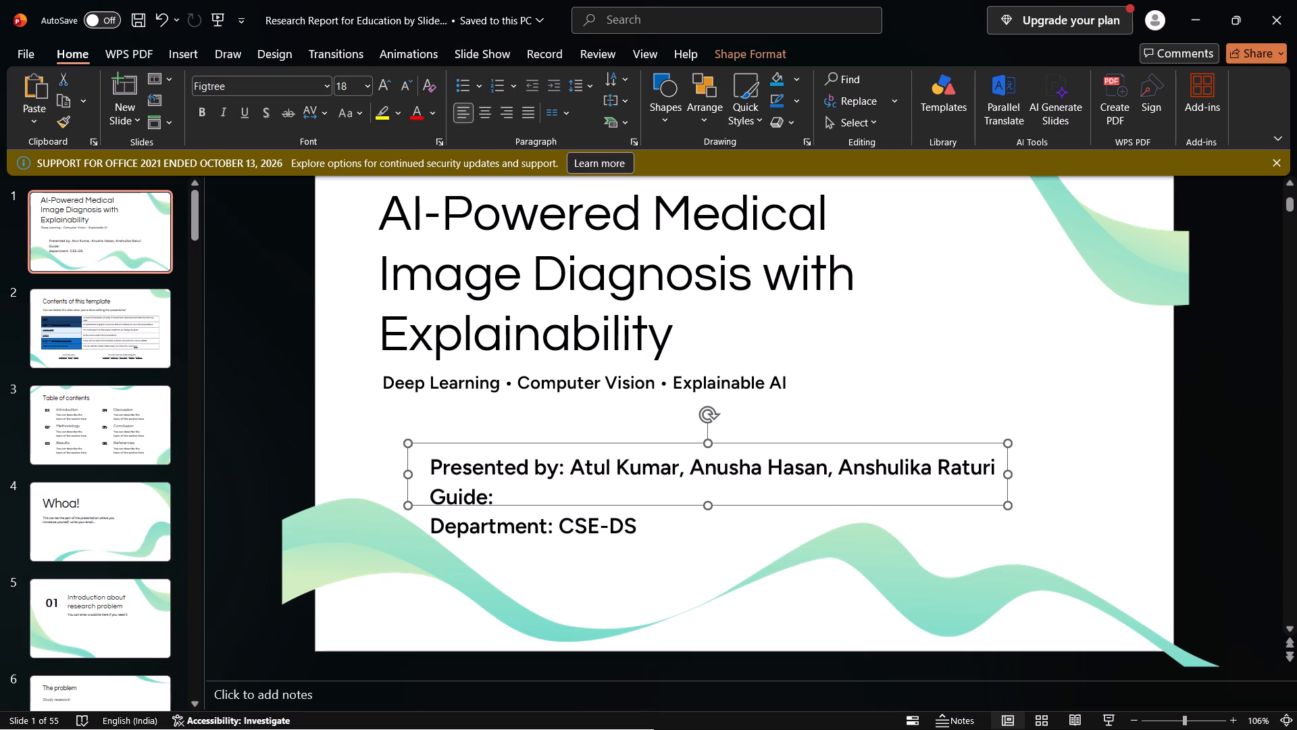
# Move the presenter details text box directly below the Deep Learning subtitle, aligning its left edge with the subtitle's.
pyautogui.click(505, 497)
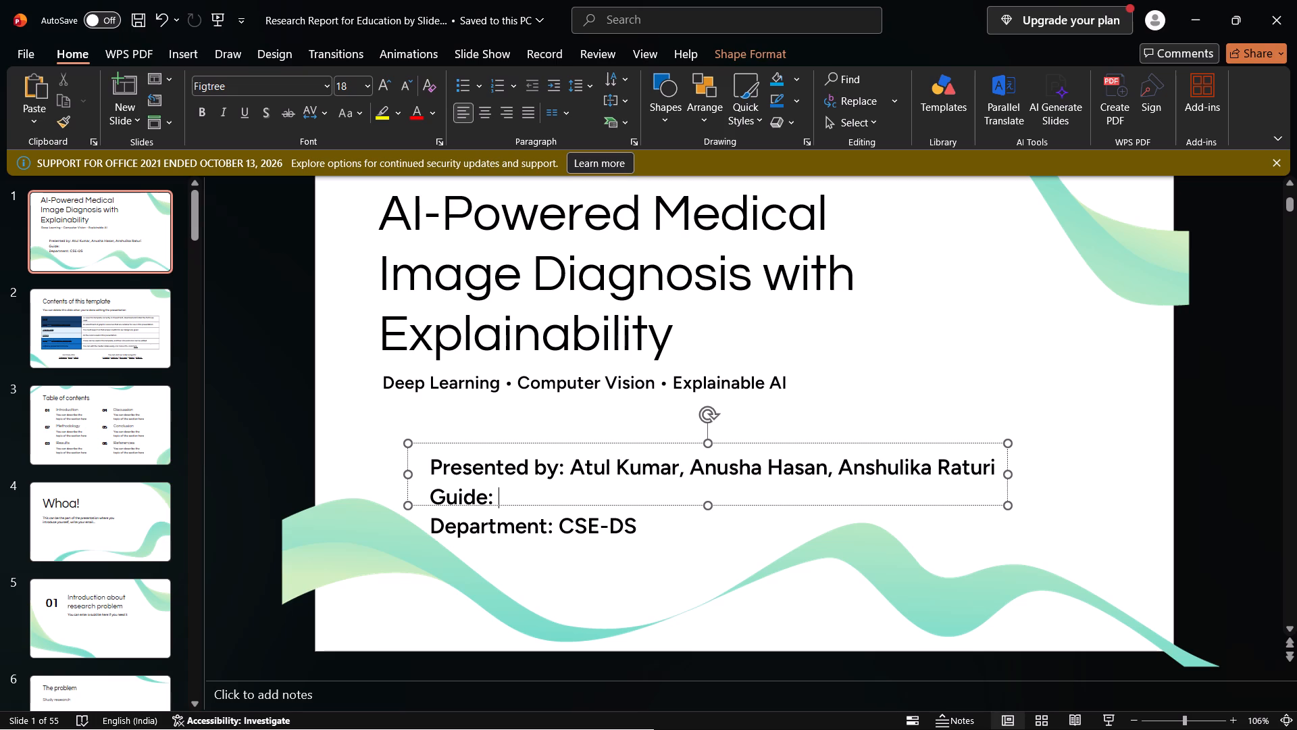
pyautogui.moveTo(660, 443); pyautogui.dragTo(704, 441)
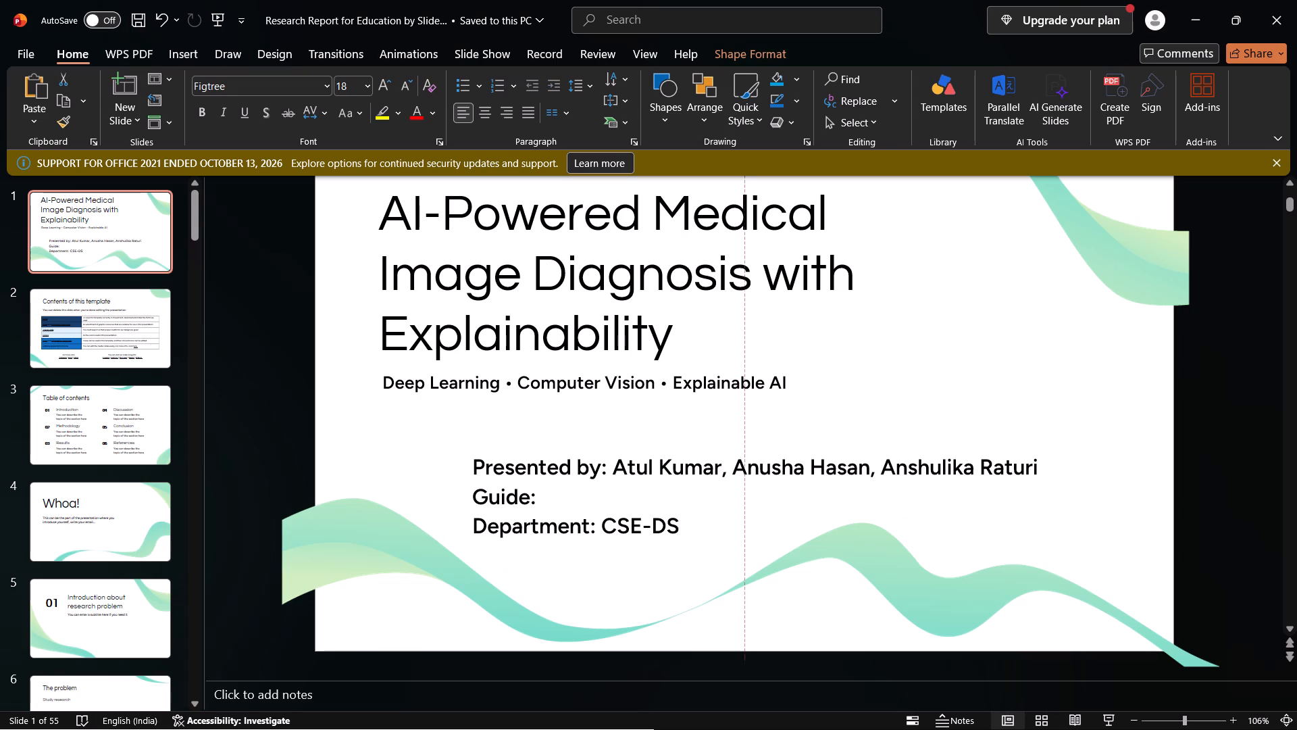
pyautogui.moveTo(704, 441); pyautogui.dragTo(738, 442)
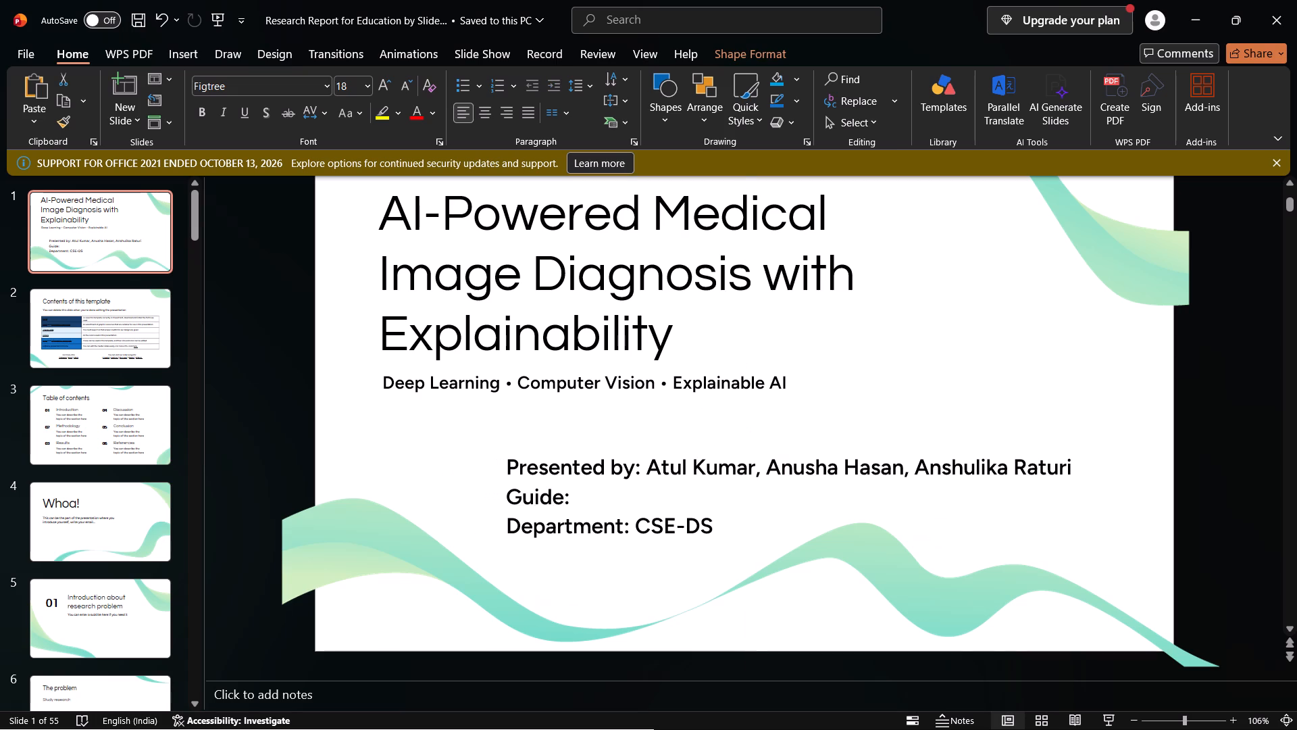
pyautogui.moveTo(738, 442); pyautogui.dragTo(738, 442)
pyautogui.moveTo(738, 442); pyautogui.dragTo(755, 442)
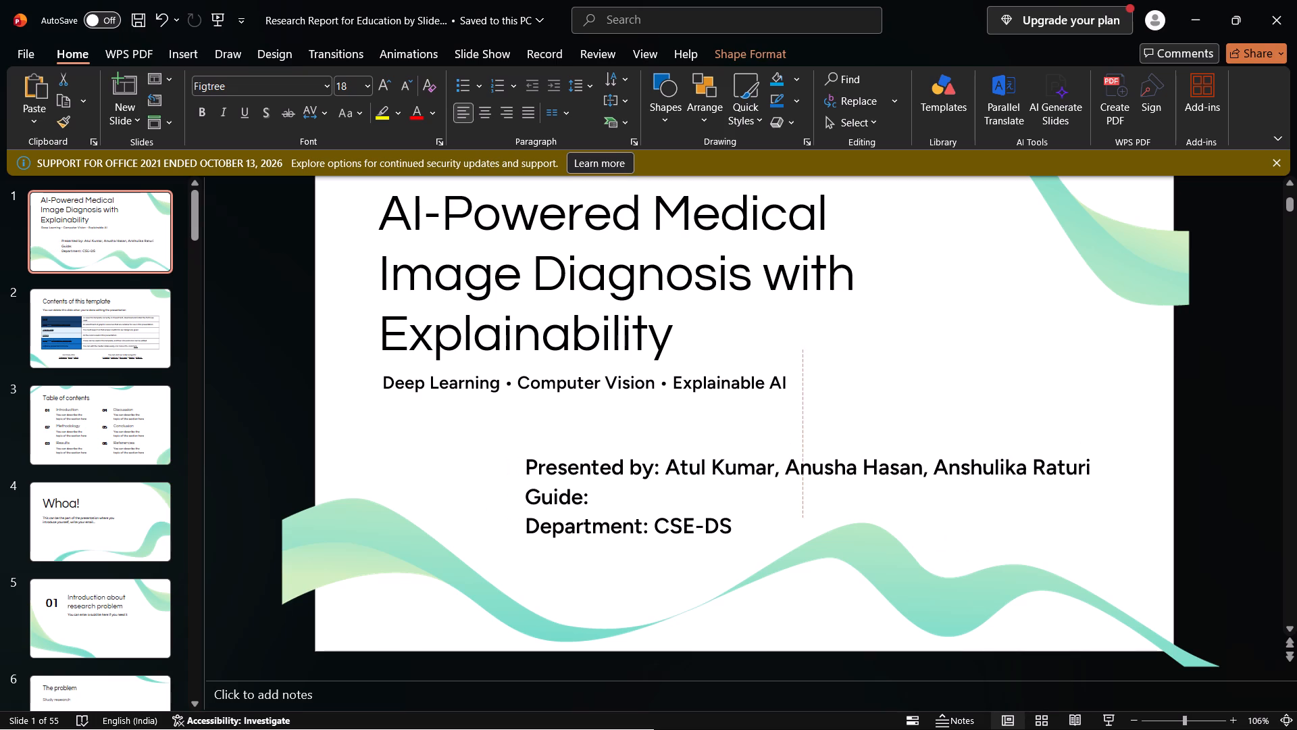
pyautogui.moveTo(755, 442); pyautogui.dragTo(671, 453)
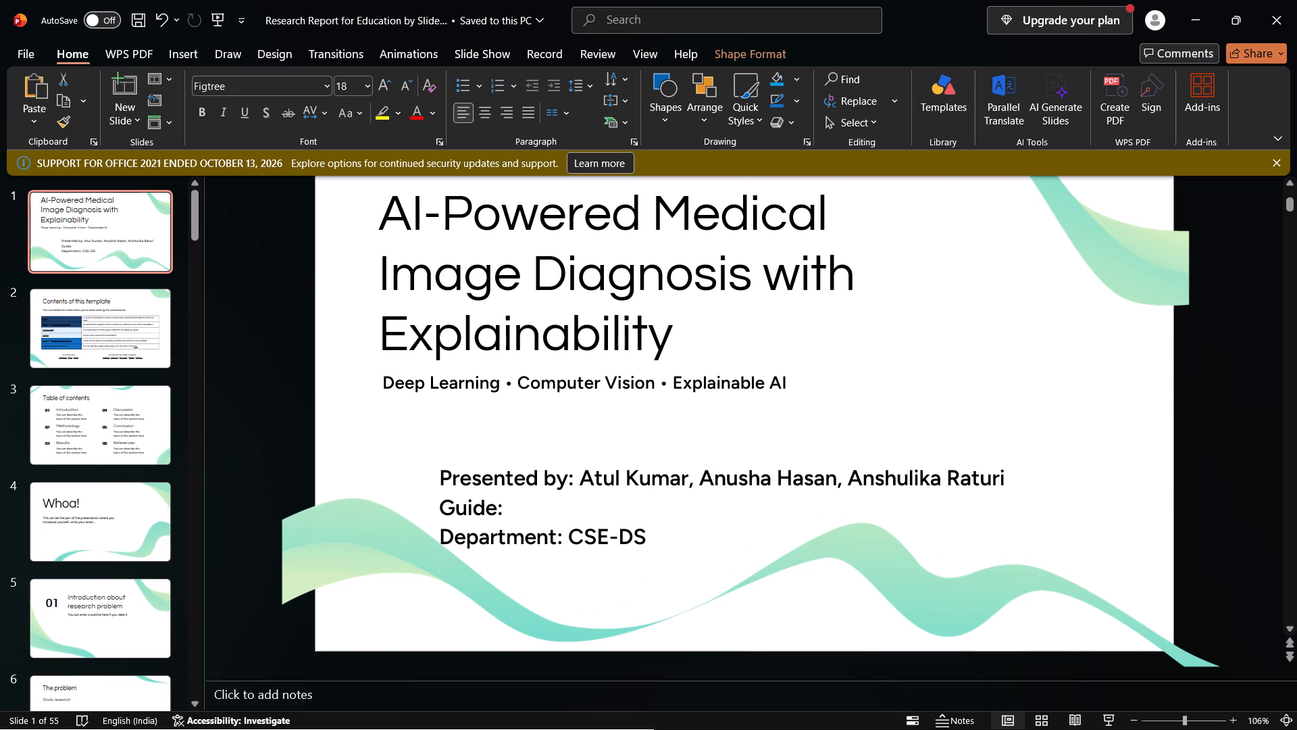
pyautogui.moveTo(671, 453); pyautogui.dragTo(635, 460)
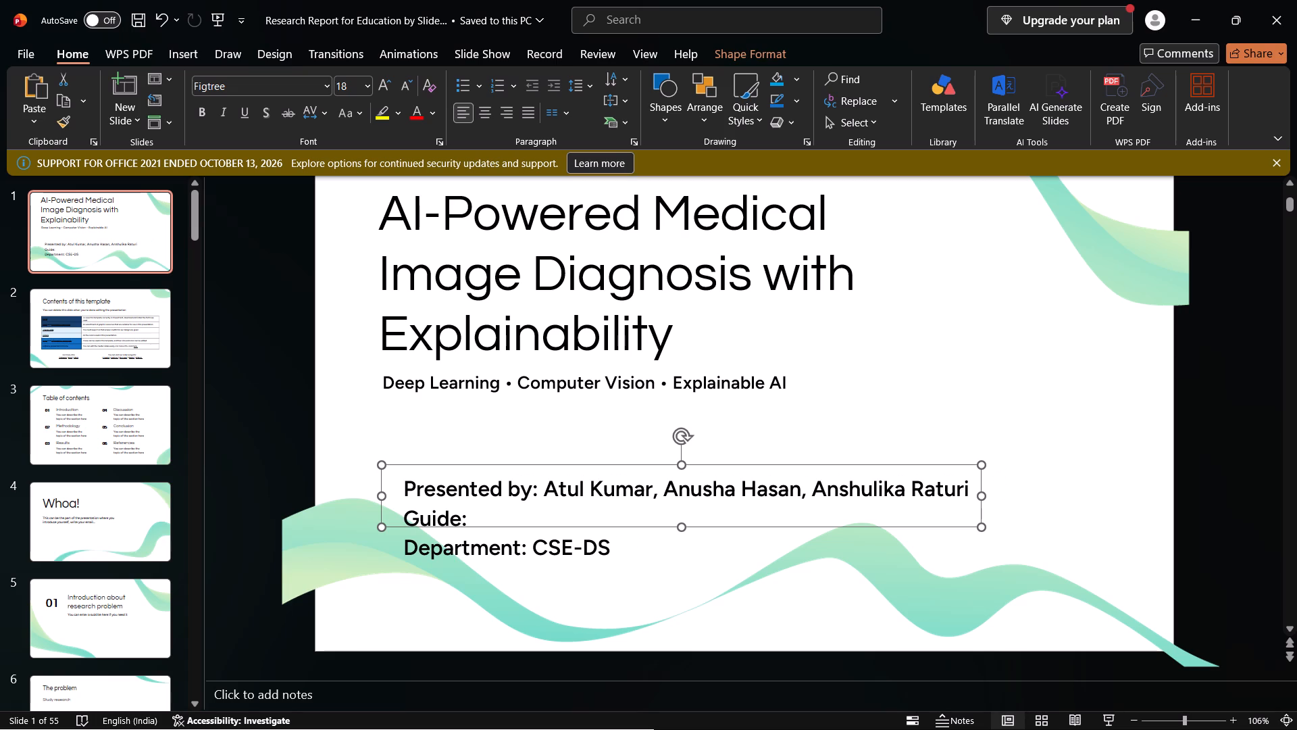
pyautogui.moveTo(637, 464); pyautogui.dragTo(657, 464)
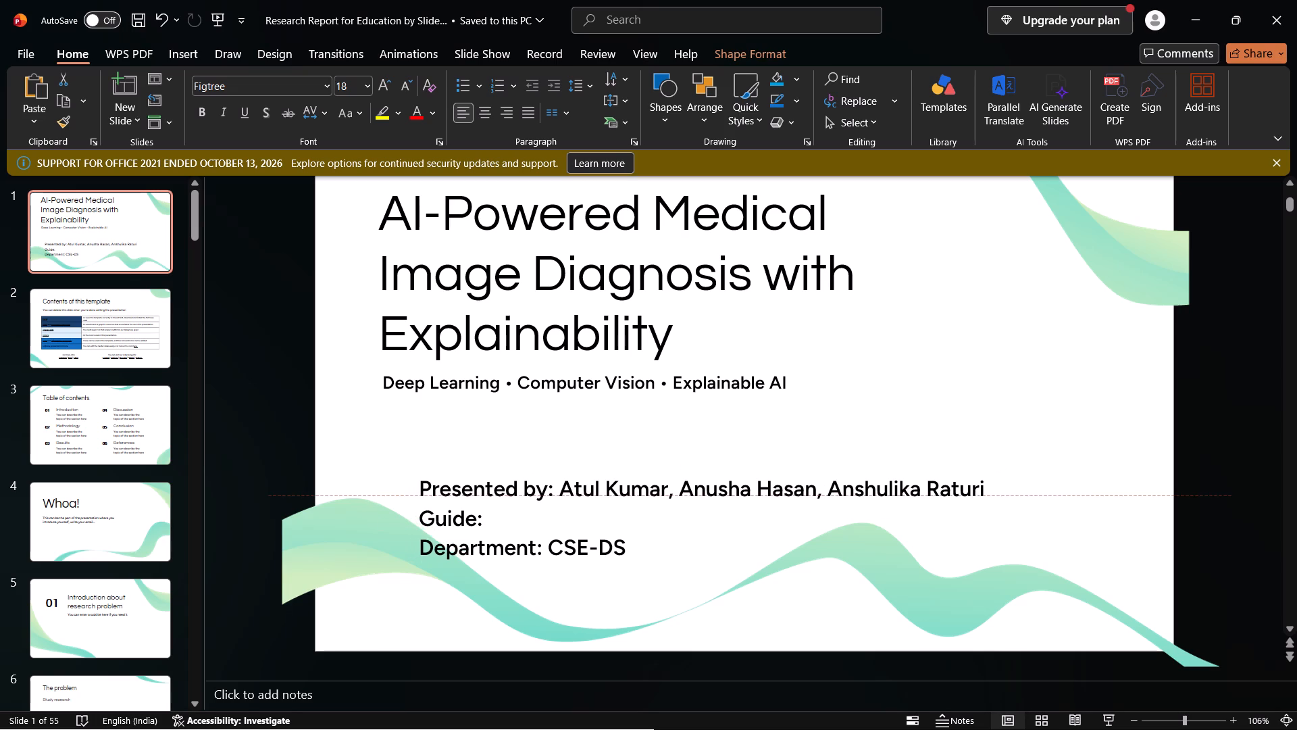
pyautogui.moveTo(657, 464); pyautogui.dragTo(619, 429)
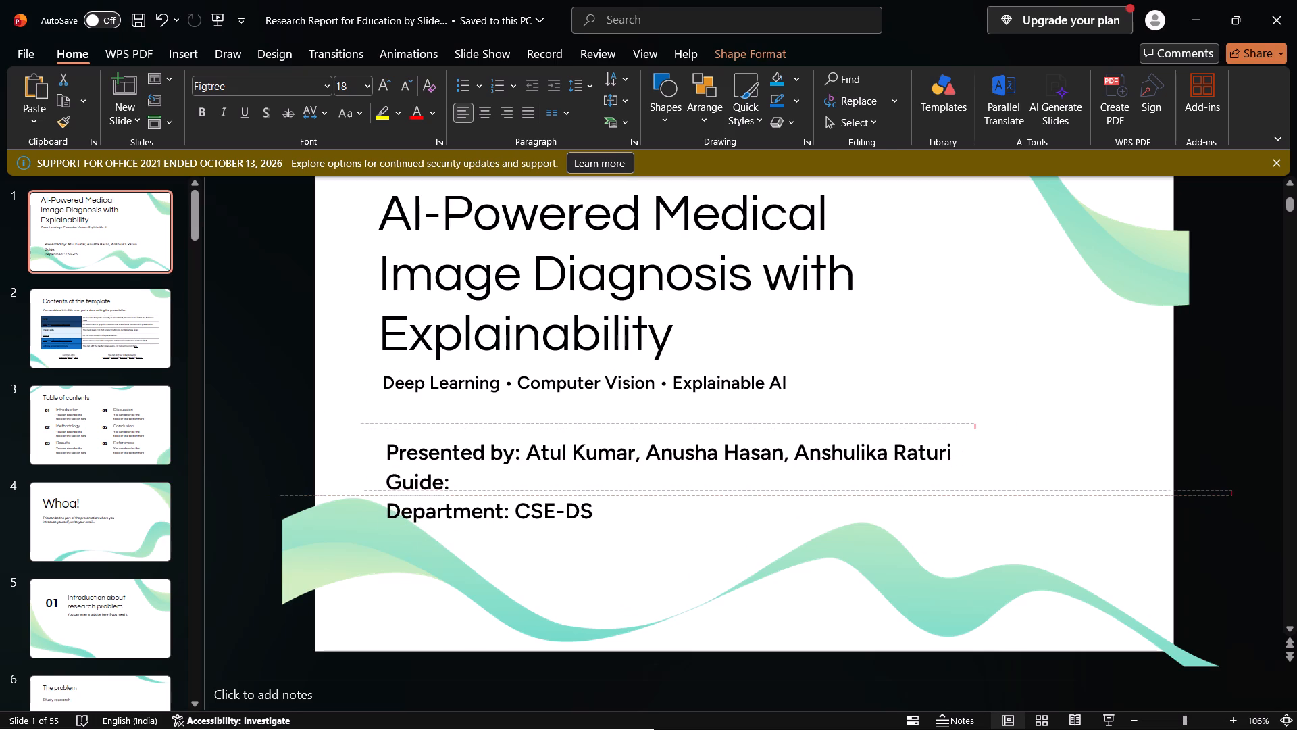
pyautogui.moveTo(619, 429); pyautogui.dragTo(614, 424)
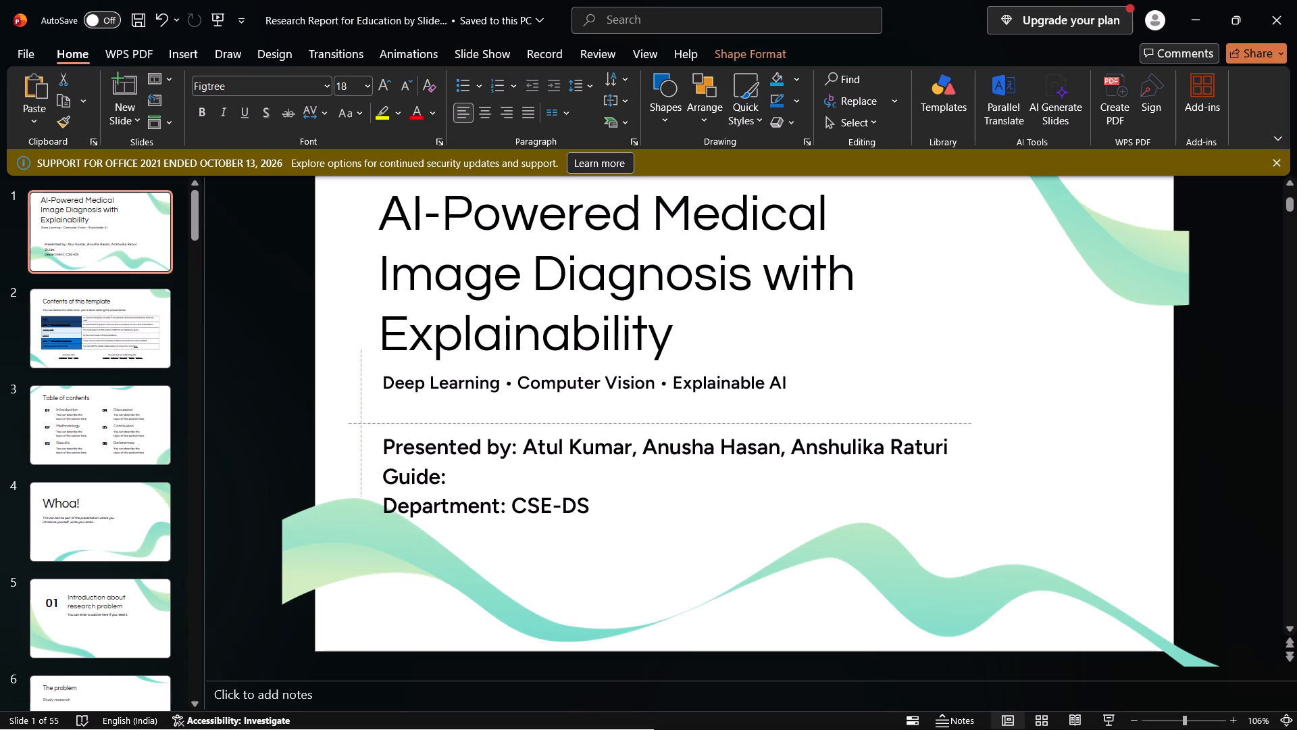
pyautogui.moveTo(614, 424); pyautogui.dragTo(614, 412)
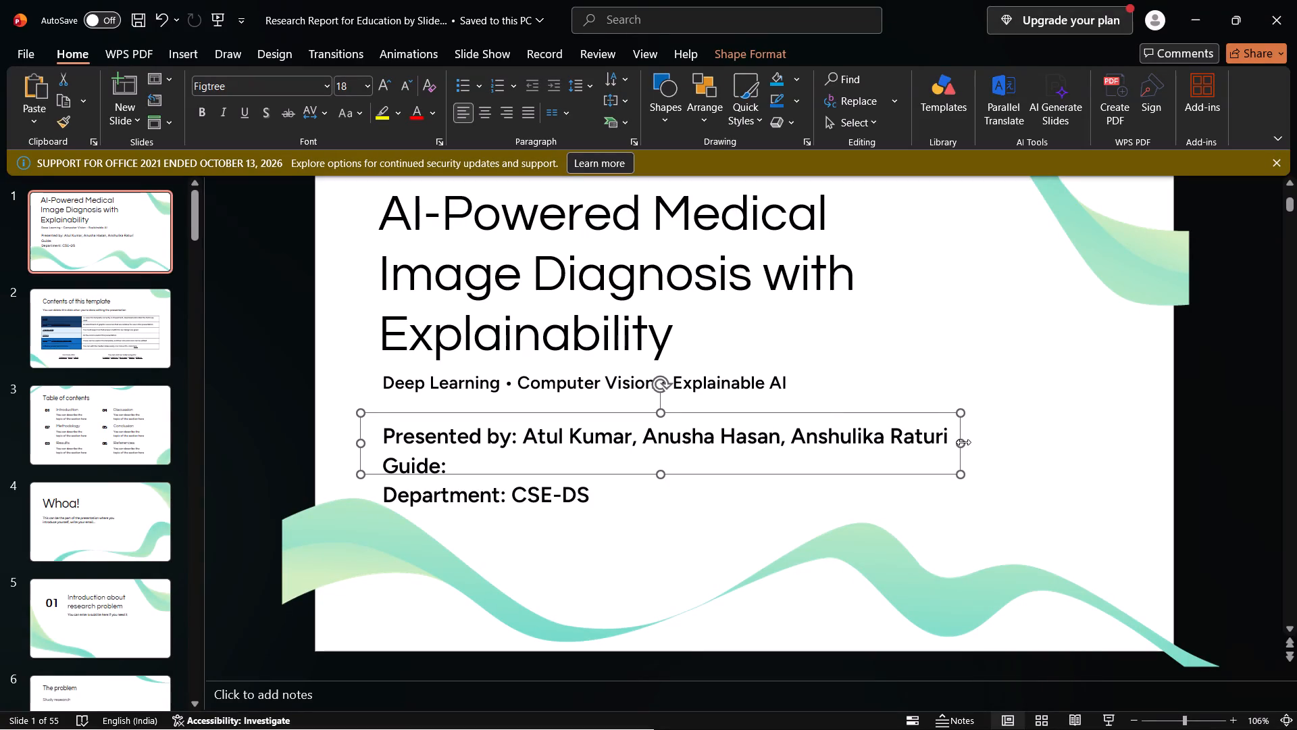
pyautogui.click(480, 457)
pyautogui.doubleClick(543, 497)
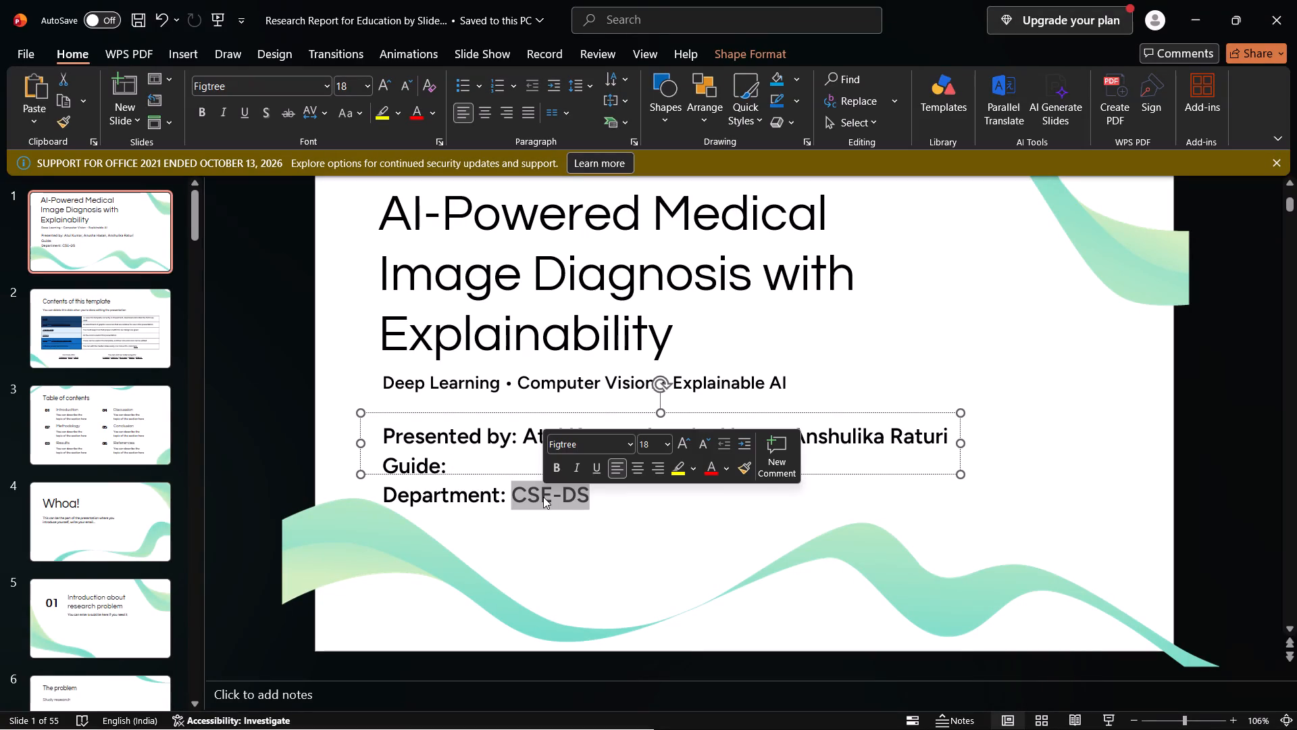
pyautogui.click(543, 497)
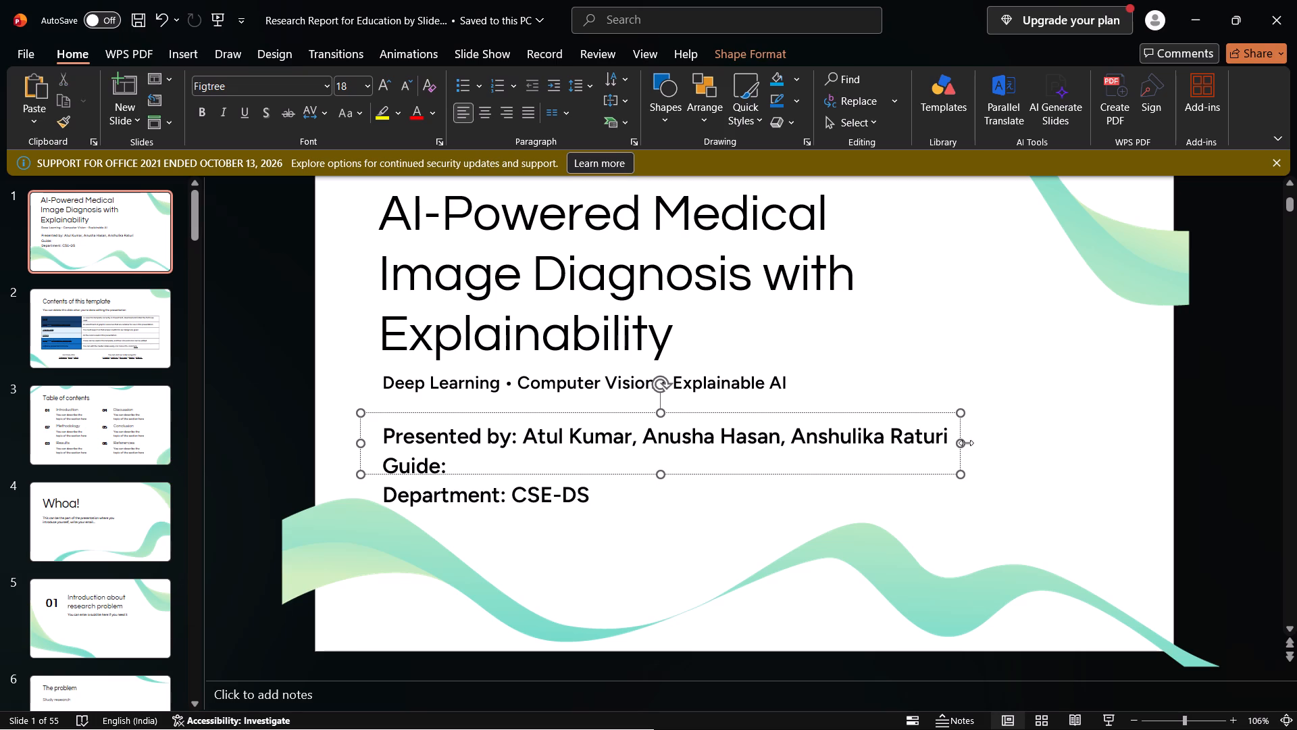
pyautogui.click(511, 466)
# Shift the presenter details text box slightly down to leave a gap below the subtitle, keeping their left edges aligned.
pyautogui.moveTo(409, 412); pyautogui.dragTo(411, 427)
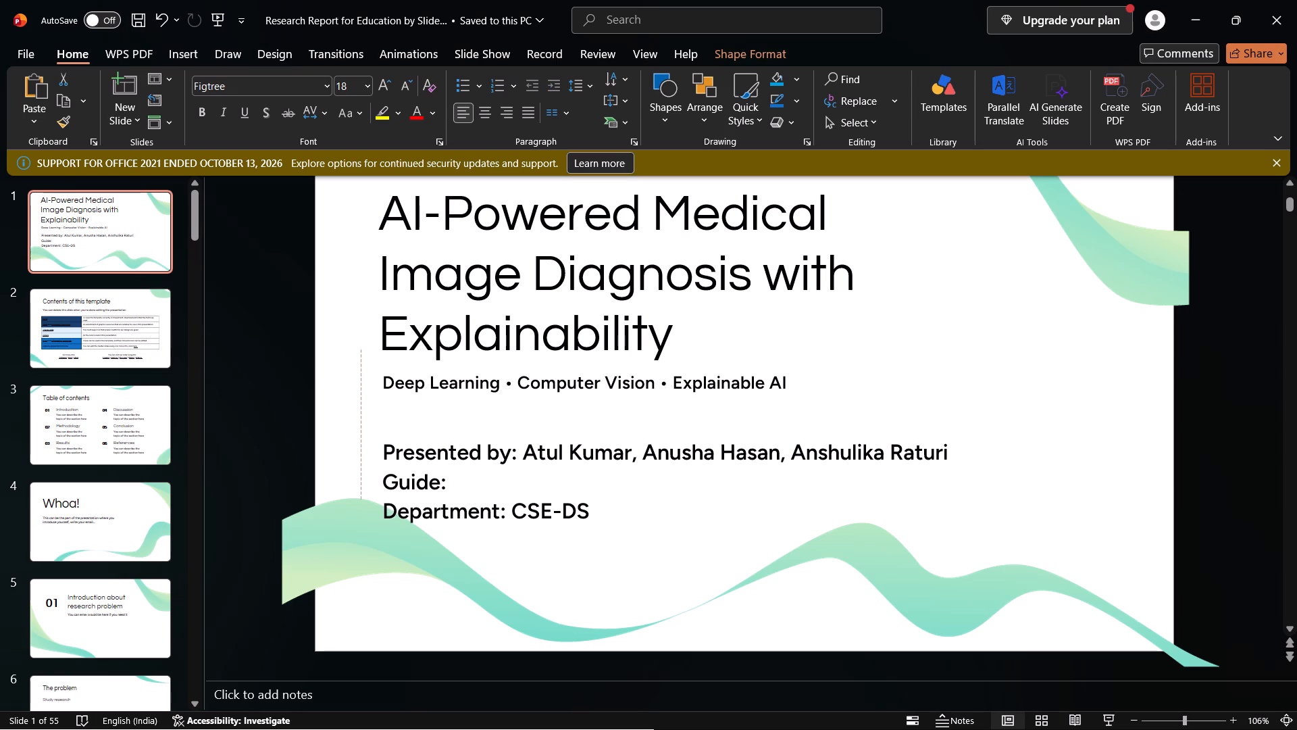
pyautogui.moveTo(411, 427); pyautogui.dragTo(413, 438)
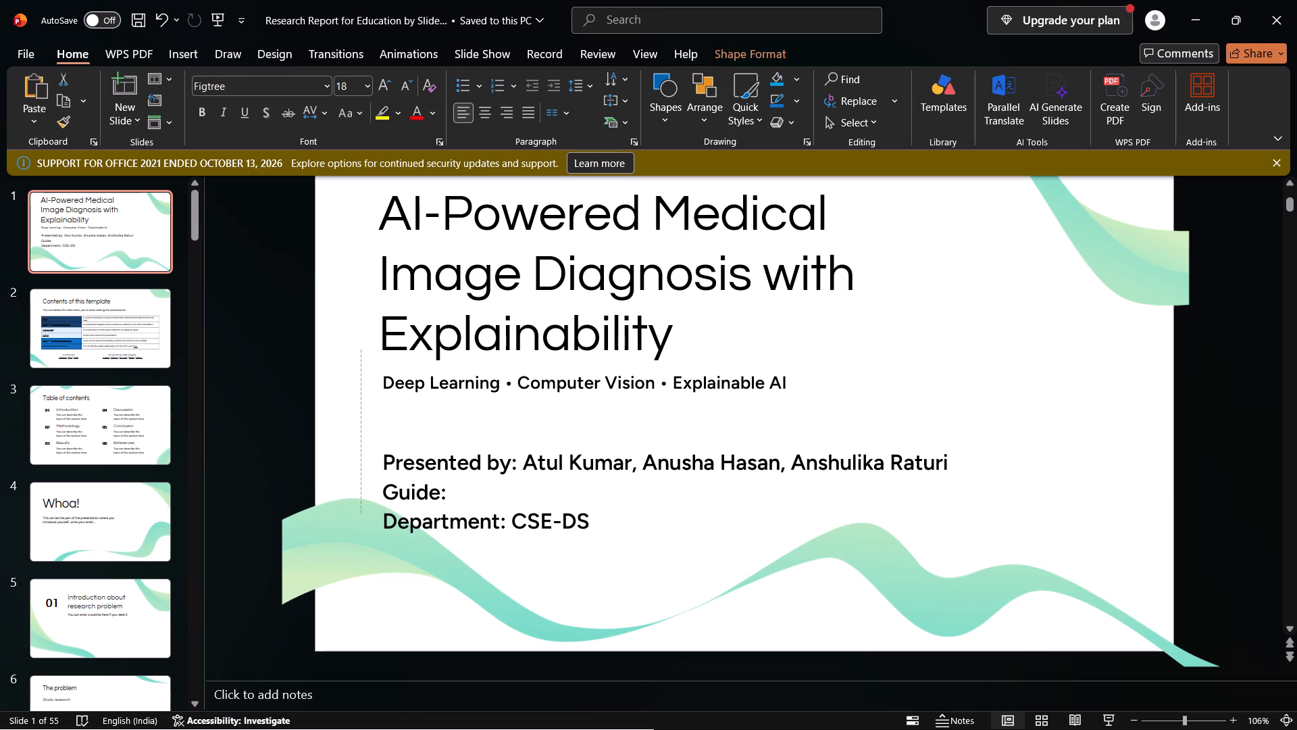
pyautogui.moveTo(413, 438); pyautogui.dragTo(413, 439)
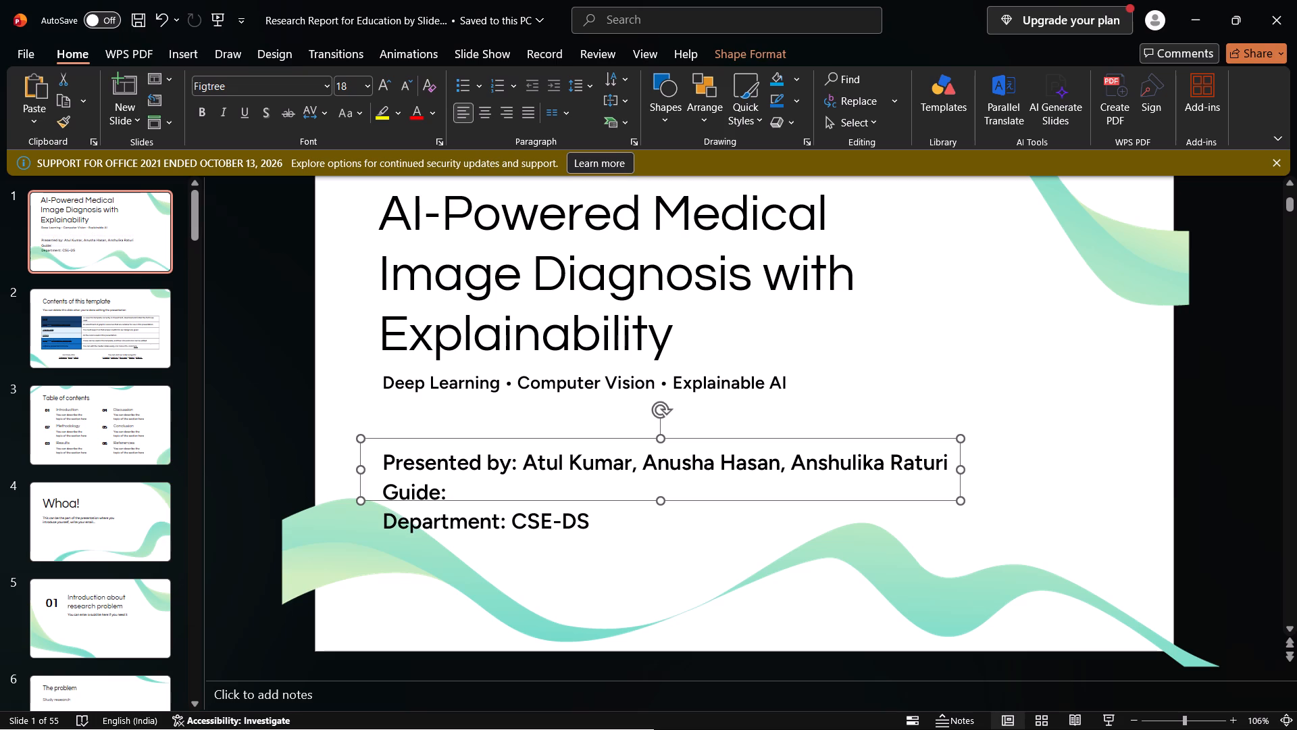
pyautogui.click(1124, 347)
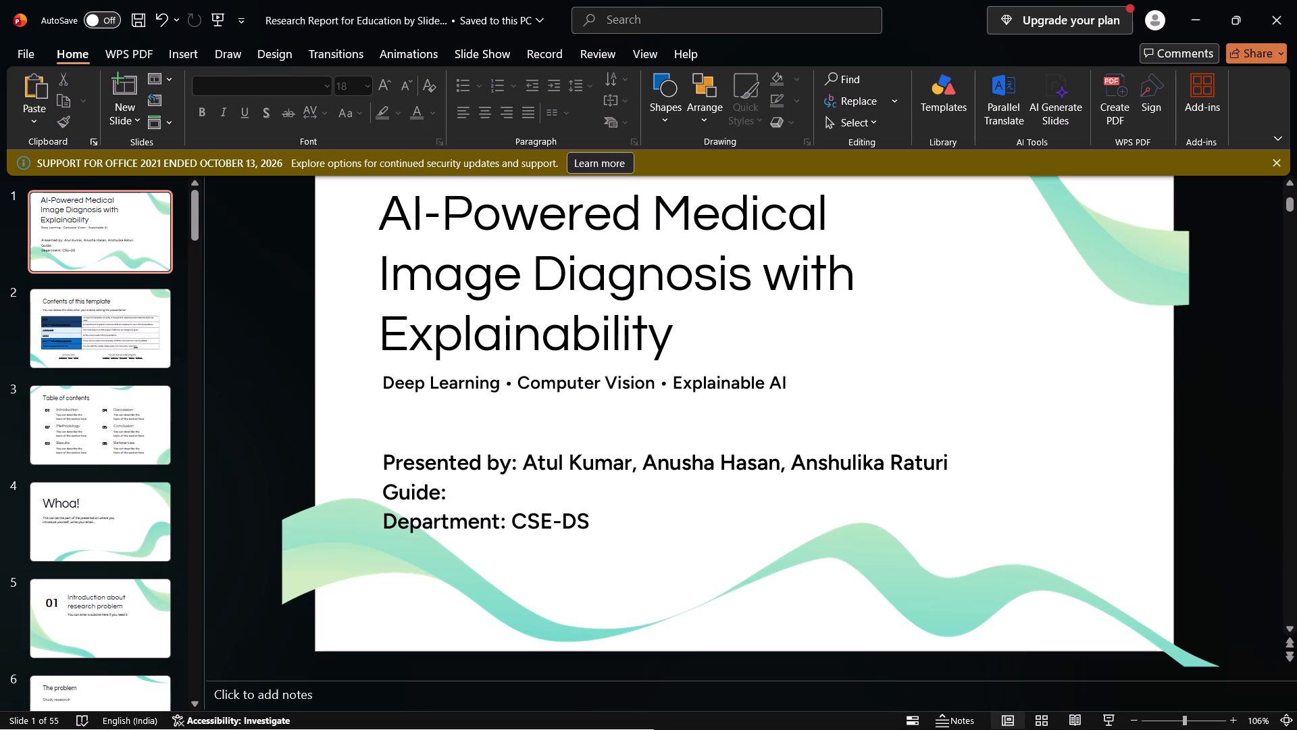
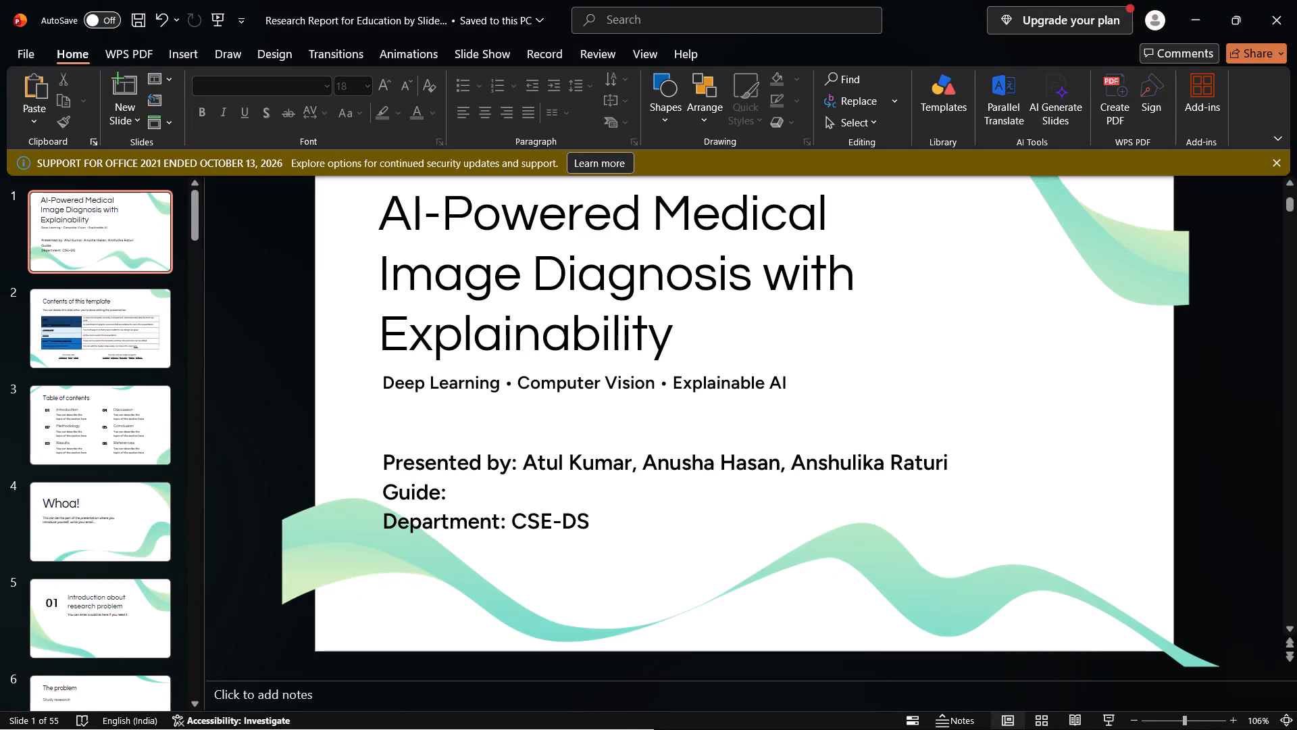
# Place the text cursor at the end of the Guide line in the title slide's presenter details.
pyautogui.click(461, 500)
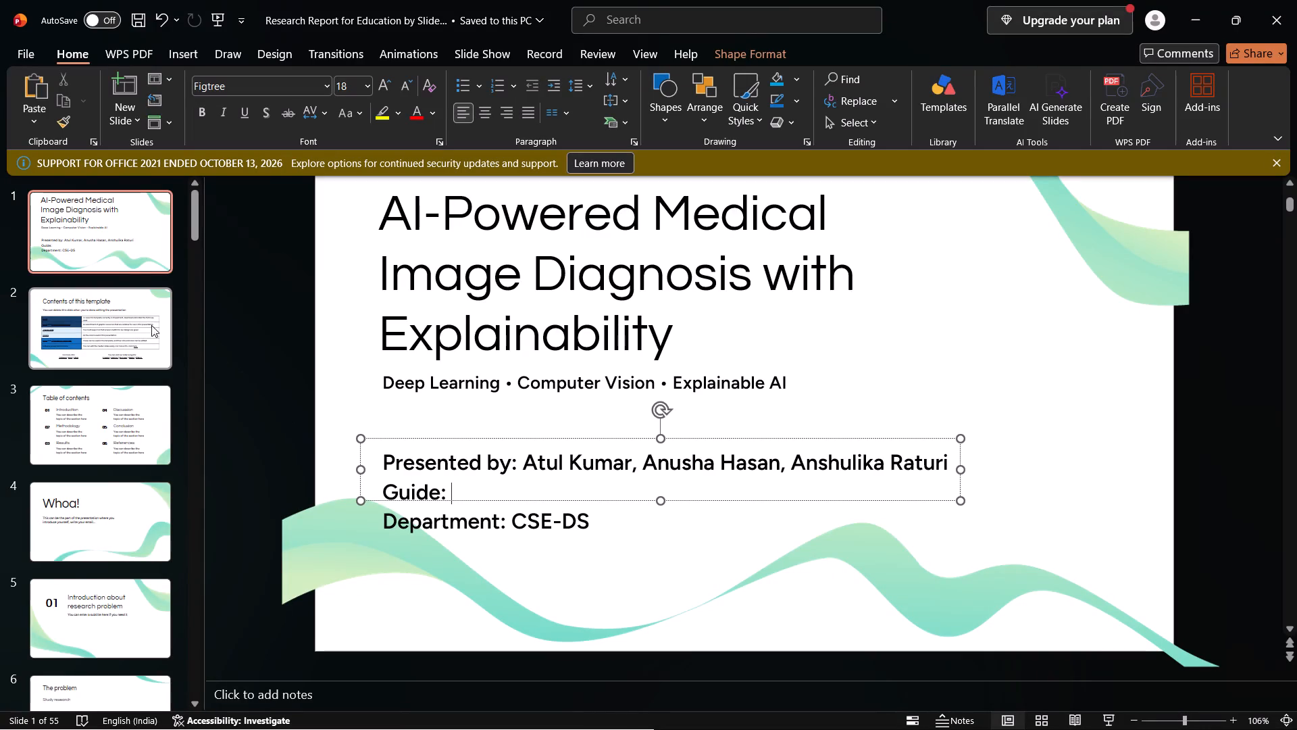
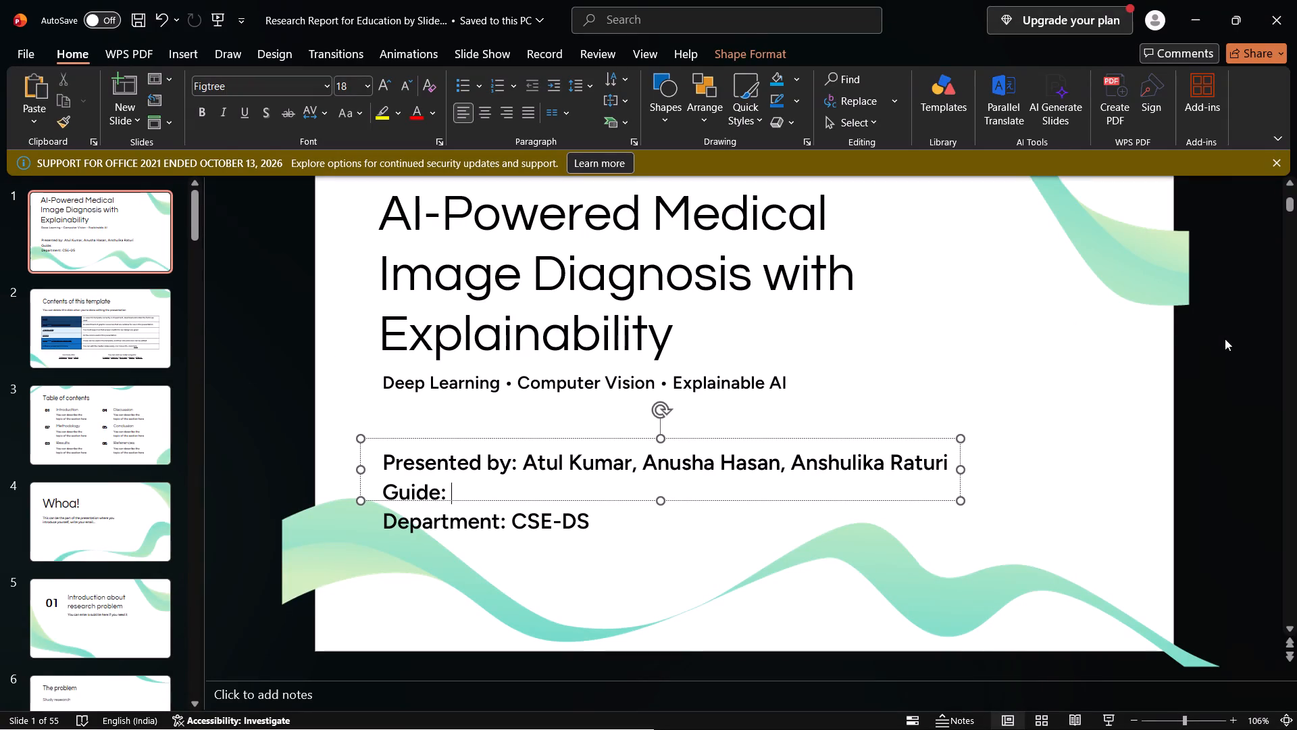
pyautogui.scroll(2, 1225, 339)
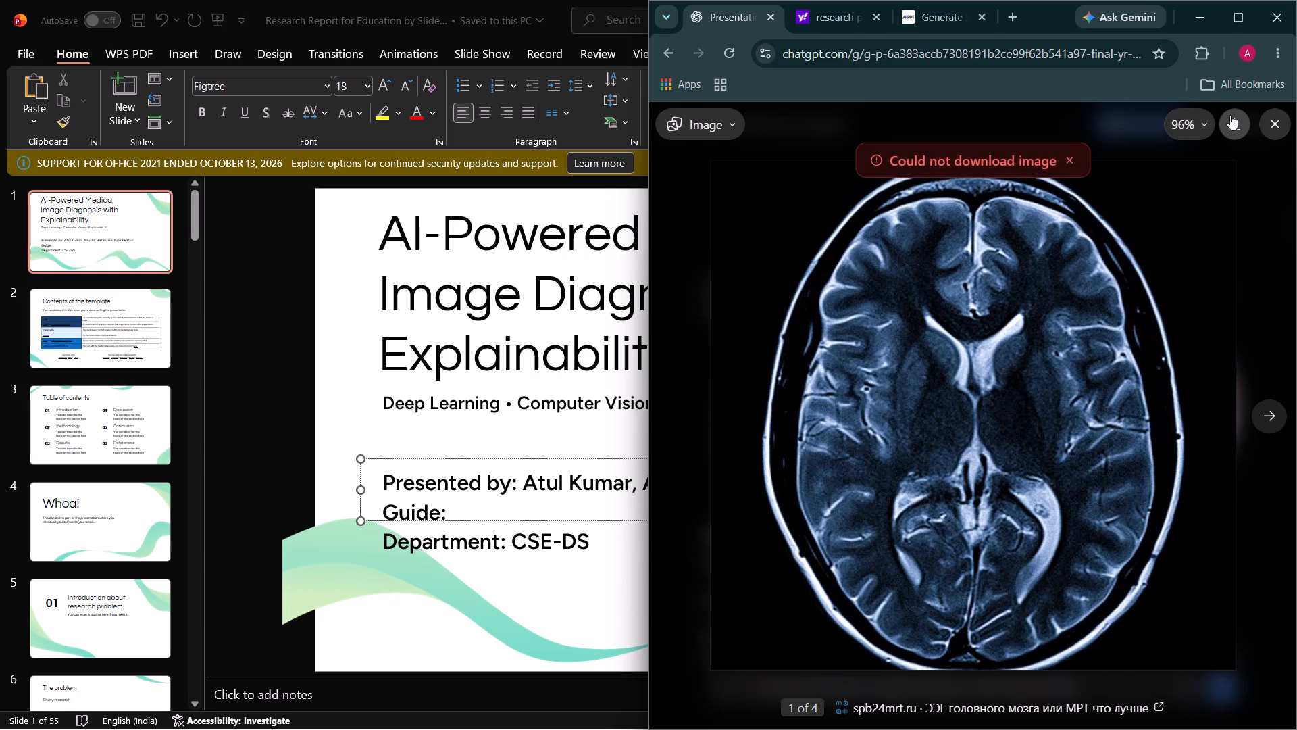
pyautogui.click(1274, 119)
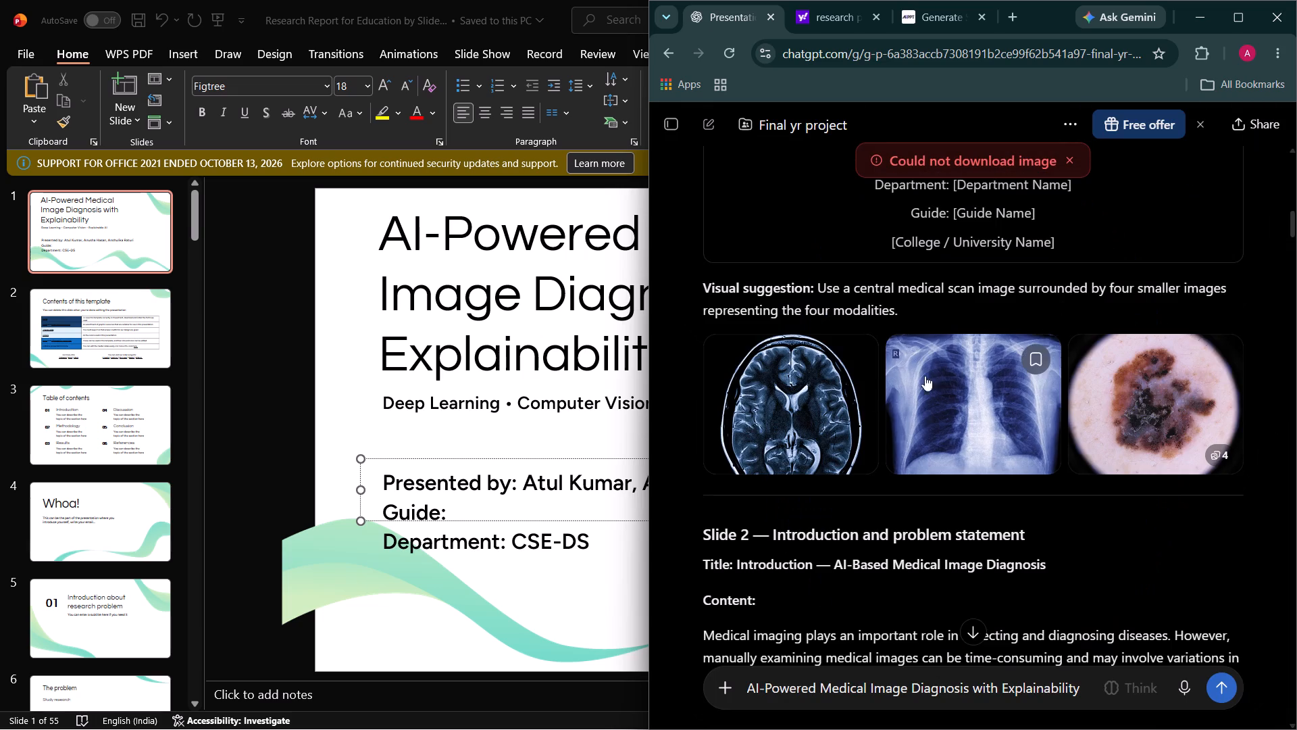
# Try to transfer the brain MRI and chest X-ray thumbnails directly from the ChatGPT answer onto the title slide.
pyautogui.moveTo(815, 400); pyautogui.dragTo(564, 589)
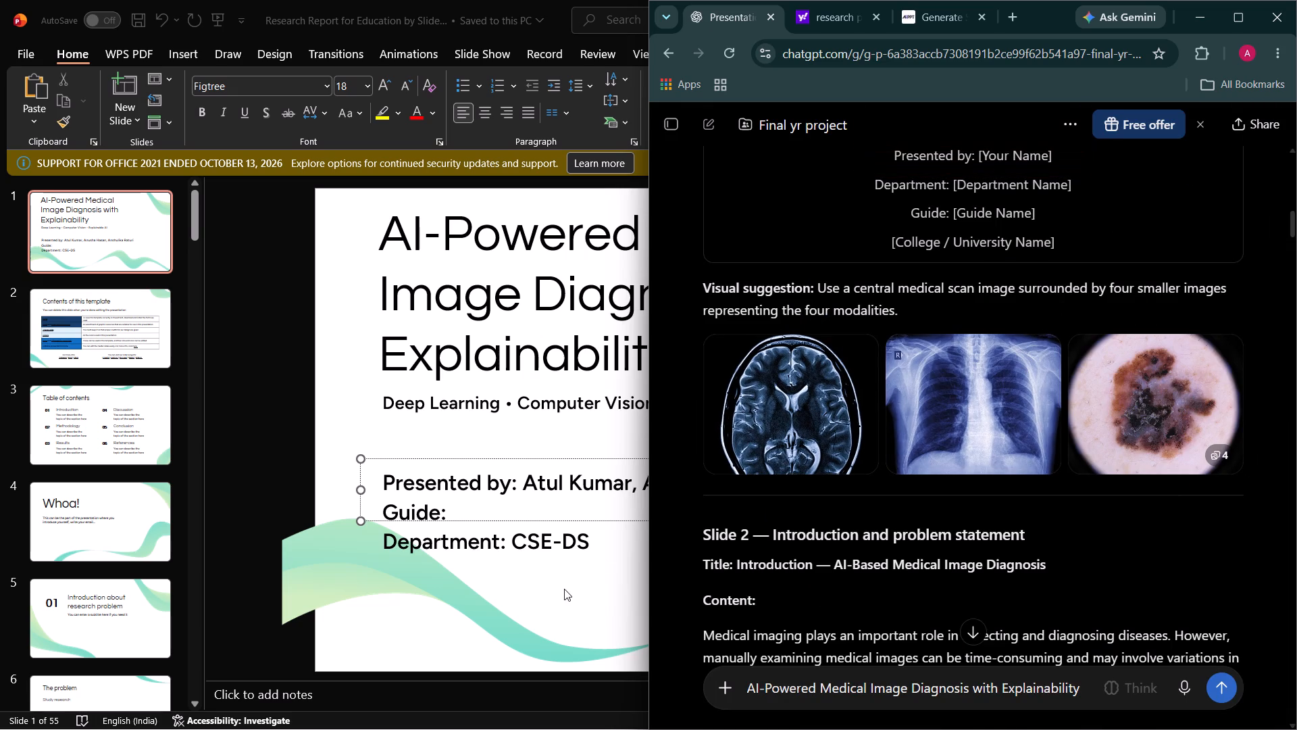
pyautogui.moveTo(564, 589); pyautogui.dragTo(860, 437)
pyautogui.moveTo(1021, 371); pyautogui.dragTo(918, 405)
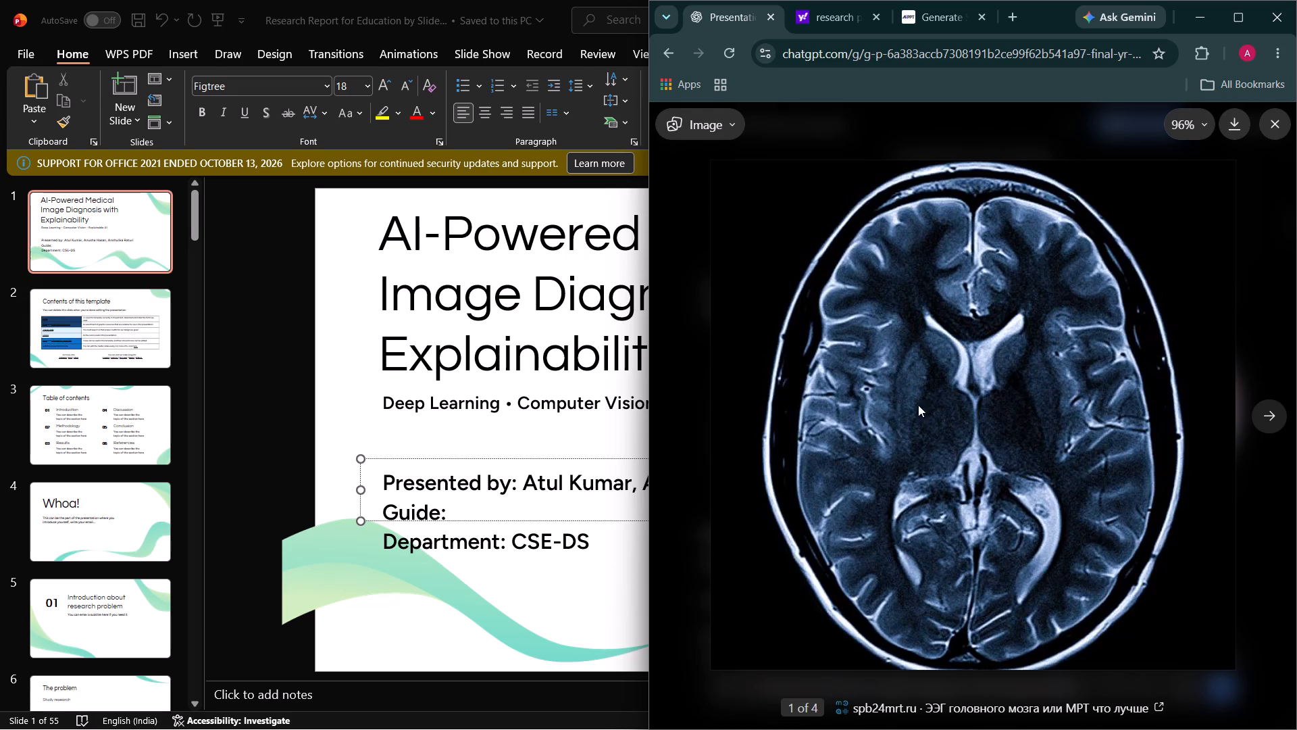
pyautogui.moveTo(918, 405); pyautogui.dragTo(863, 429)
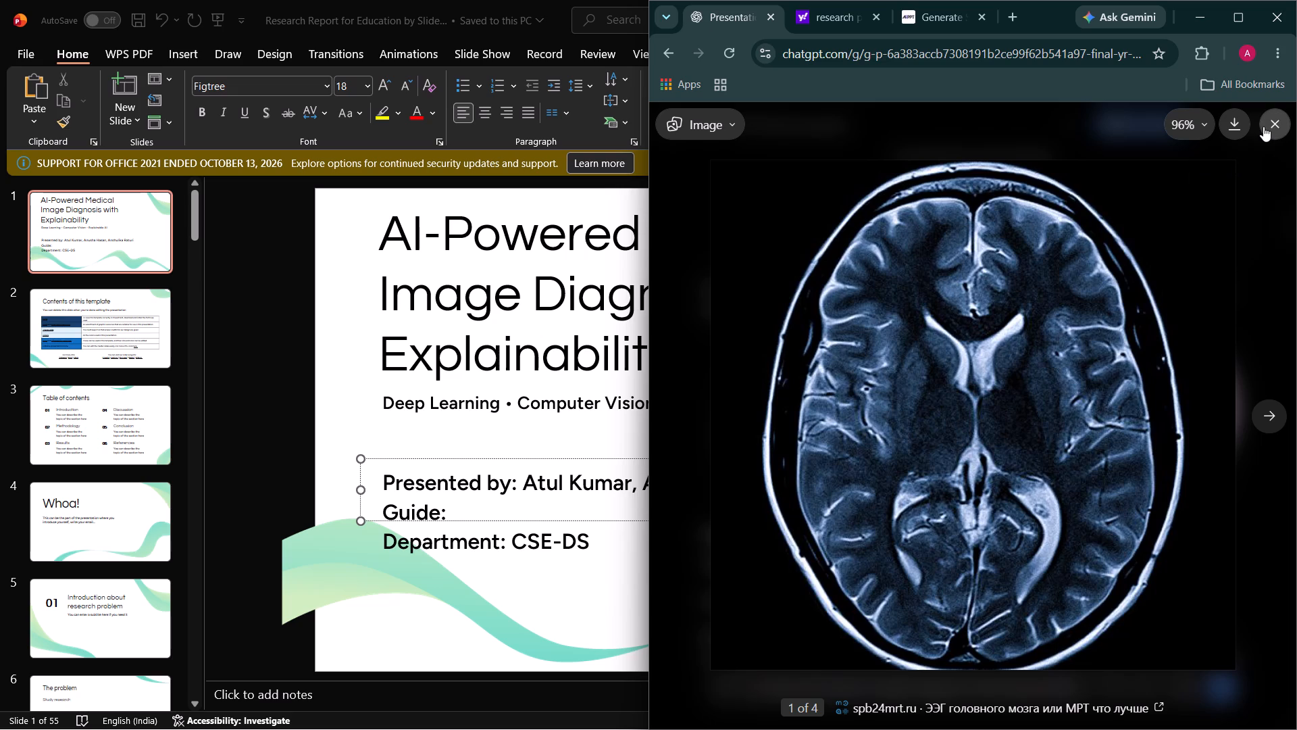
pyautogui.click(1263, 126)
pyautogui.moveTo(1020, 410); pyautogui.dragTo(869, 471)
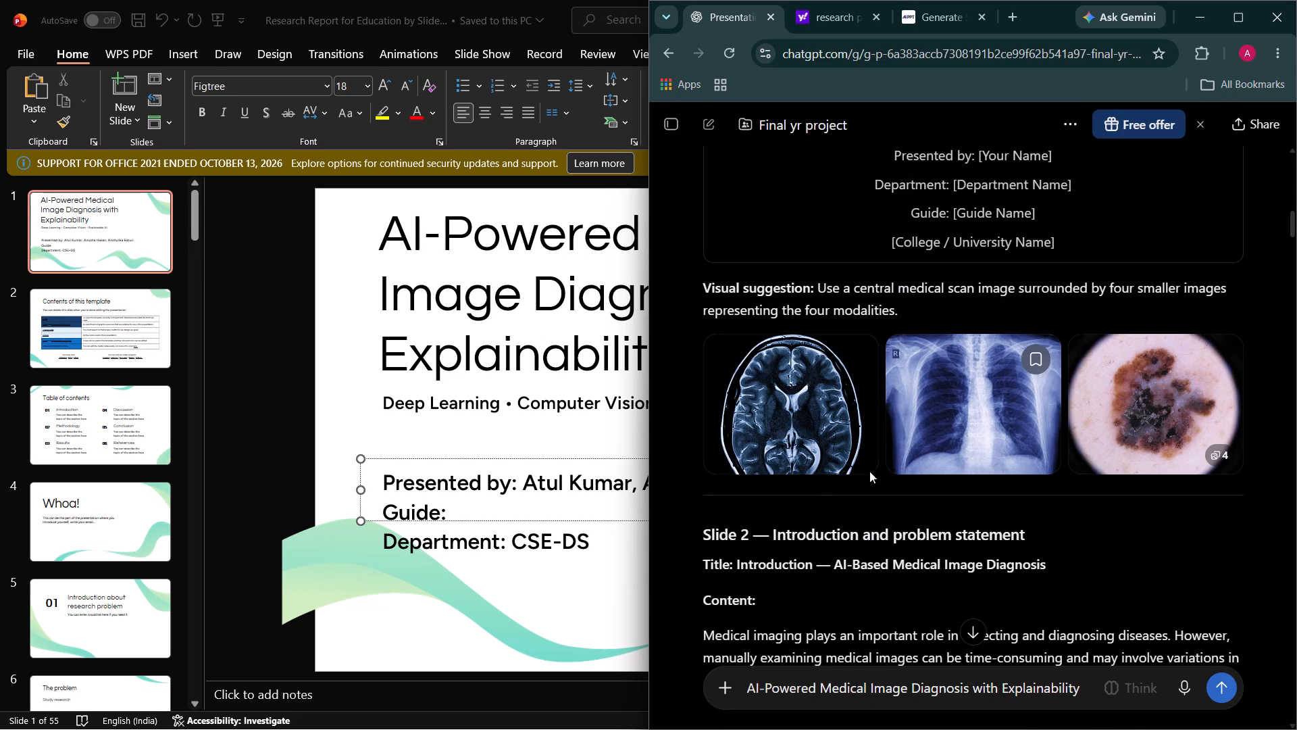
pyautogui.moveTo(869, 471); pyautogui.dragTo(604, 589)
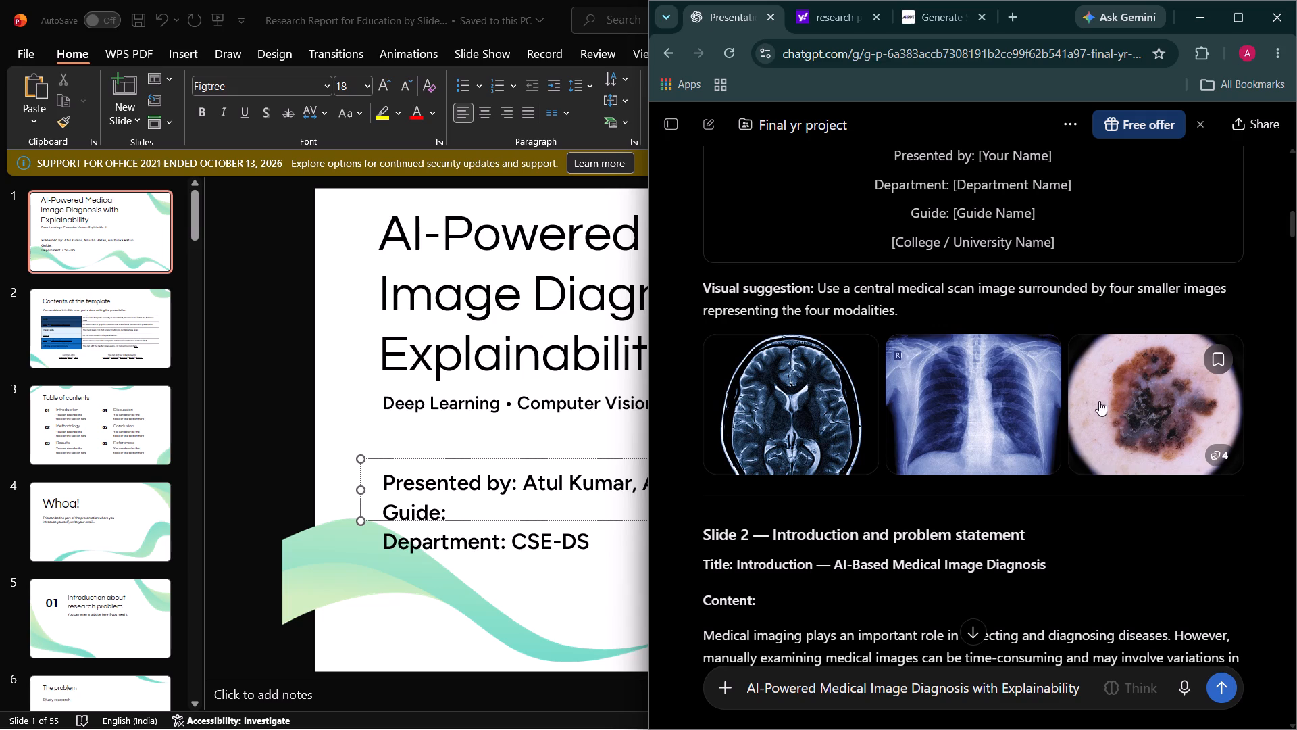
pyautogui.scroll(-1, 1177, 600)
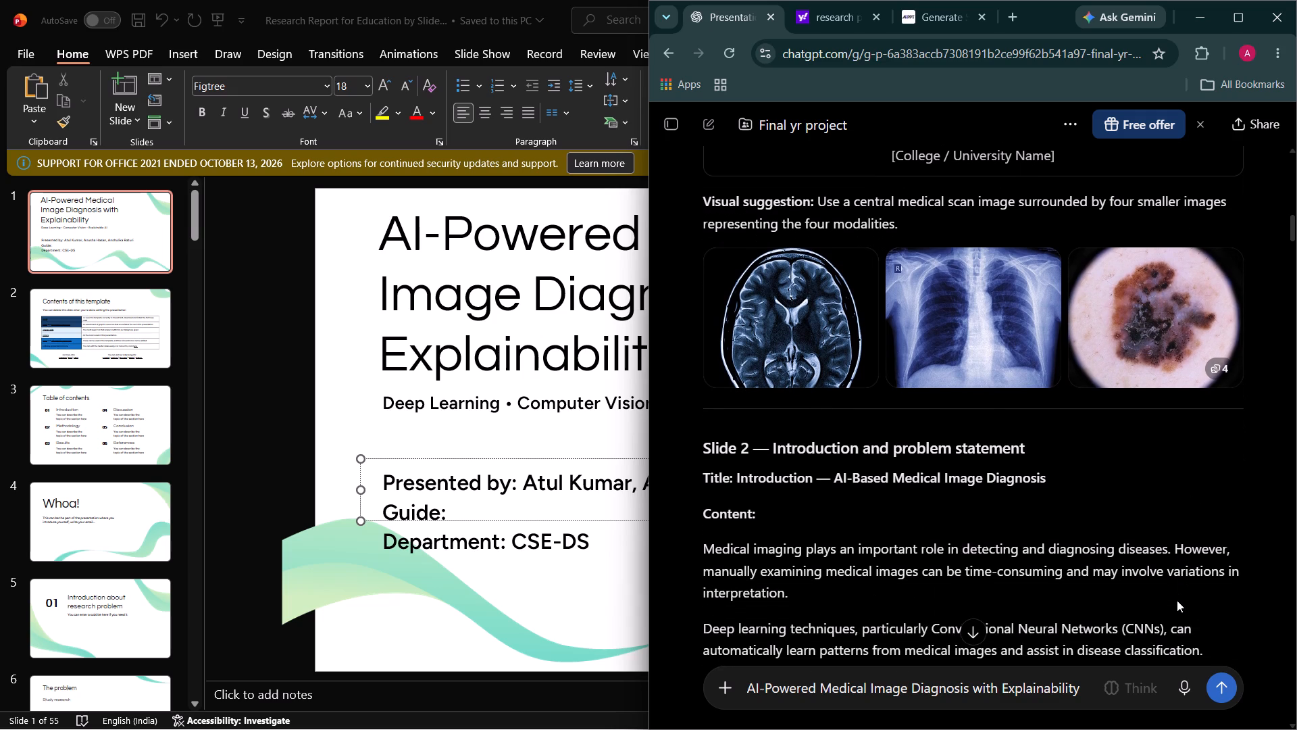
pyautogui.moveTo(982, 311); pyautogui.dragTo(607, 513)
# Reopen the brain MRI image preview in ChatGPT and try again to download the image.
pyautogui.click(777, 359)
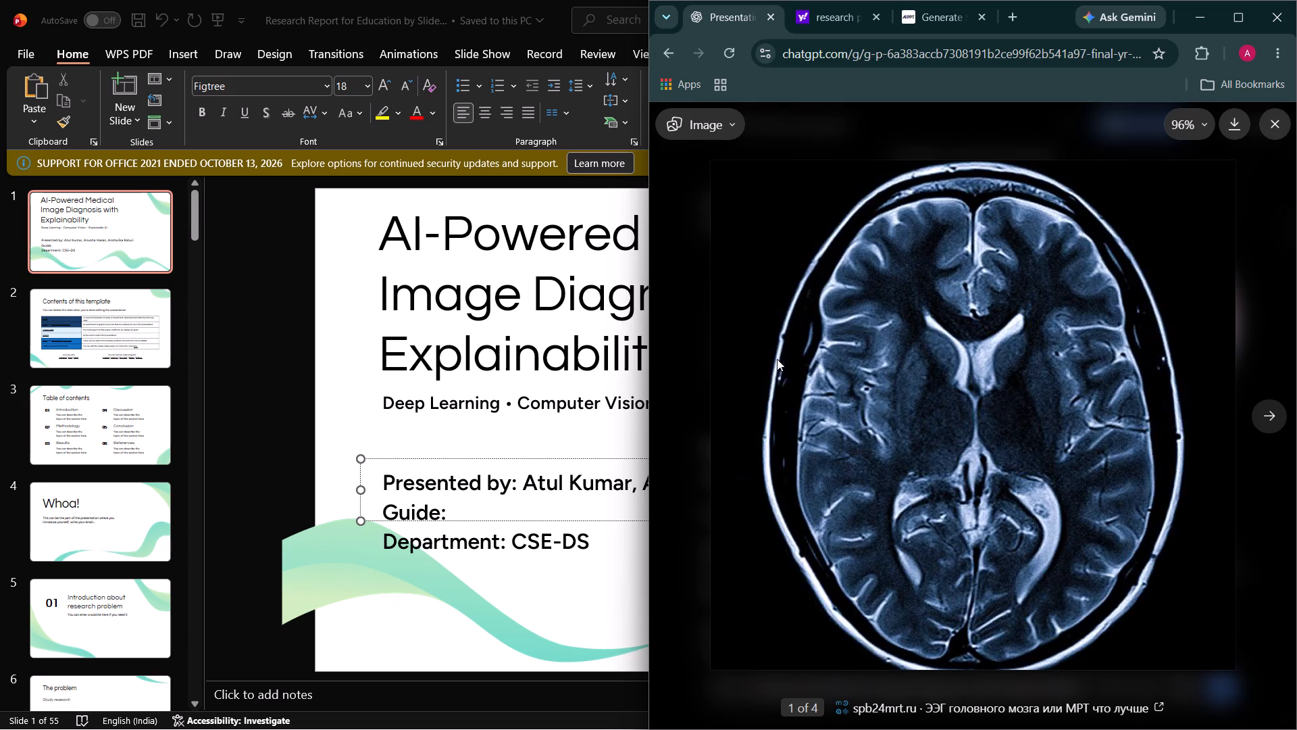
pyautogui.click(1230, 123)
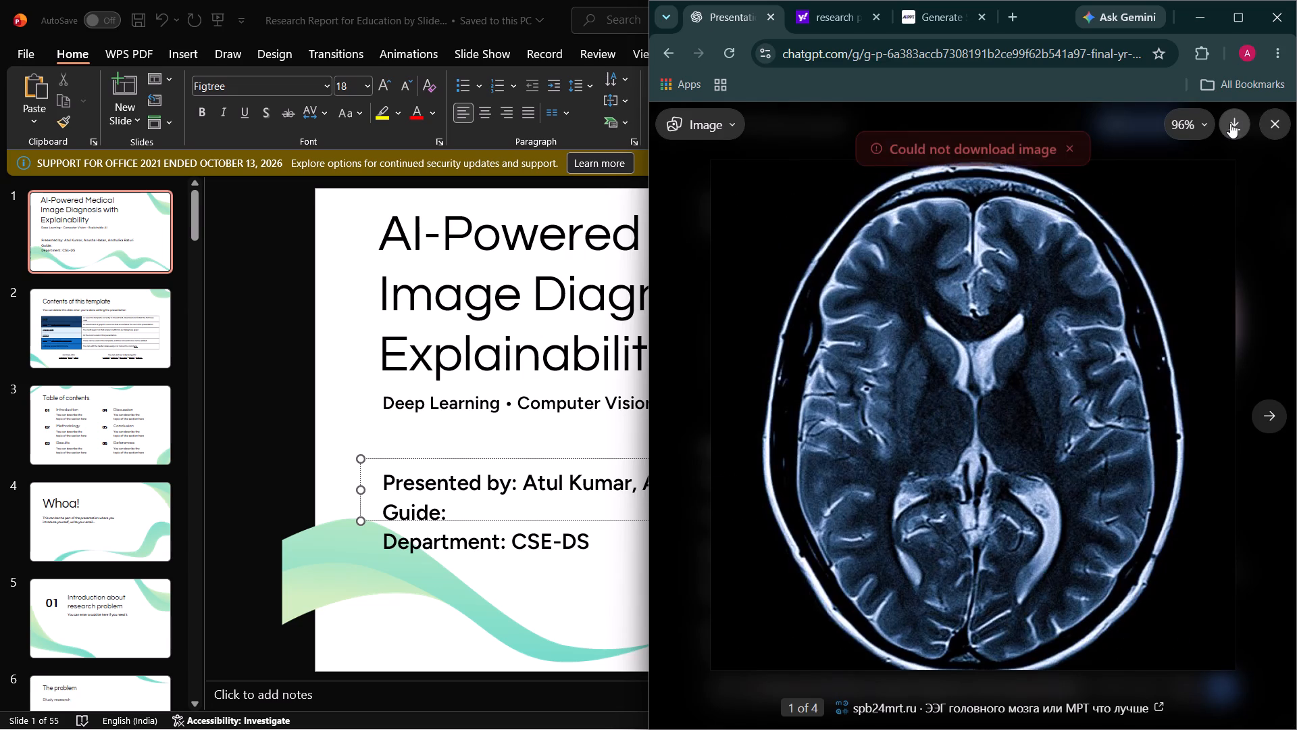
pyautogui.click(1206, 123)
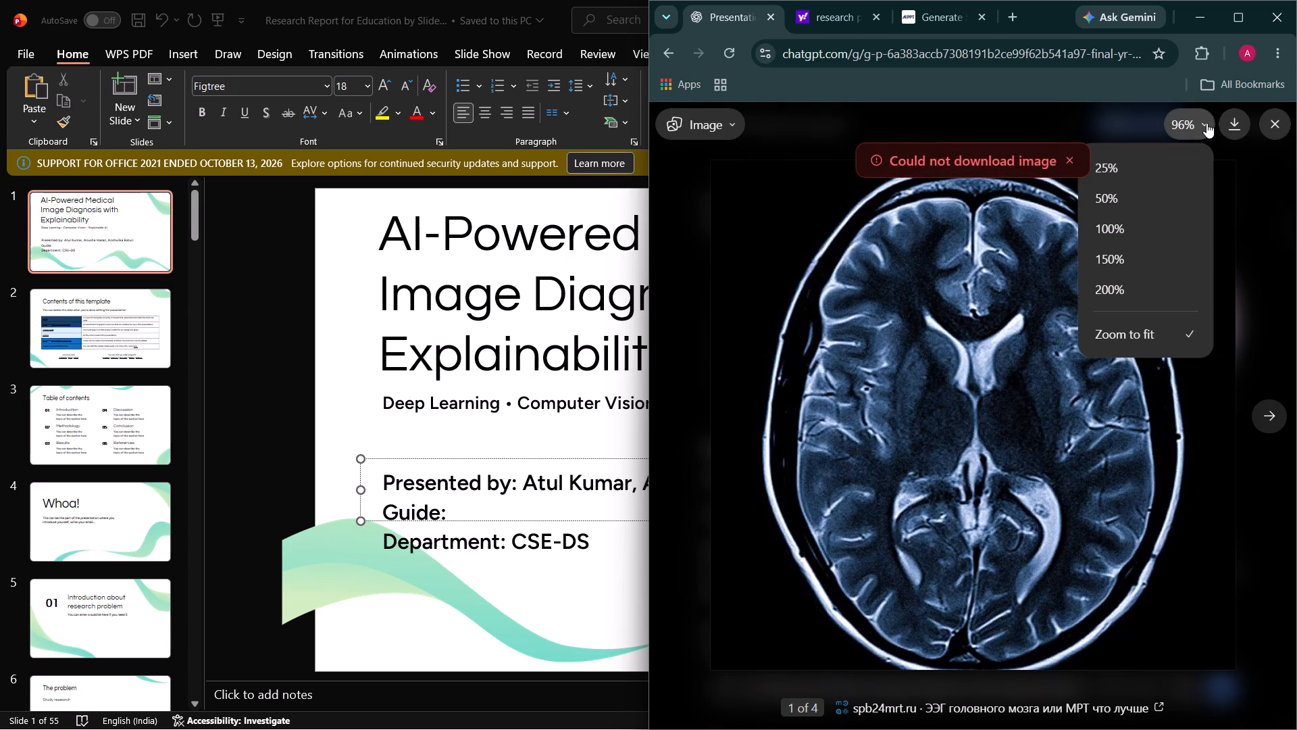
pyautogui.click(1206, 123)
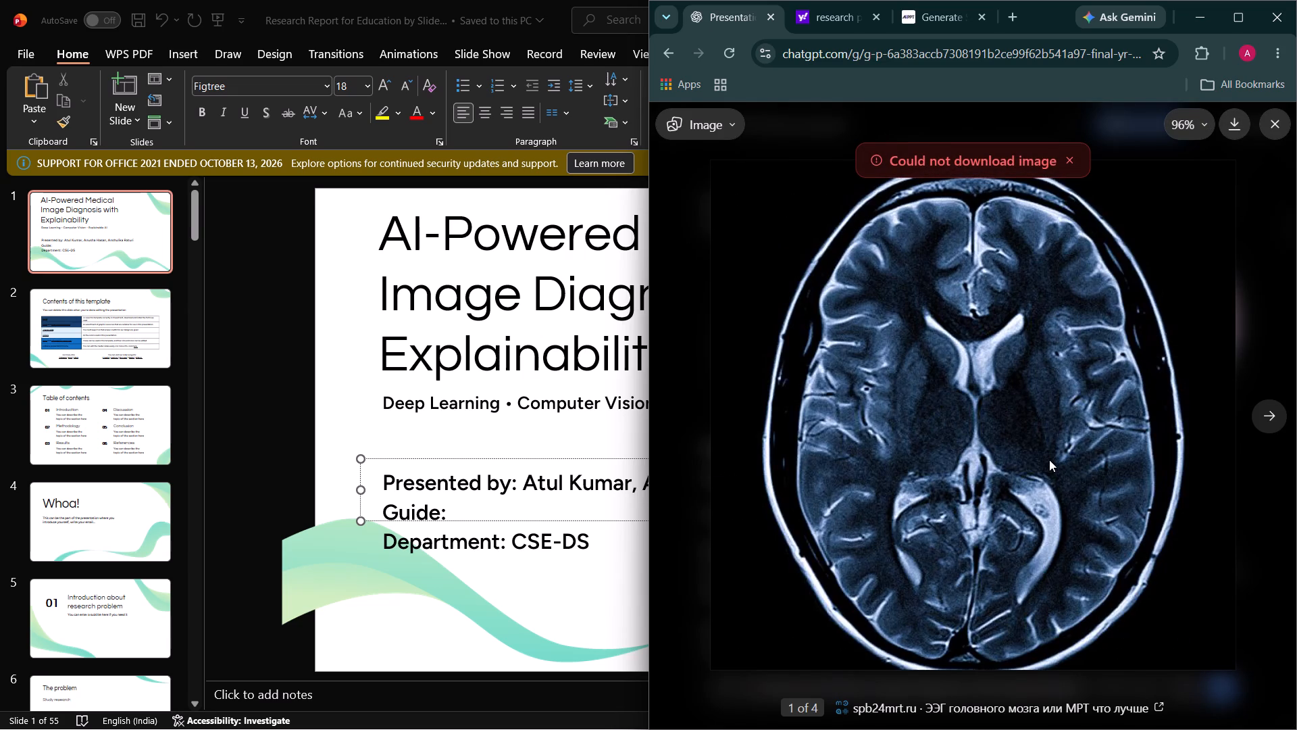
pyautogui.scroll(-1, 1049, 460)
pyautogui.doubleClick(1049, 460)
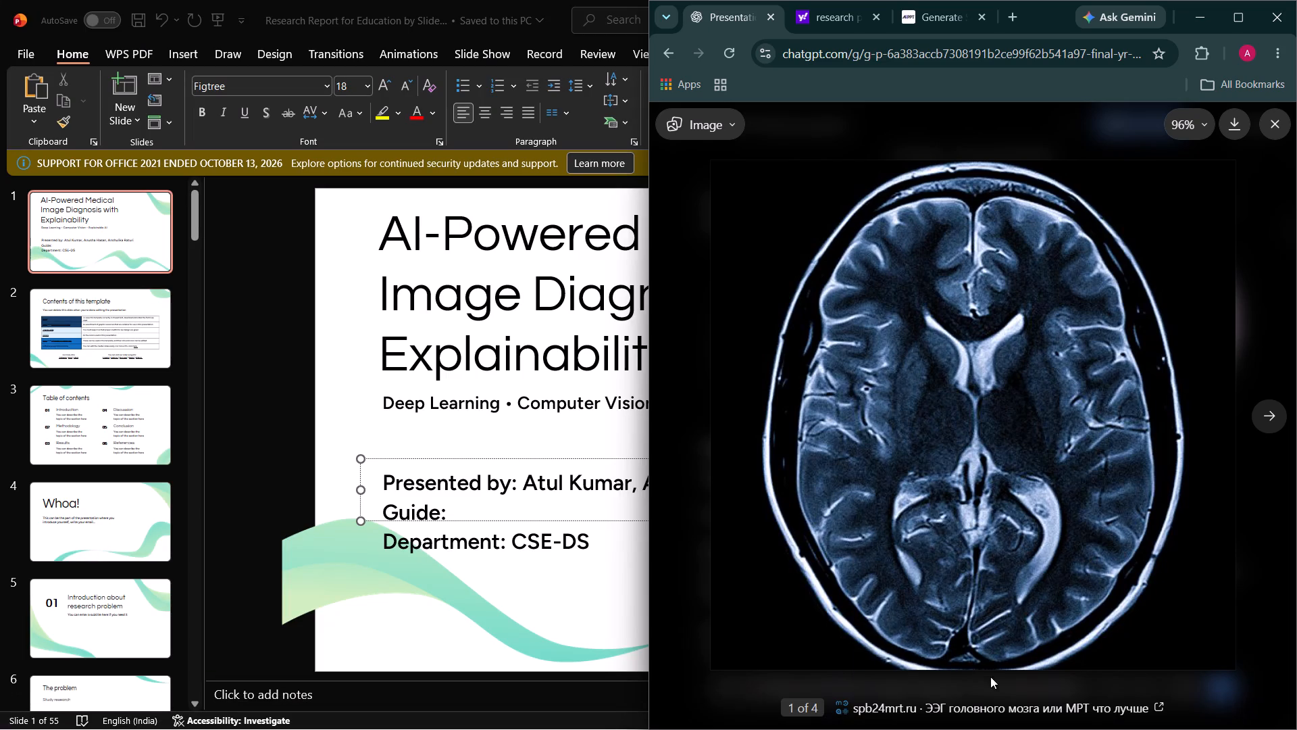
# Open the brain MRI image's spb24mrt.ru source page from the preview and find the axial brain image there.
pyautogui.click(955, 705)
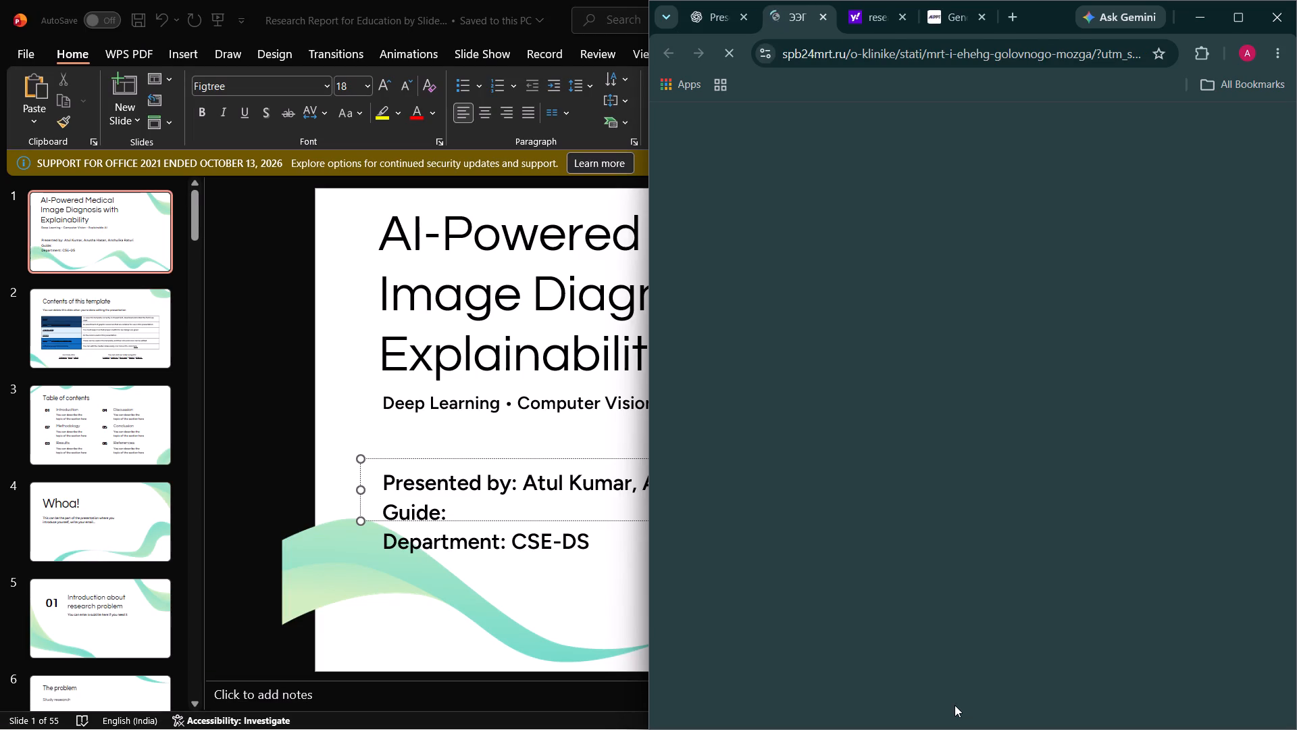
pyautogui.scroll(-20, 1130, 375)
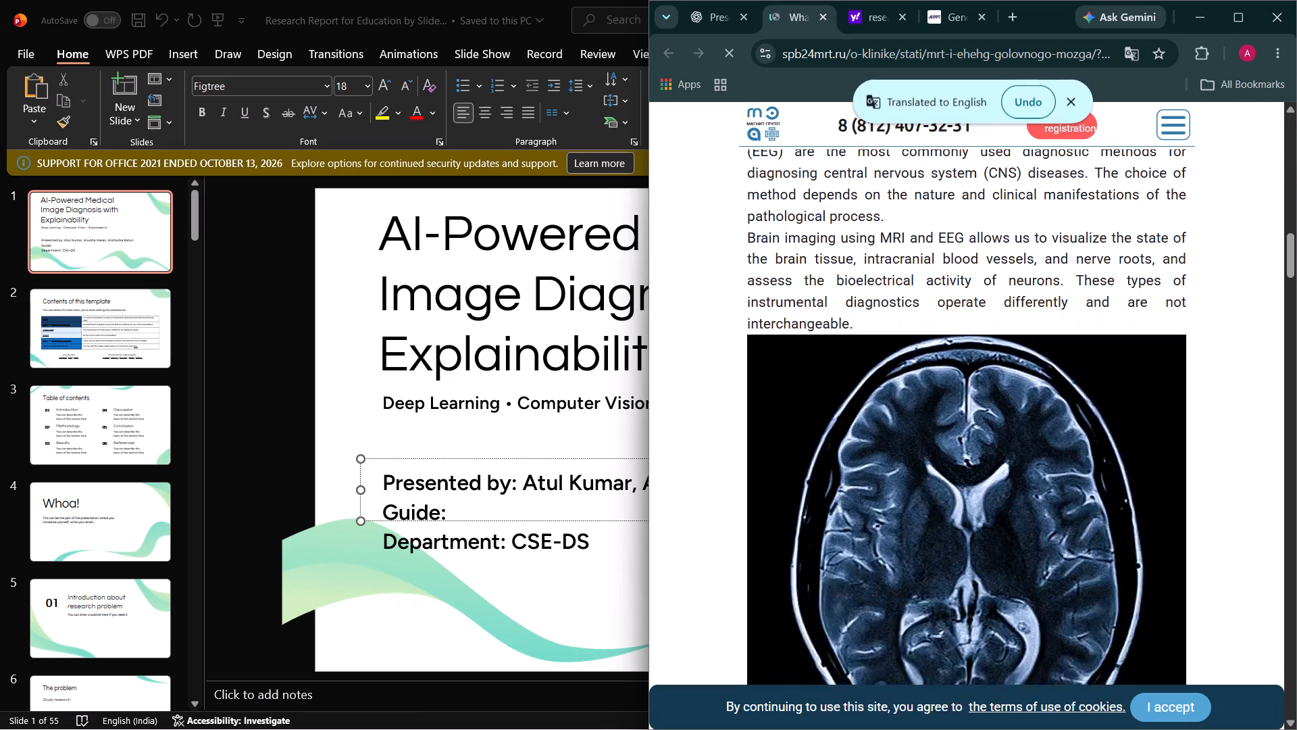
pyautogui.scroll(-3, 1130, 375)
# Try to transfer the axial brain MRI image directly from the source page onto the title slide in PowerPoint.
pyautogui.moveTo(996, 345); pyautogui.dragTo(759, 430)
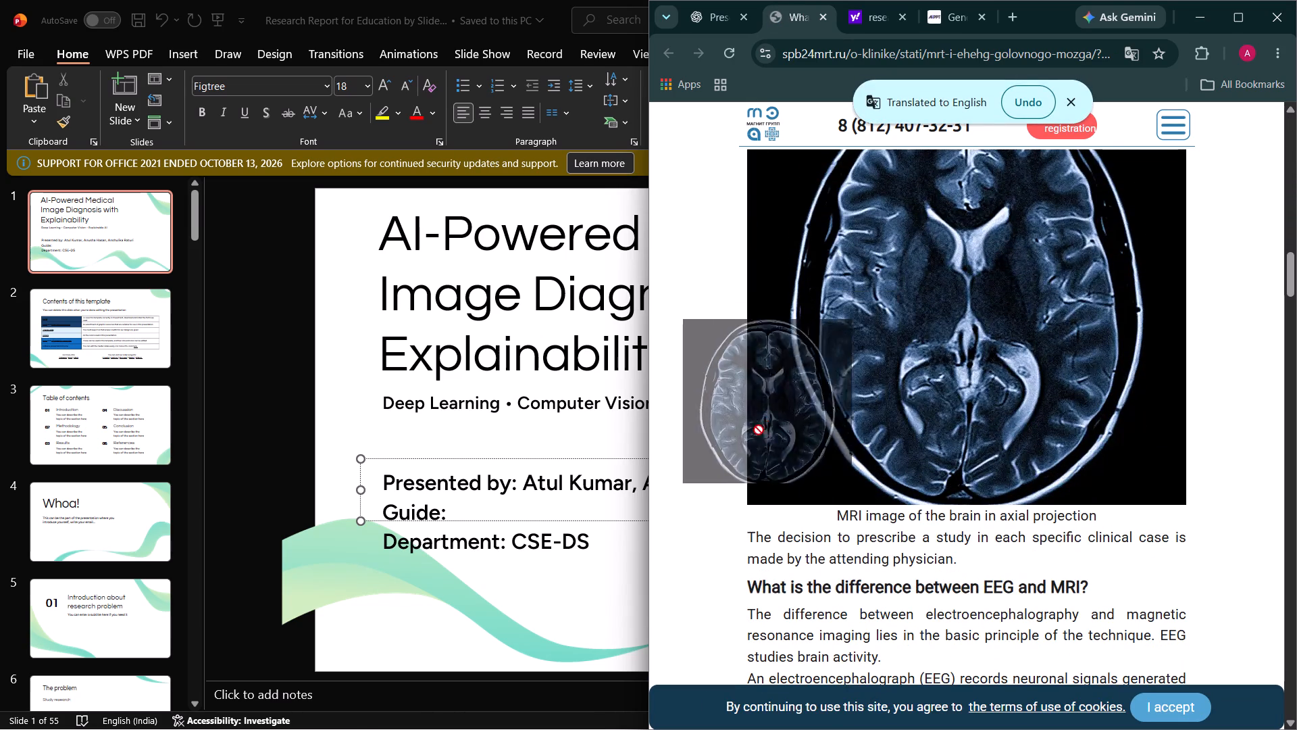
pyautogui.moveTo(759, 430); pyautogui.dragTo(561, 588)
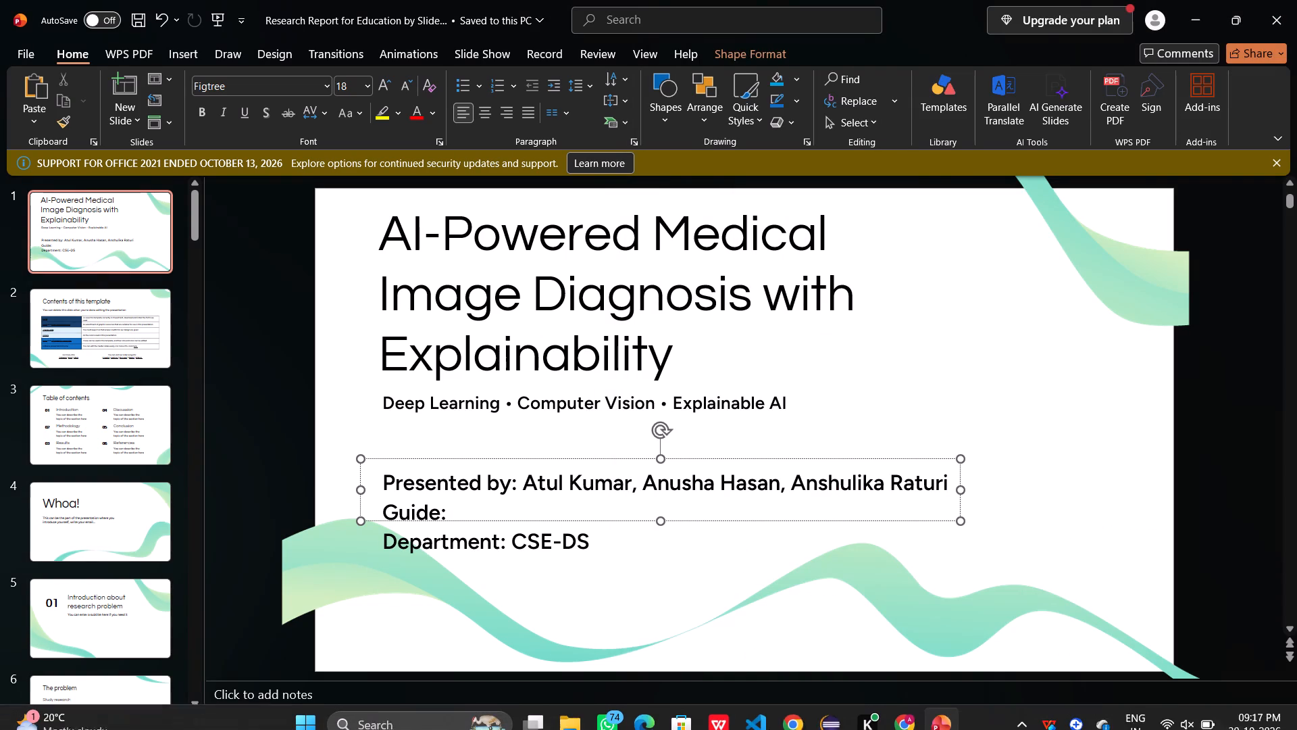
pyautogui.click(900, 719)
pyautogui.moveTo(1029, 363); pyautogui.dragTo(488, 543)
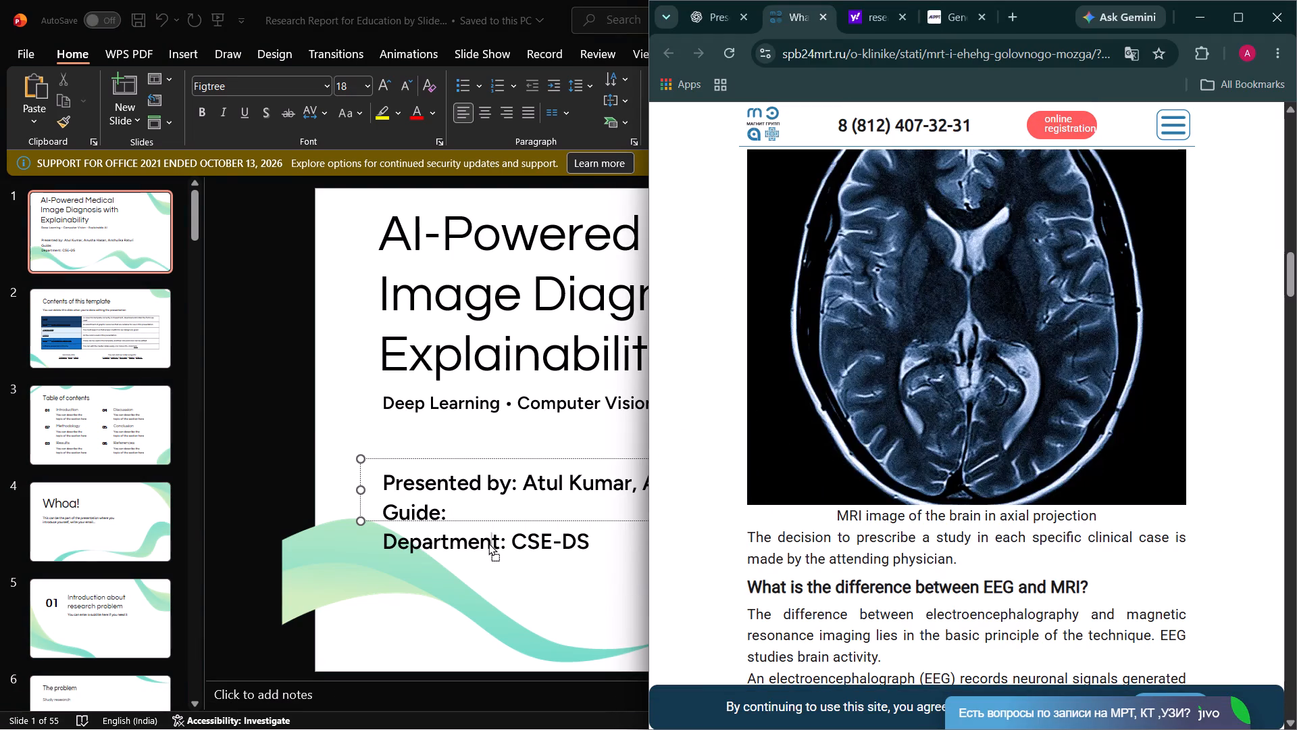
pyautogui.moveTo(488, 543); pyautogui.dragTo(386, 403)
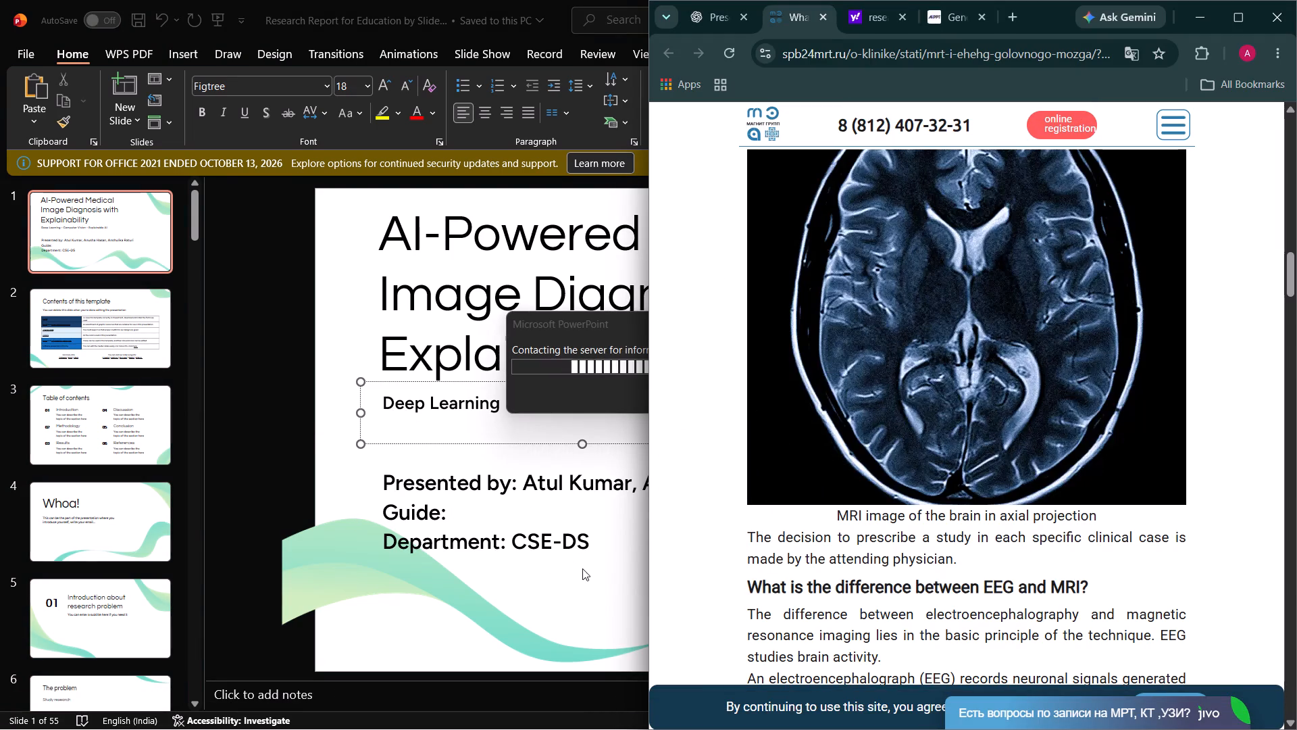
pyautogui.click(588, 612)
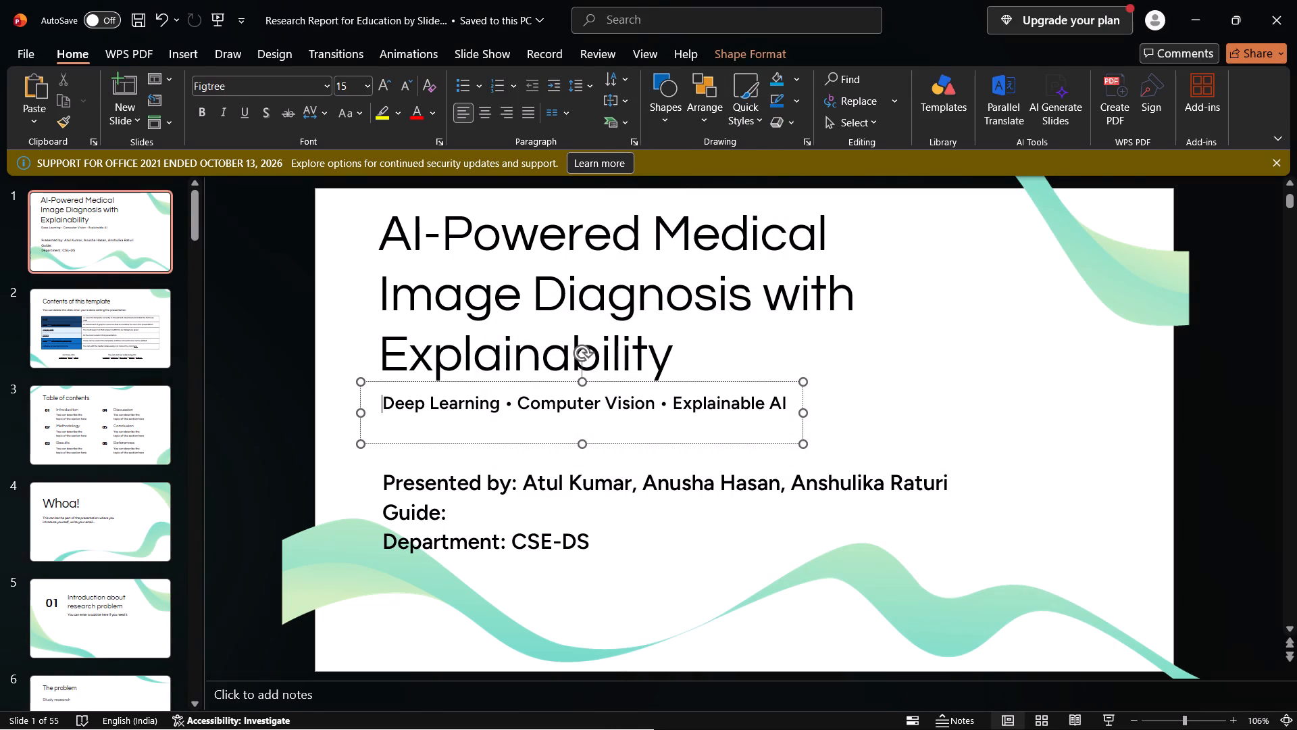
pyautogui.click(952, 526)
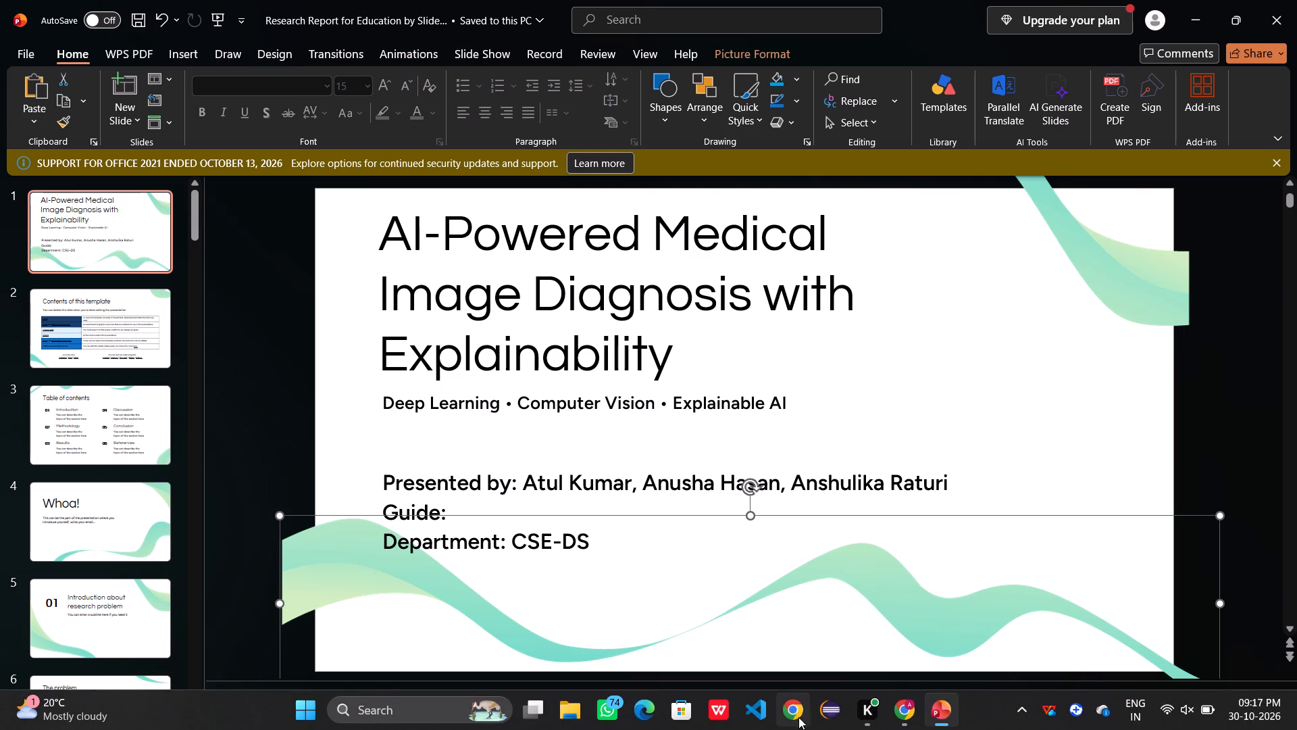
# Copy the axial brain MRI image from the source page and paste it onto the PowerPoint title slide using the destination theme.
pyautogui.click(900, 715)
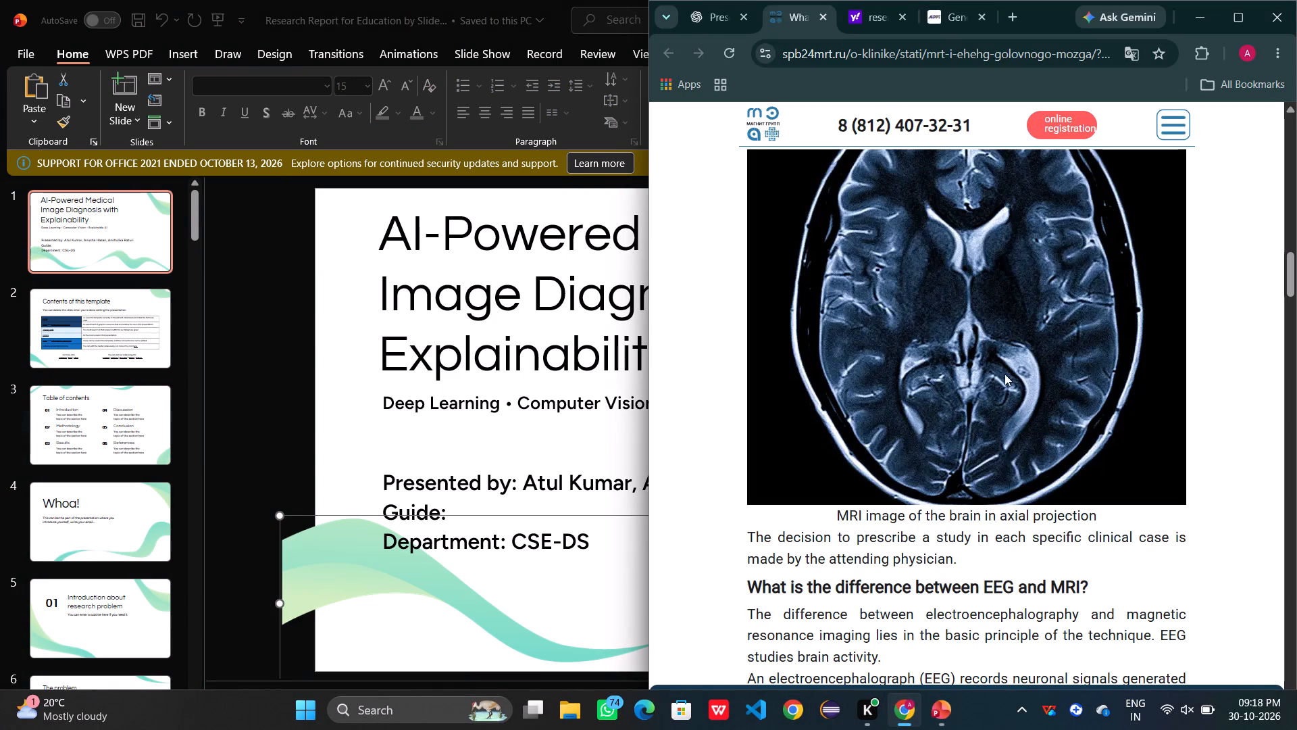
pyautogui.rightClick(1004, 374)
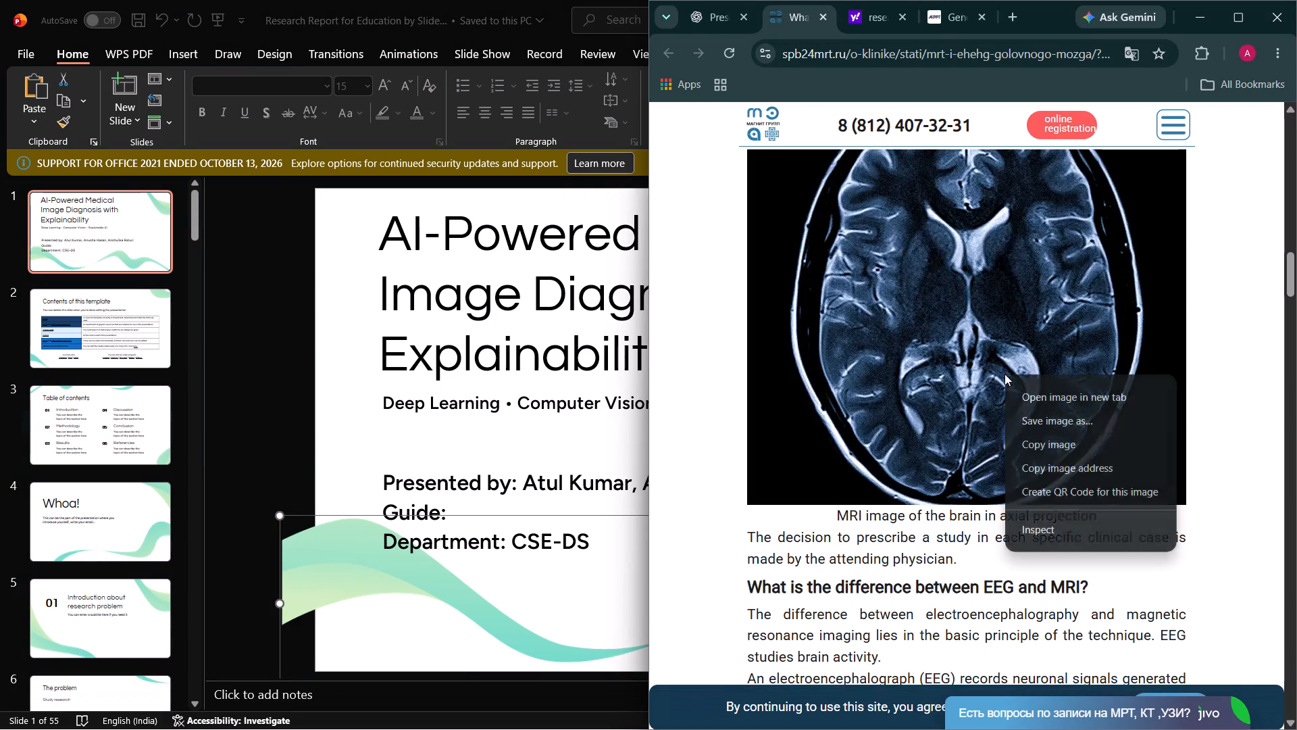
pyautogui.click(1035, 432)
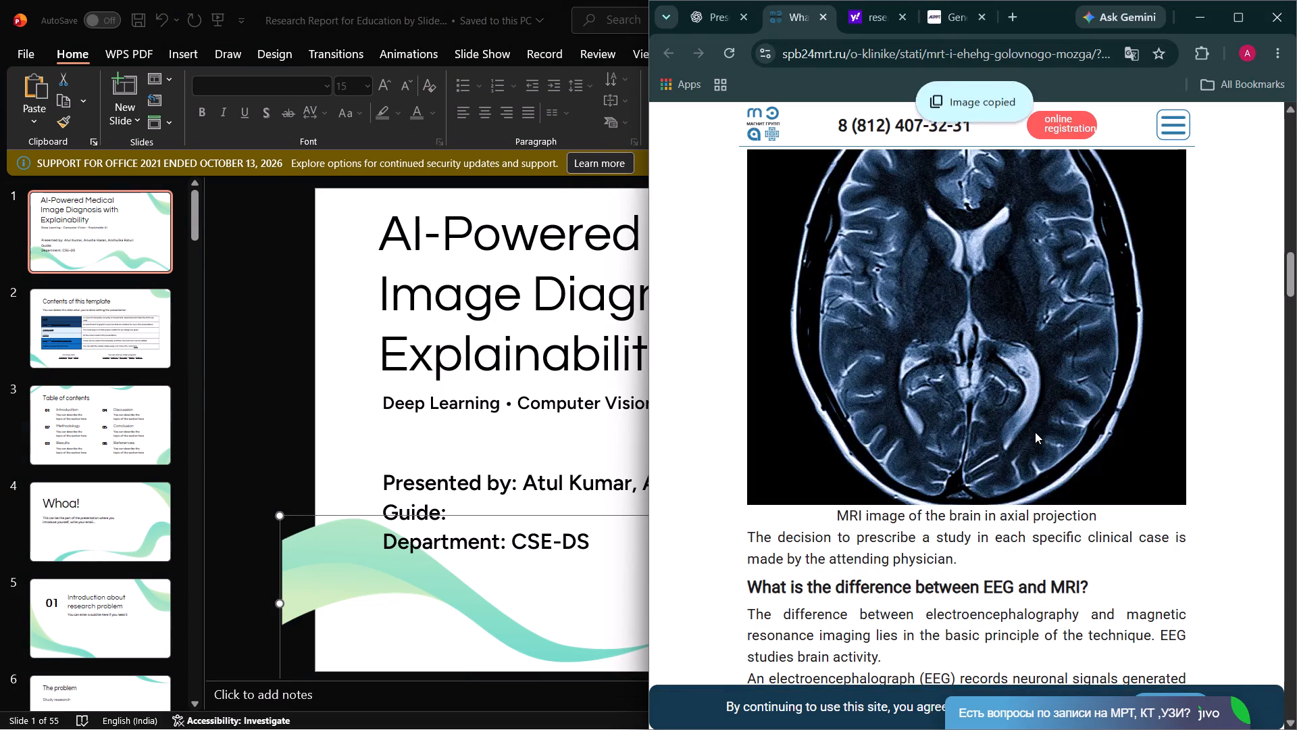
pyautogui.click(633, 454)
pyautogui.rightClick(987, 408)
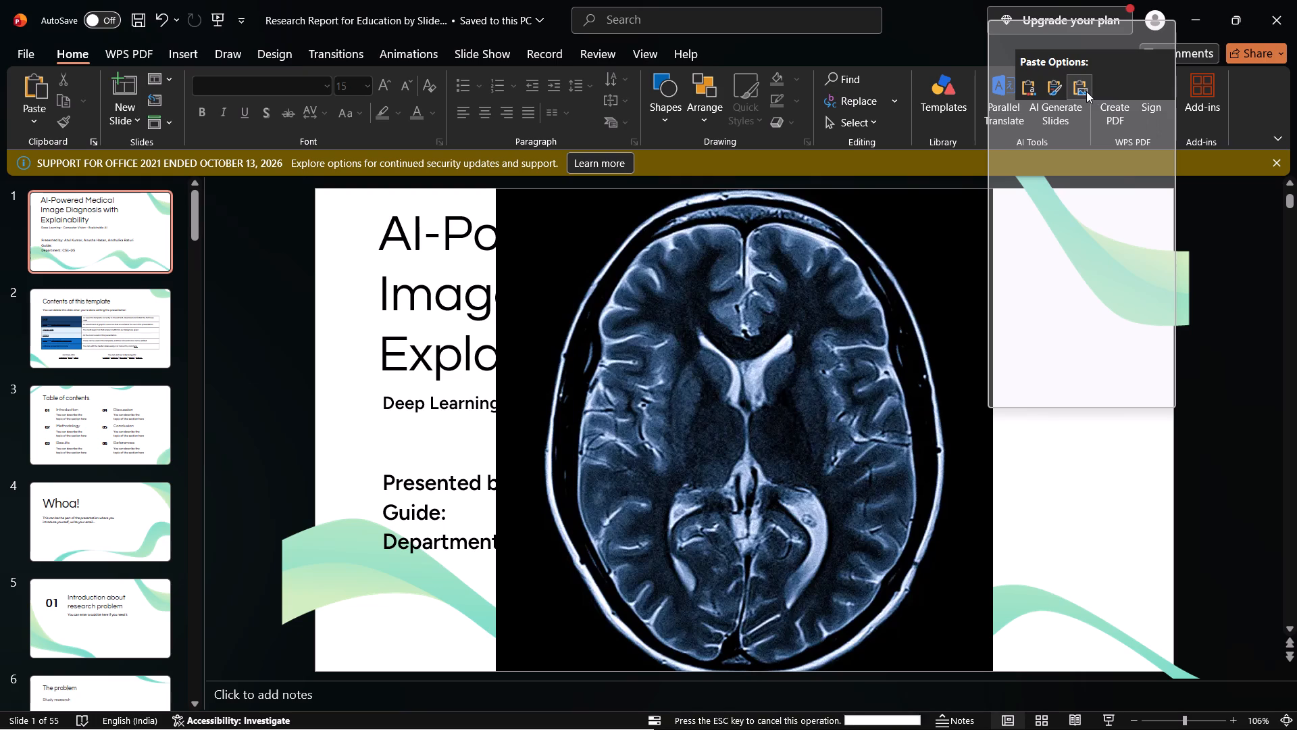
pyautogui.click(1037, 91)
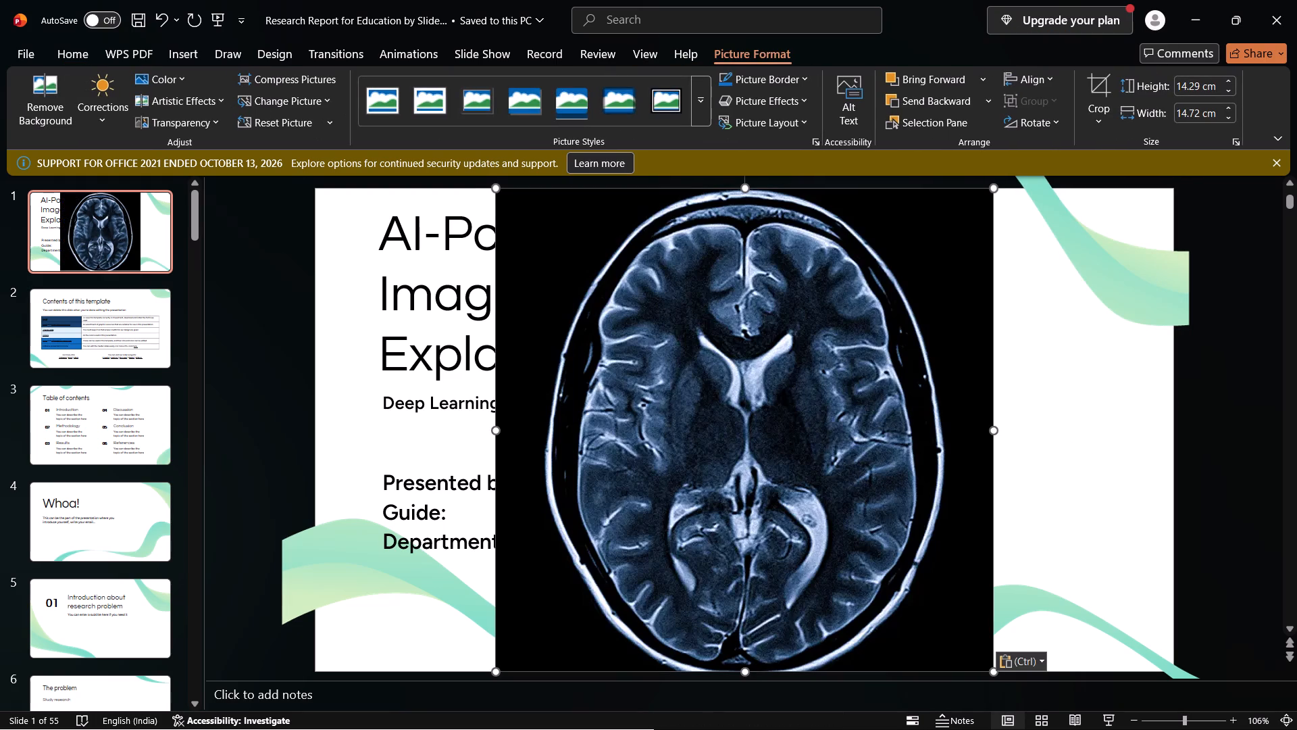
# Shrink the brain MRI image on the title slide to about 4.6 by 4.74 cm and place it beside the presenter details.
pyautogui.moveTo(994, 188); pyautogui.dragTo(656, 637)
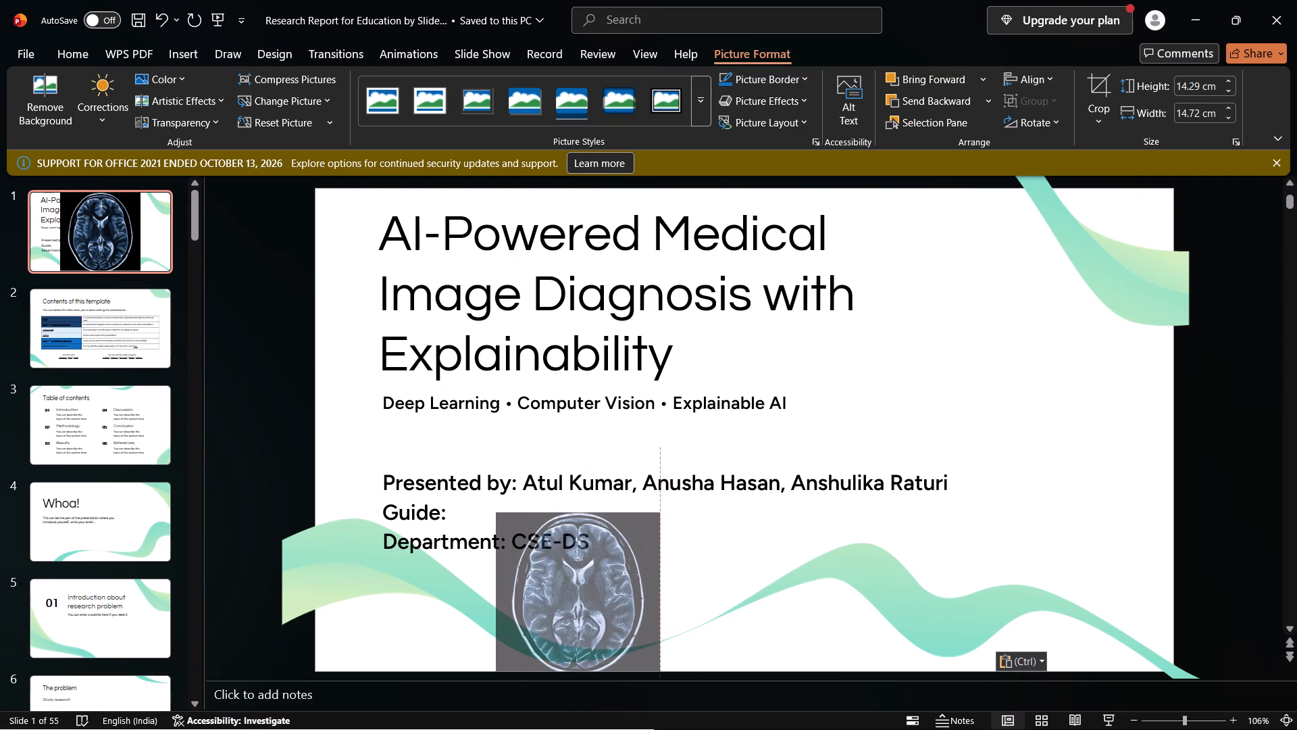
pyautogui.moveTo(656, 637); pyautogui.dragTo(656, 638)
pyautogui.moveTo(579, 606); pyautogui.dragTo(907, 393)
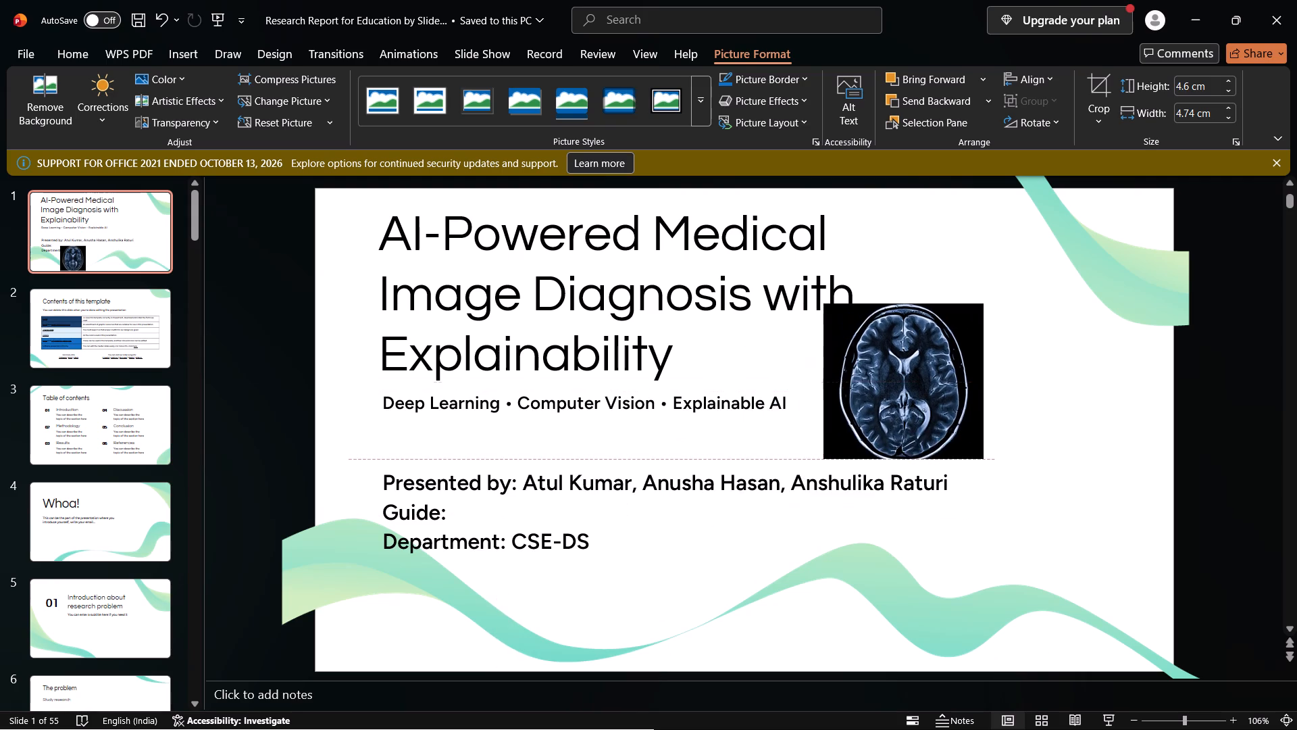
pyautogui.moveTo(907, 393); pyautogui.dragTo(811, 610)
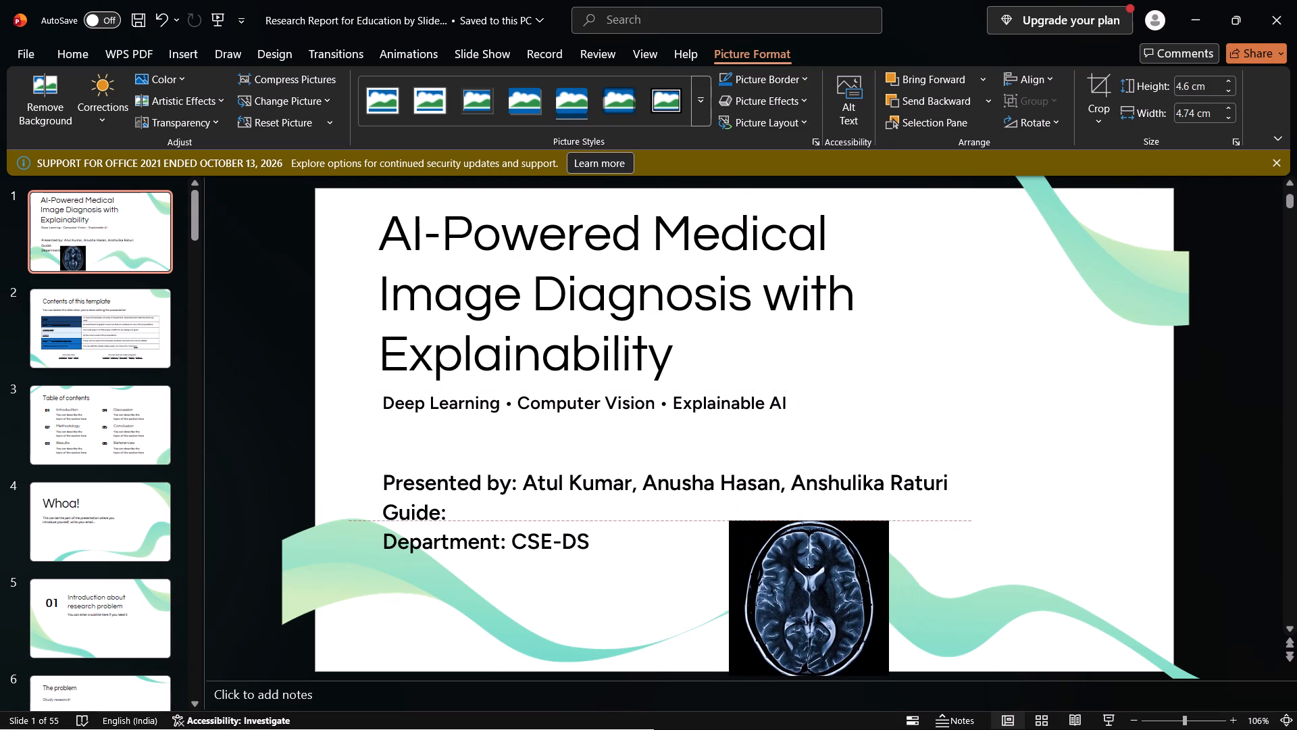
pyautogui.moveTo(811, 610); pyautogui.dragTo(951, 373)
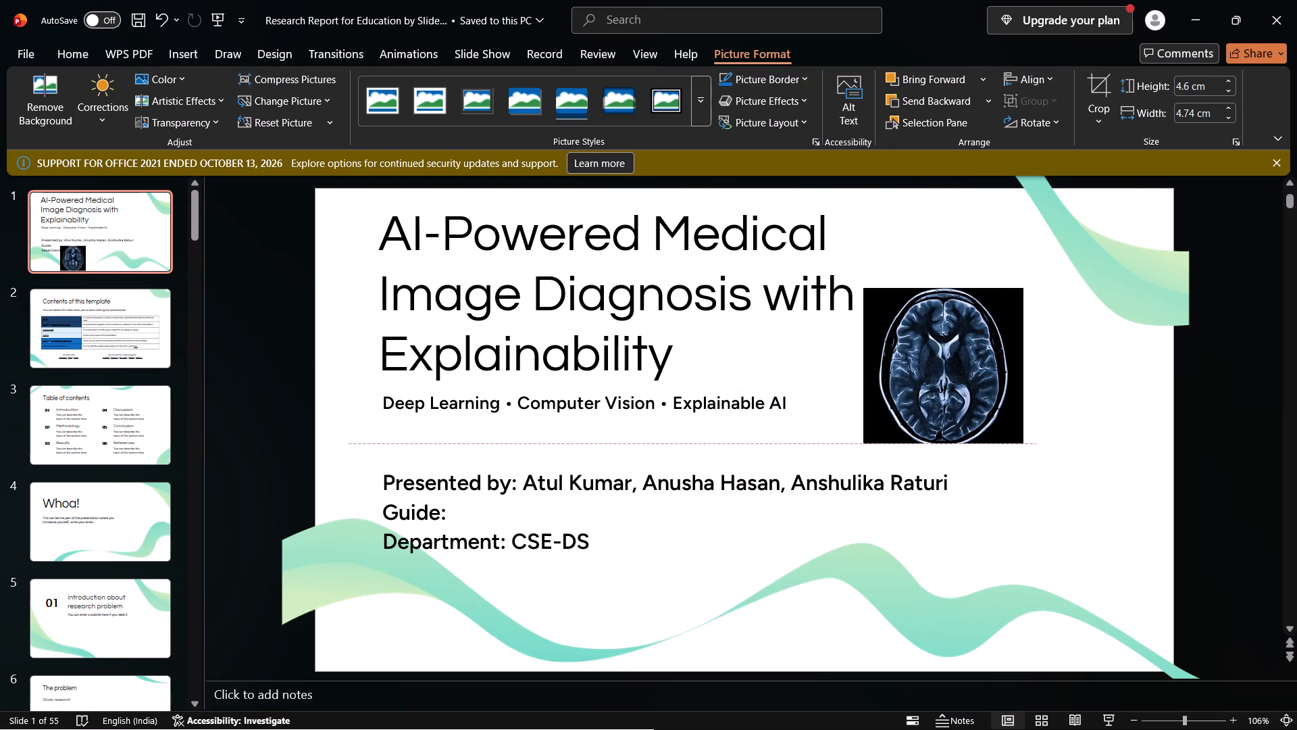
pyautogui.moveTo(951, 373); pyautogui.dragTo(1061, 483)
# Delete the brain MRI image from the title slide.
pyautogui.click(1061, 483)
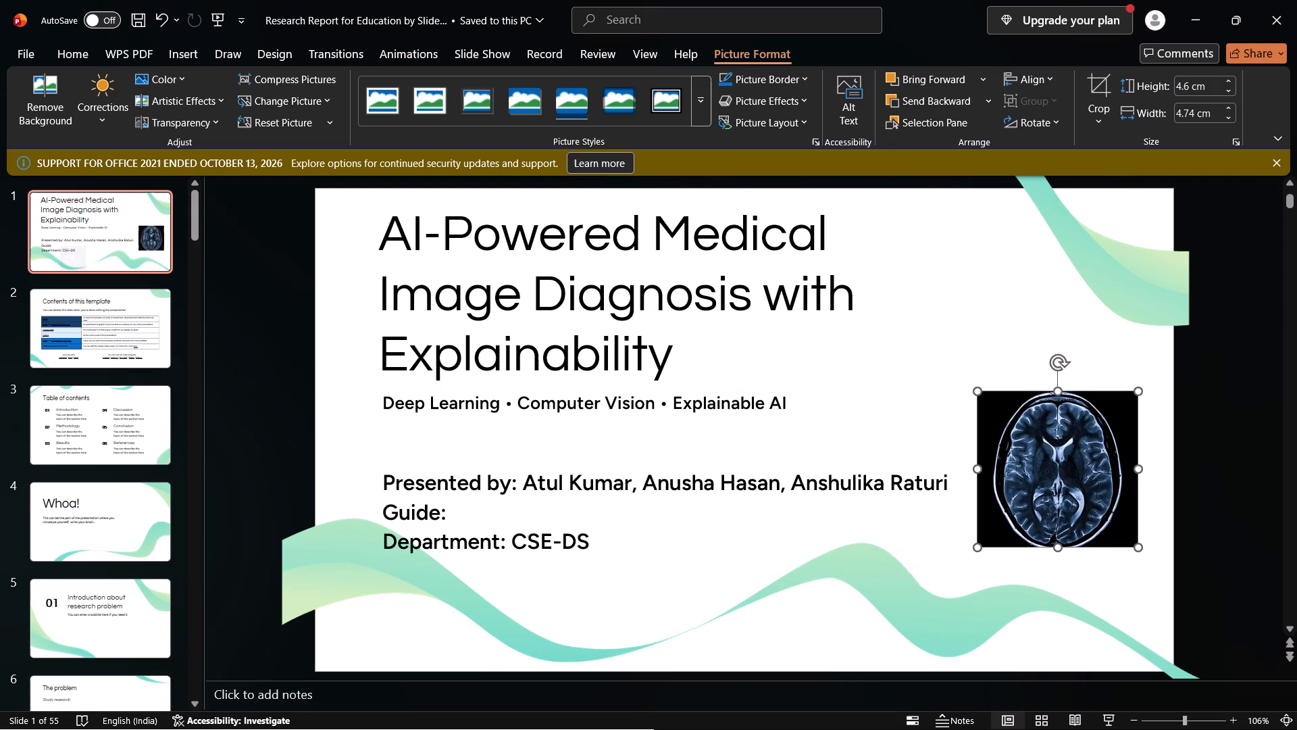
pyautogui.press('BackSpace')
pyautogui.hscroll(-1, 1061, 483)
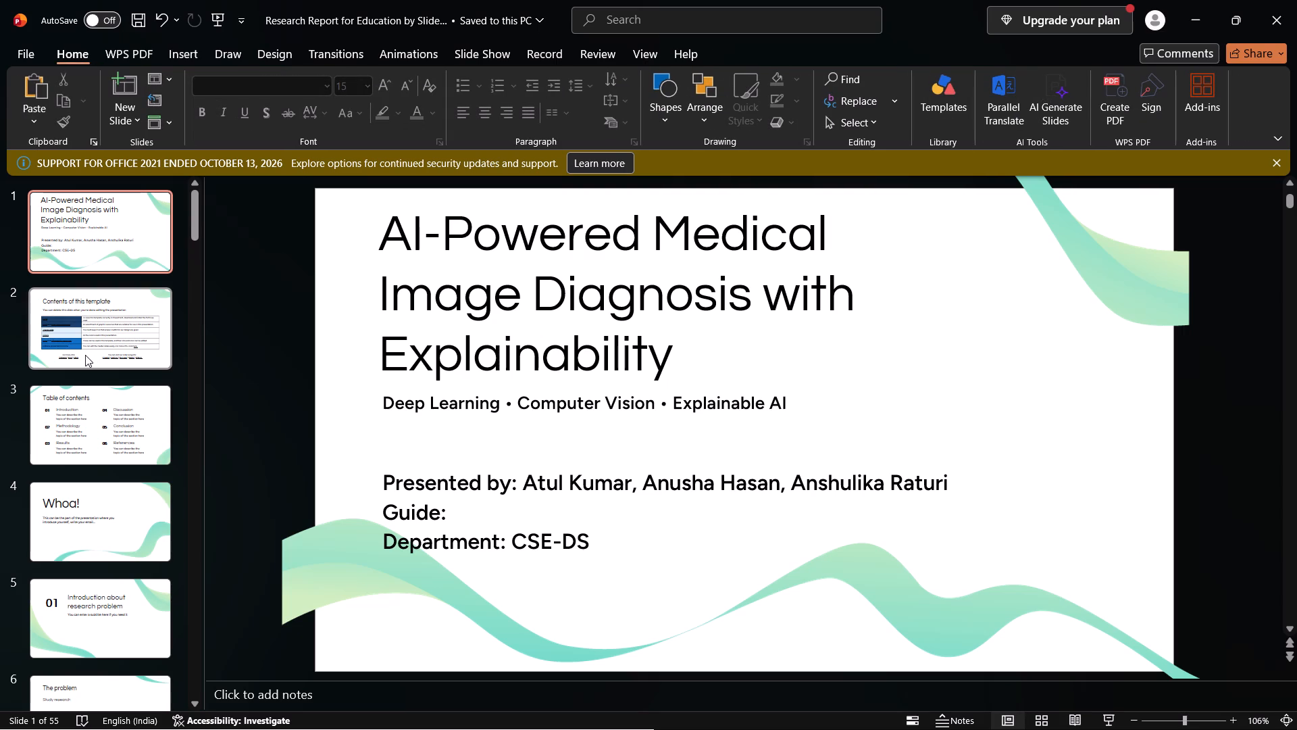
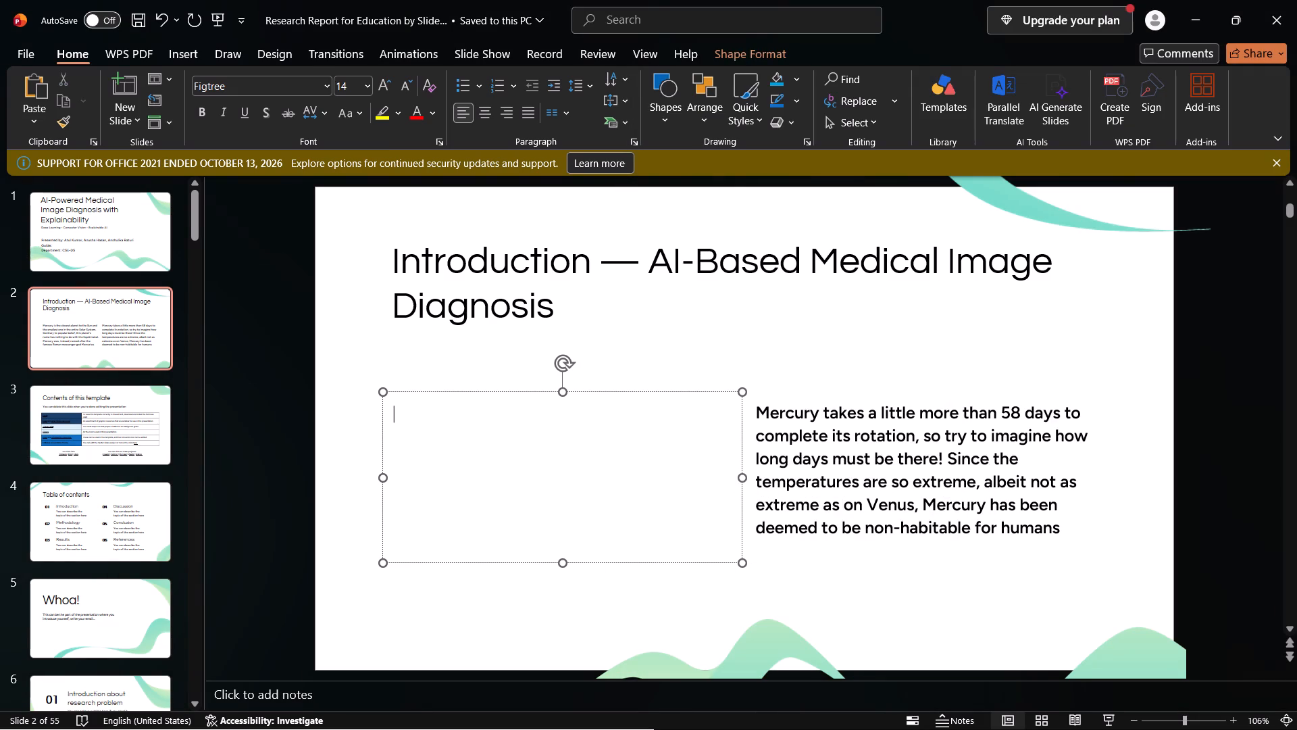
pyautogui.click(757, 413)
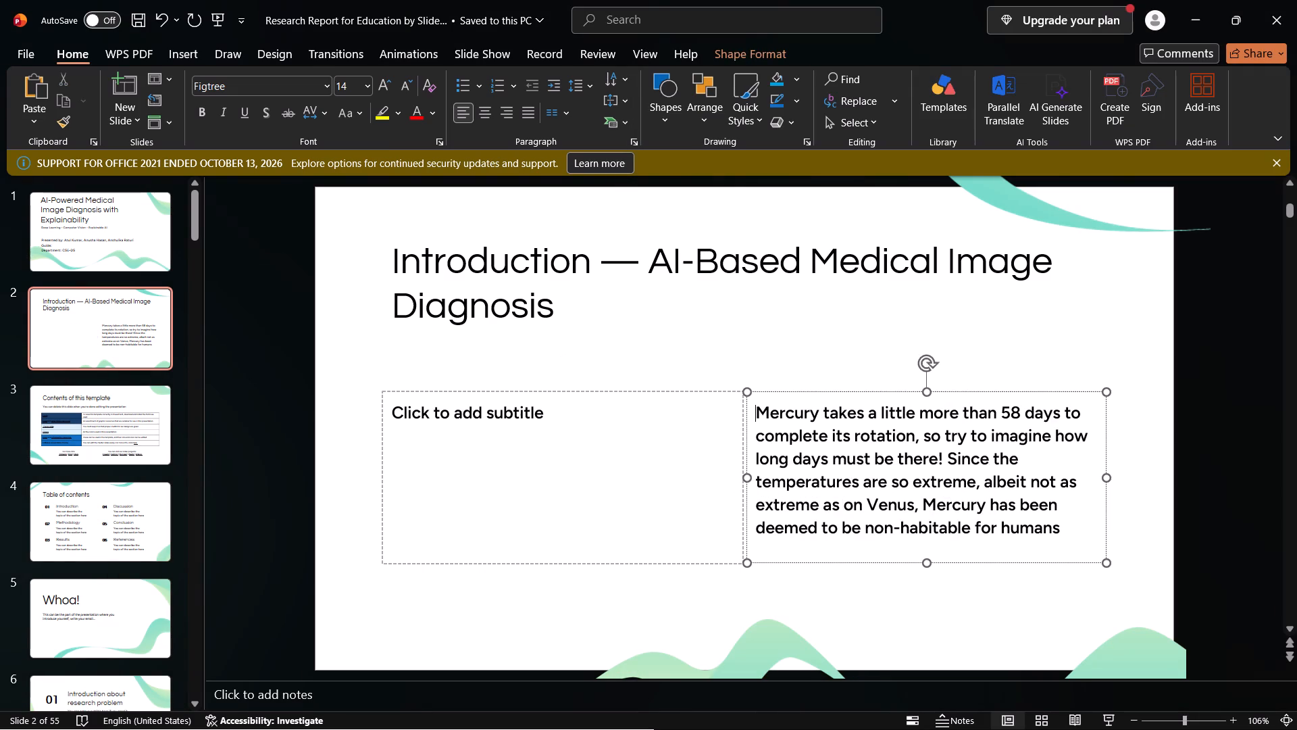
pyautogui.moveTo(757, 413); pyautogui.dragTo(1067, 541)
pyautogui.press('BackSpace')
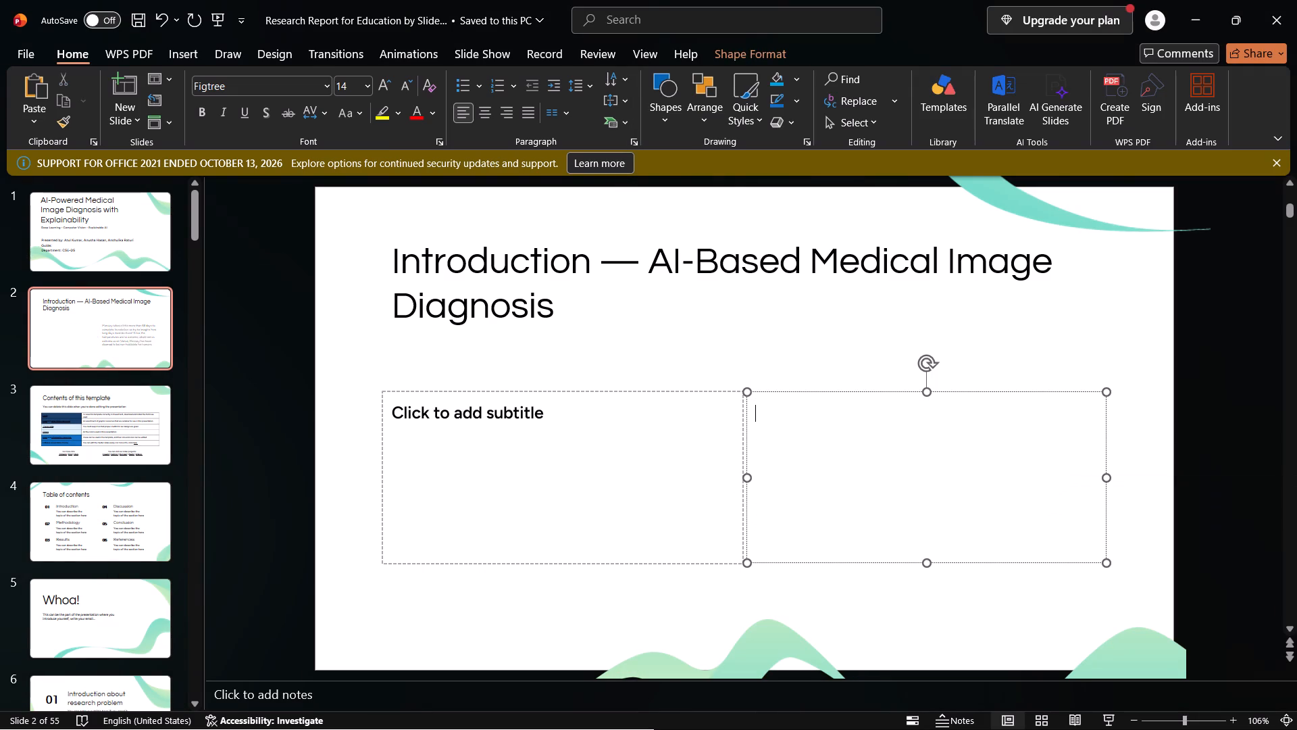
# Paste the copied medical imaging paragraph into the left body column of slide 2.
pyautogui.click(633, 433)
pyautogui.hotkey('ctrl', 'v')
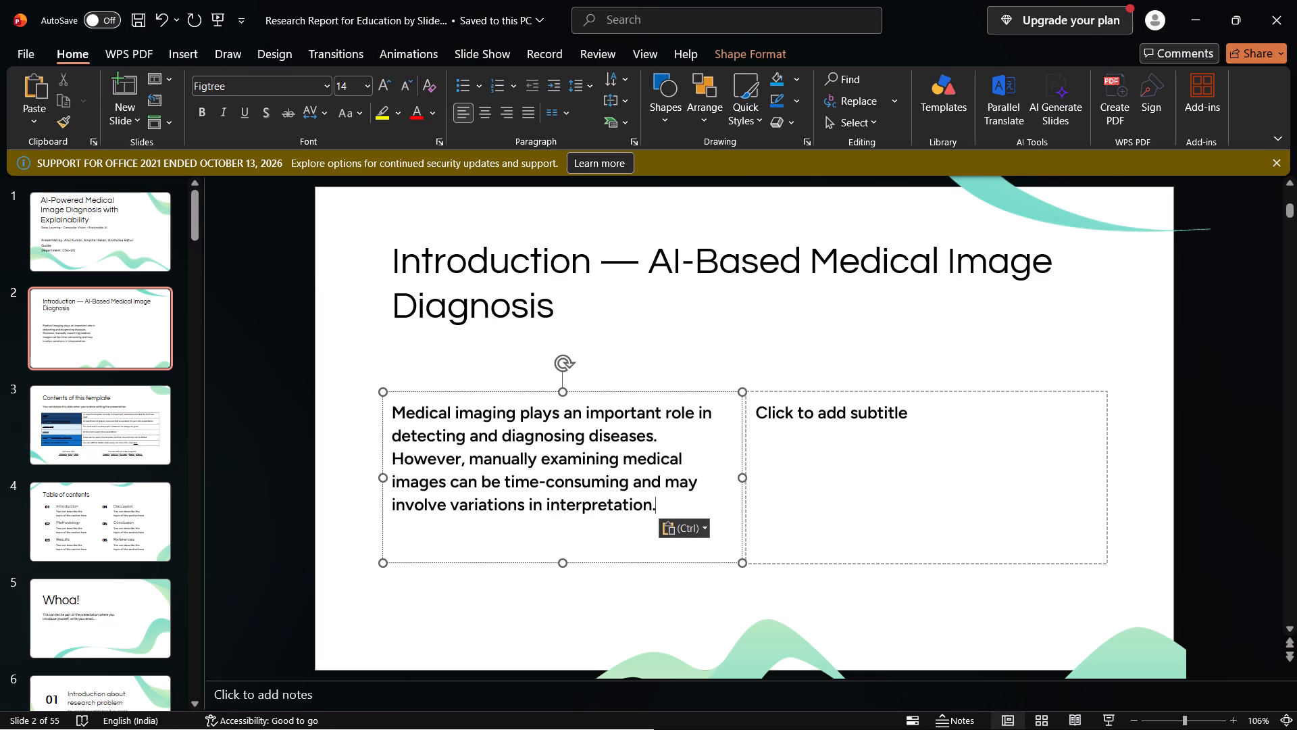
# Set the medical imaging paragraph in the left body column of slide 2 to font size 11.
pyautogui.moveTo(394, 412); pyautogui.dragTo(677, 519)
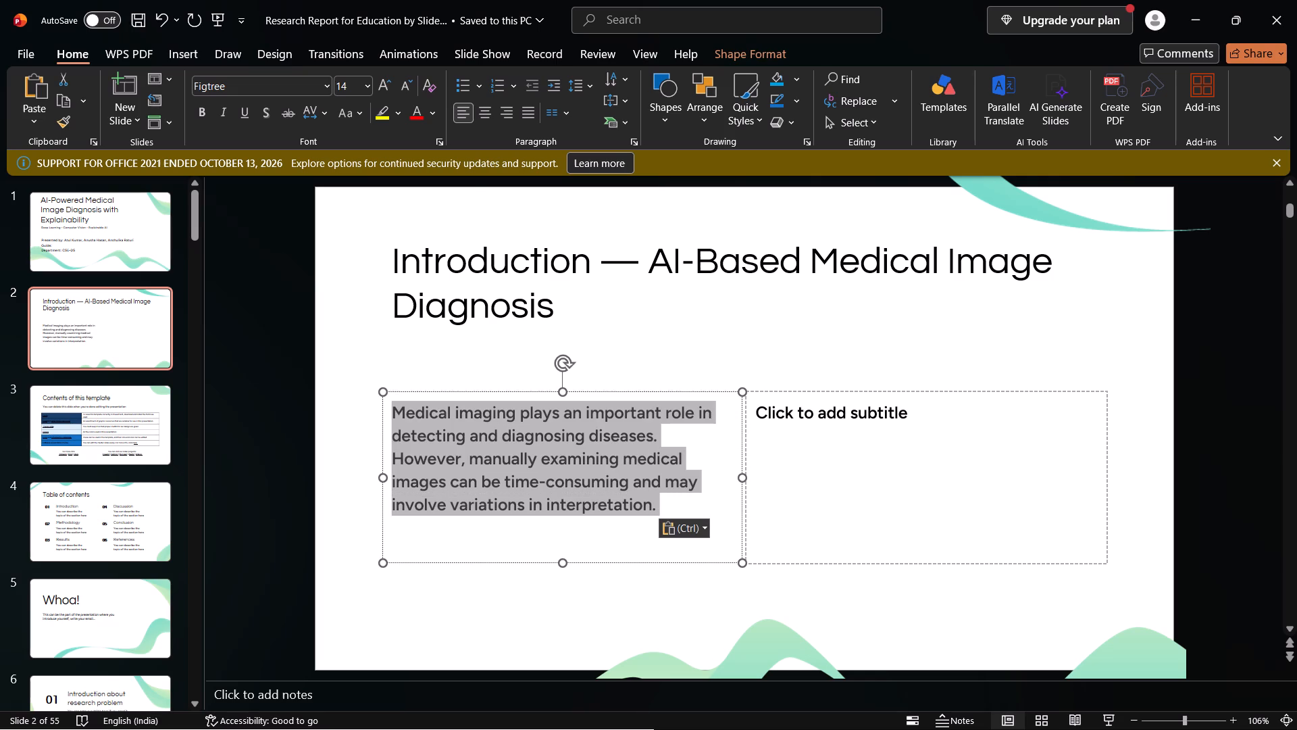
pyautogui.doubleClick(405, 86)
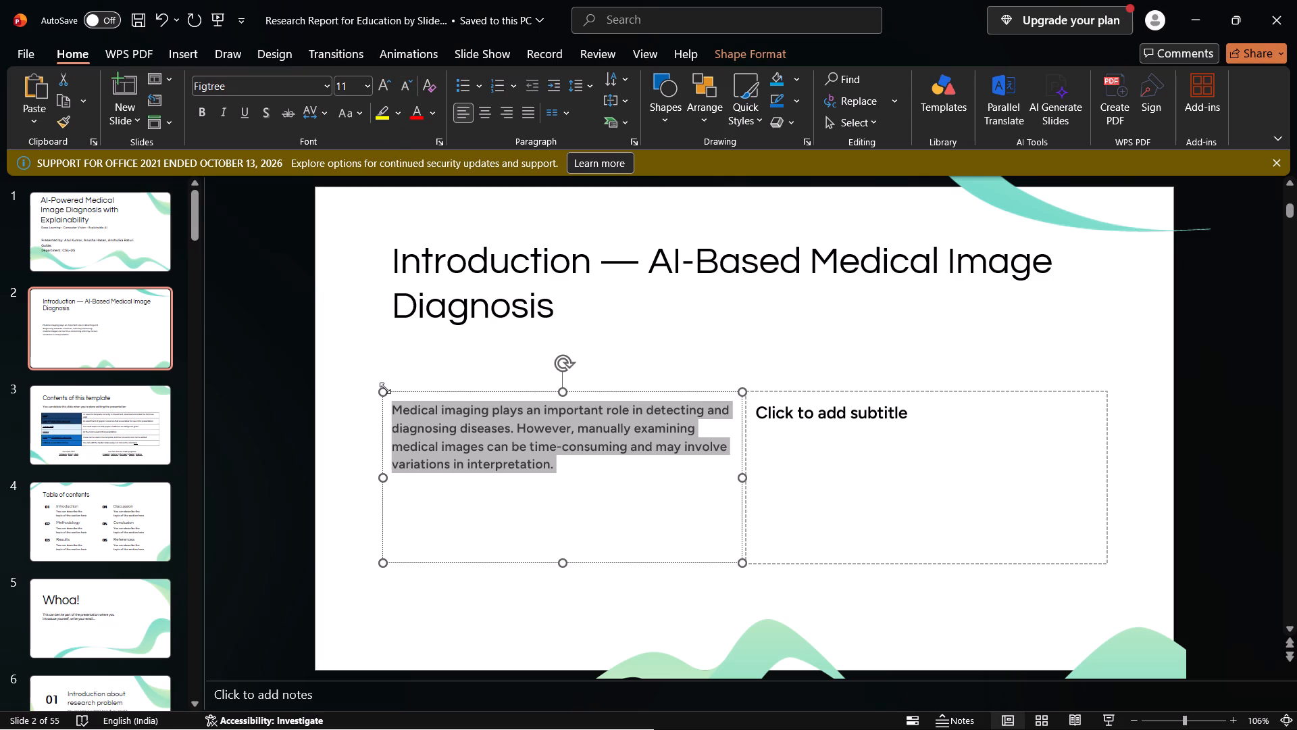
# Extend the left body text box upward to just below the slide title, keeping its left edge in line.
pyautogui.moveTo(385, 388); pyautogui.dragTo(359, 335)
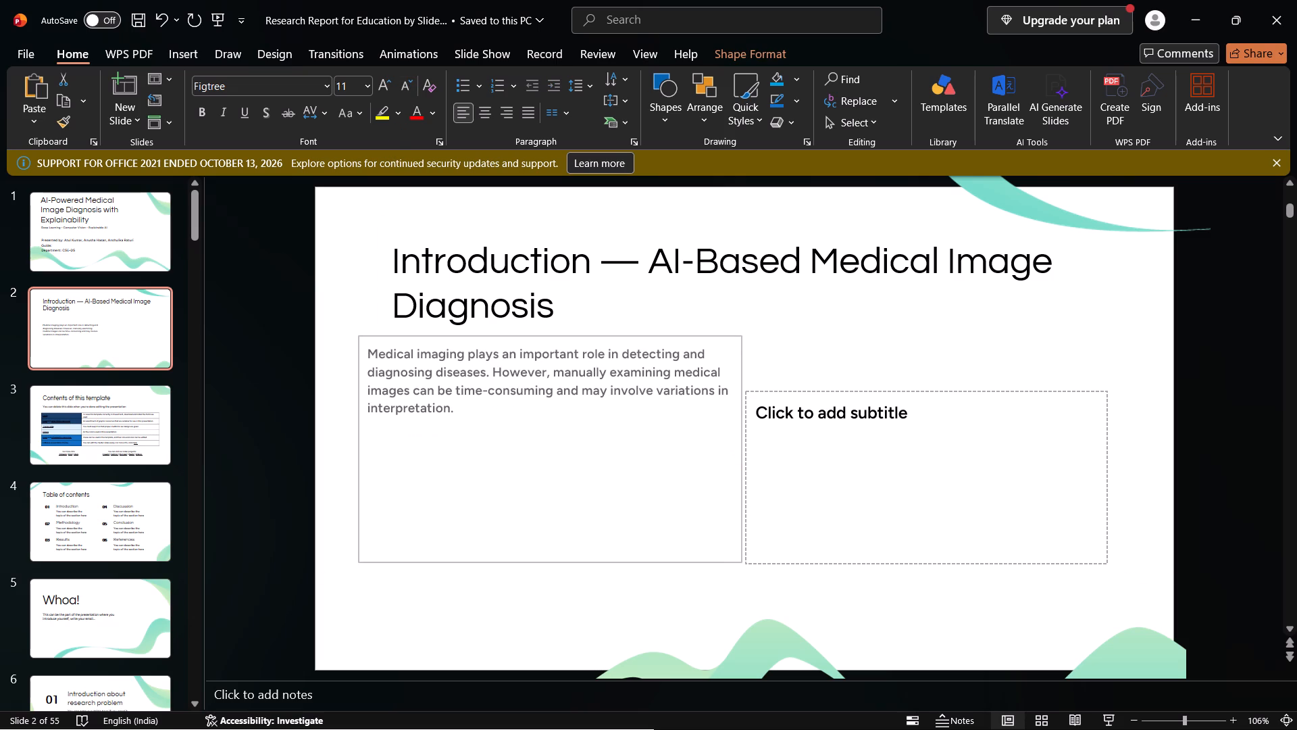
pyautogui.moveTo(359, 335); pyautogui.dragTo(381, 331)
# Widen the slide 2 title box on both sides so it spans nearly the full slide width.
pyautogui.click(435, 289)
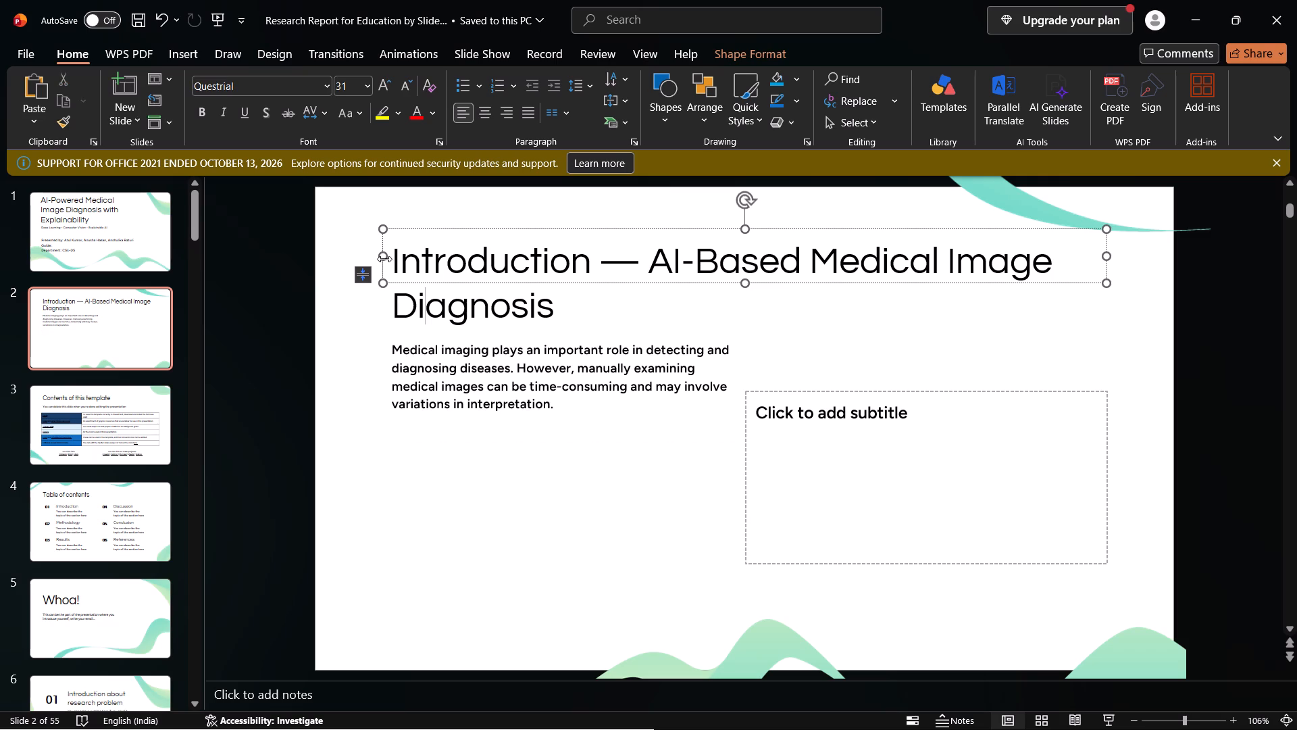
pyautogui.moveTo(384, 259); pyautogui.dragTo(340, 257)
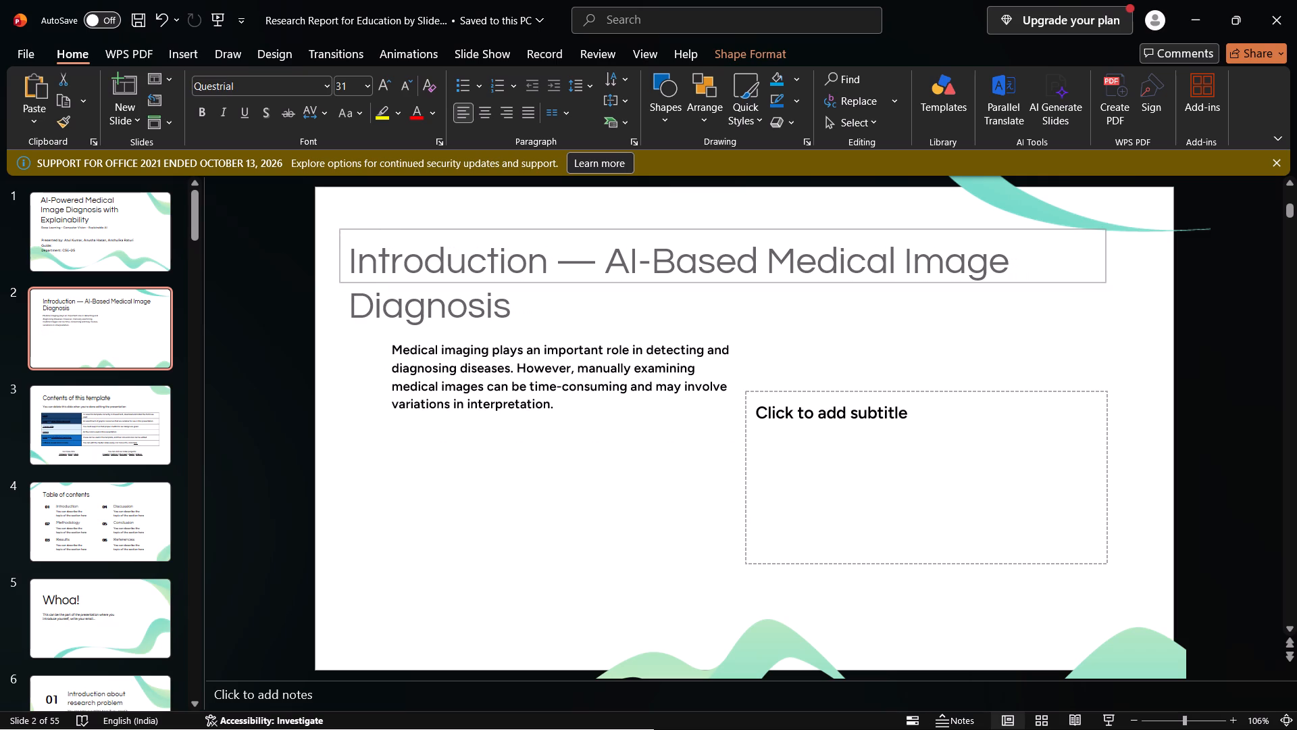
pyautogui.moveTo(340, 257); pyautogui.dragTo(332, 257)
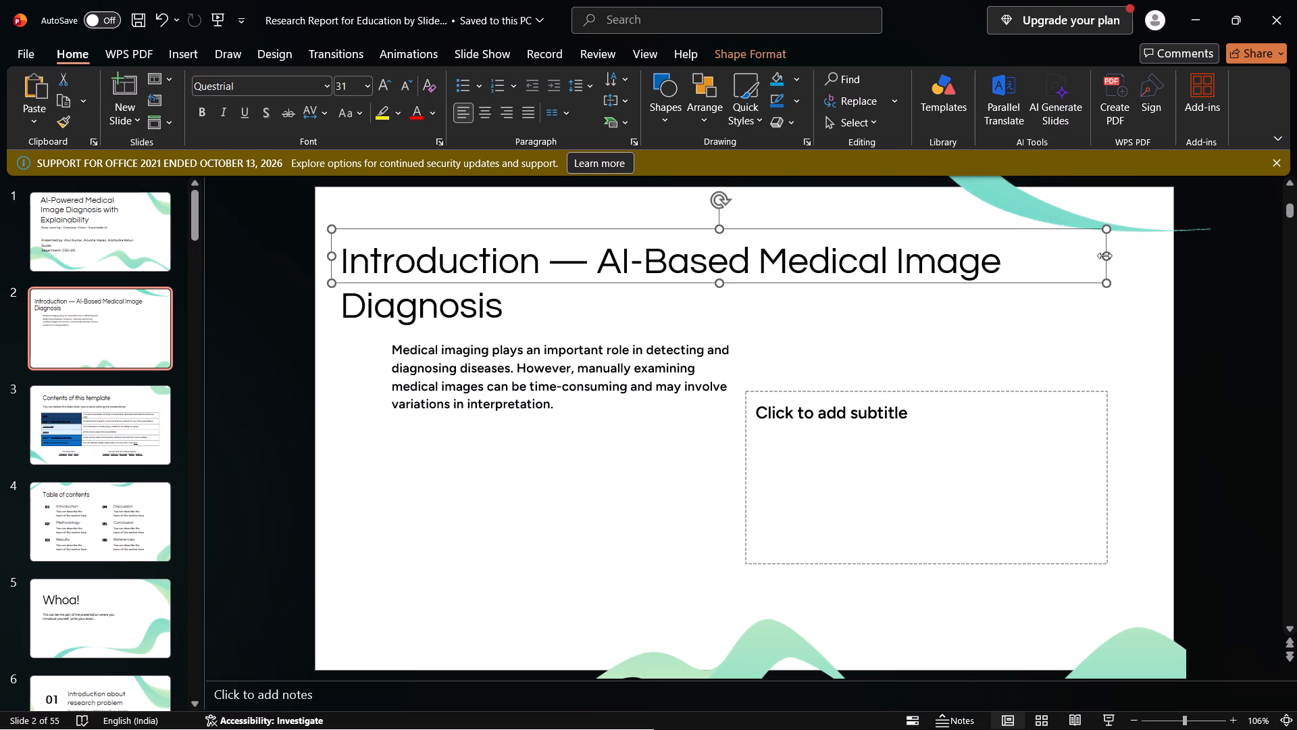
pyautogui.moveTo(1104, 255); pyautogui.dragTo(1163, 255)
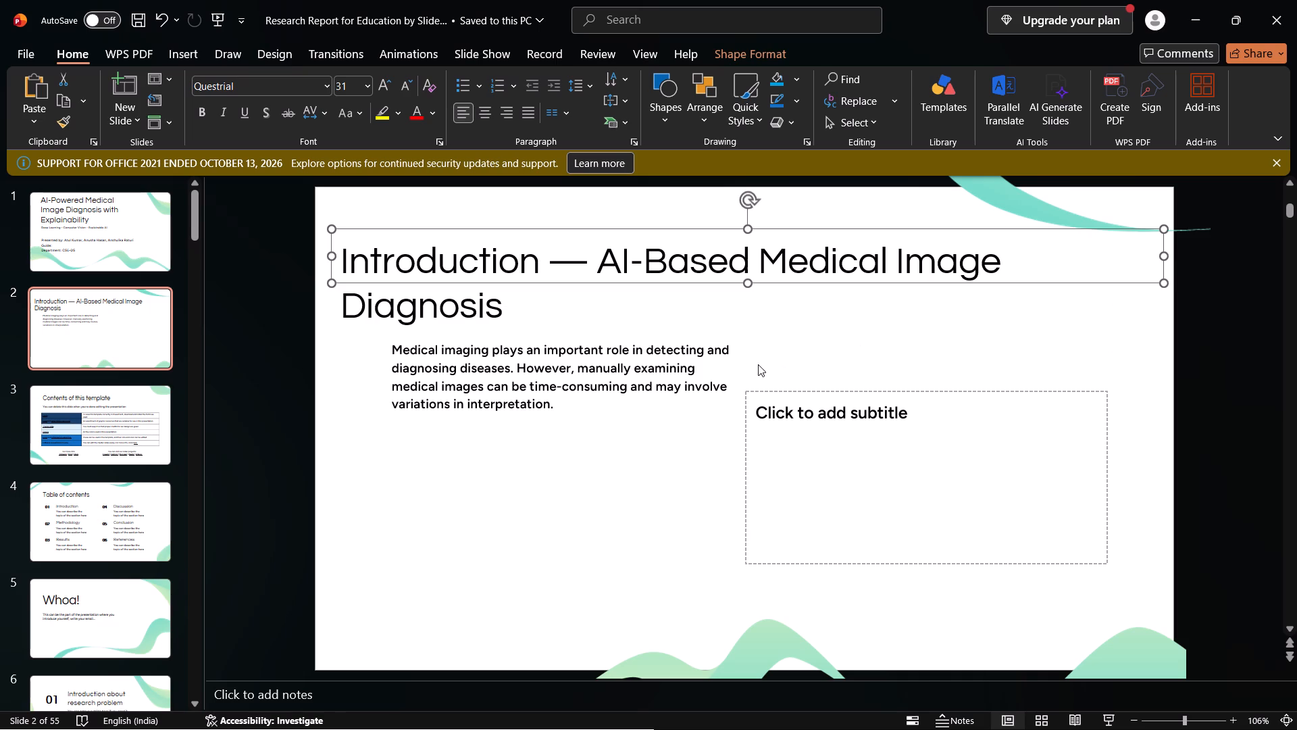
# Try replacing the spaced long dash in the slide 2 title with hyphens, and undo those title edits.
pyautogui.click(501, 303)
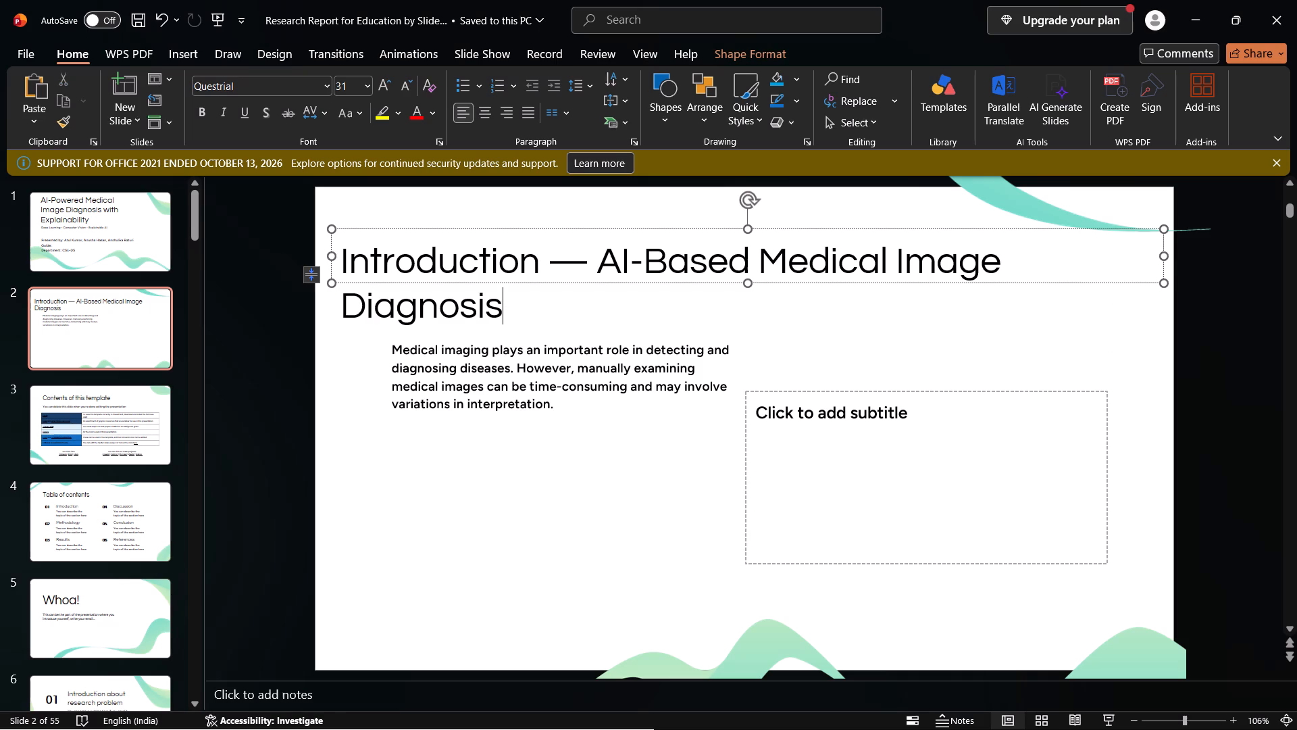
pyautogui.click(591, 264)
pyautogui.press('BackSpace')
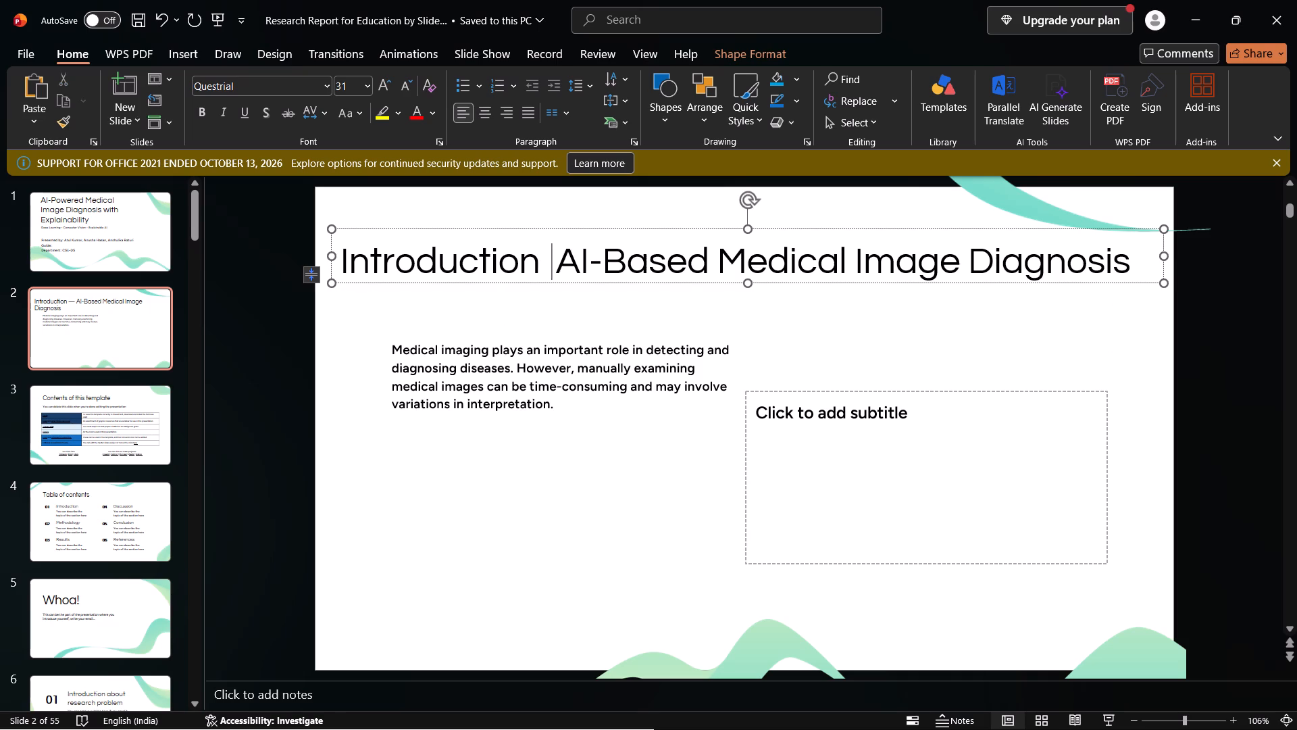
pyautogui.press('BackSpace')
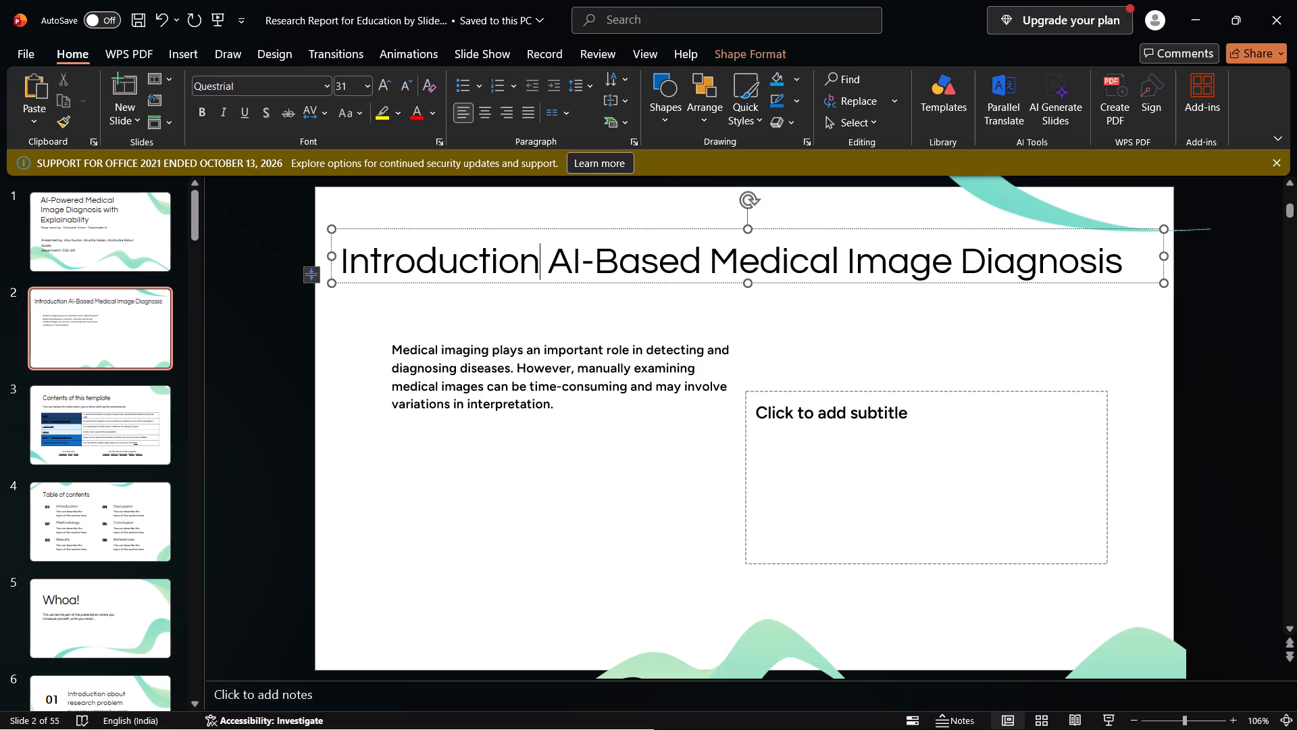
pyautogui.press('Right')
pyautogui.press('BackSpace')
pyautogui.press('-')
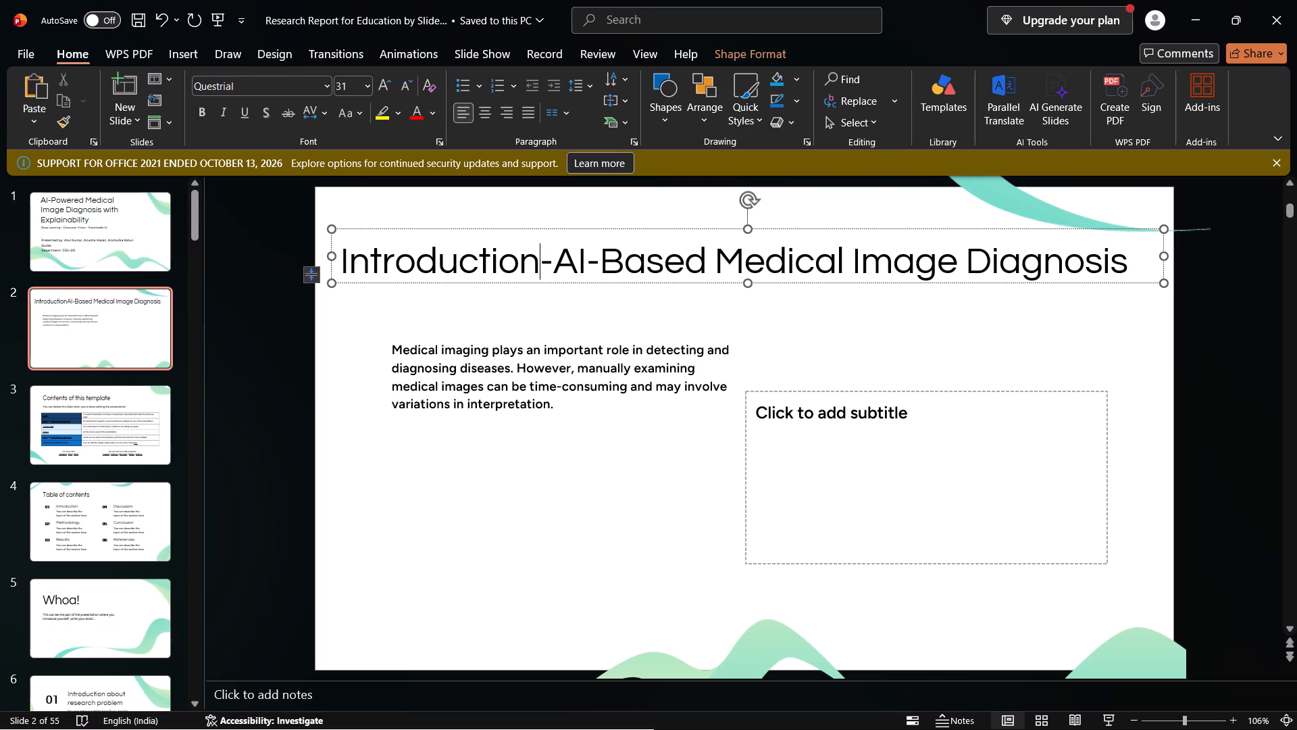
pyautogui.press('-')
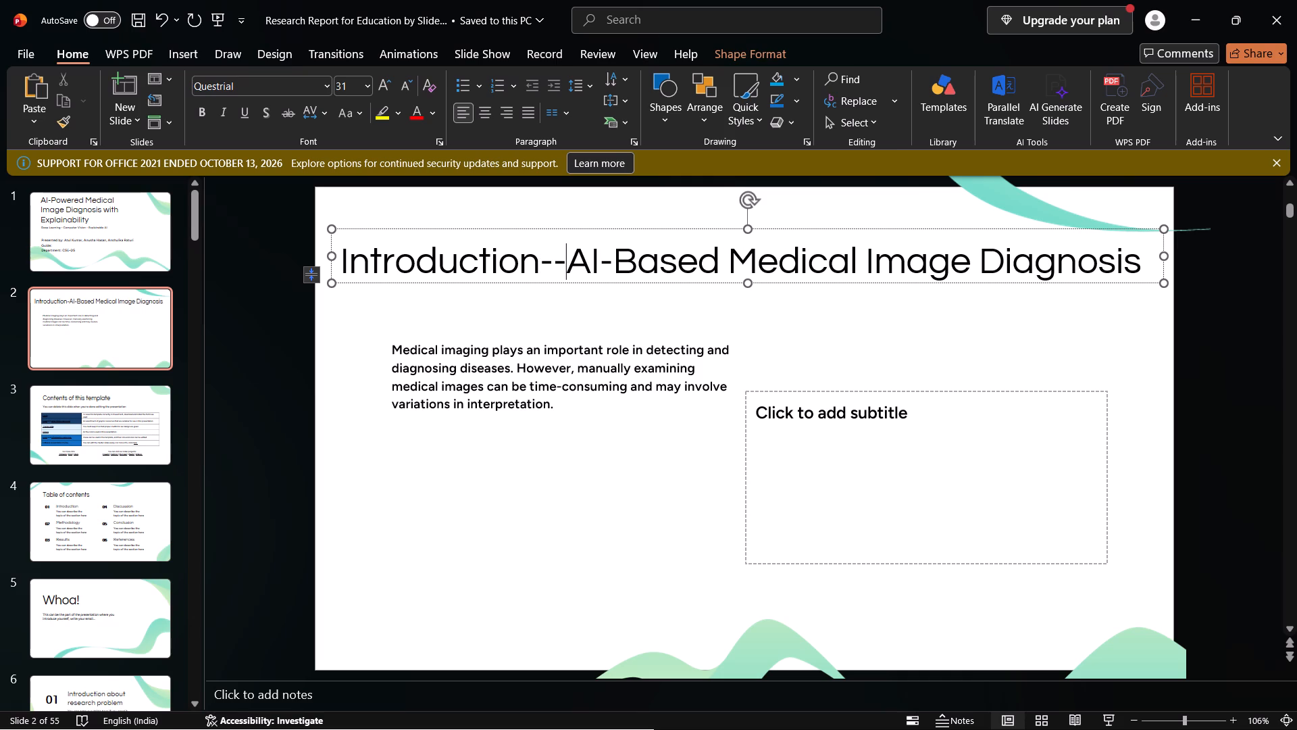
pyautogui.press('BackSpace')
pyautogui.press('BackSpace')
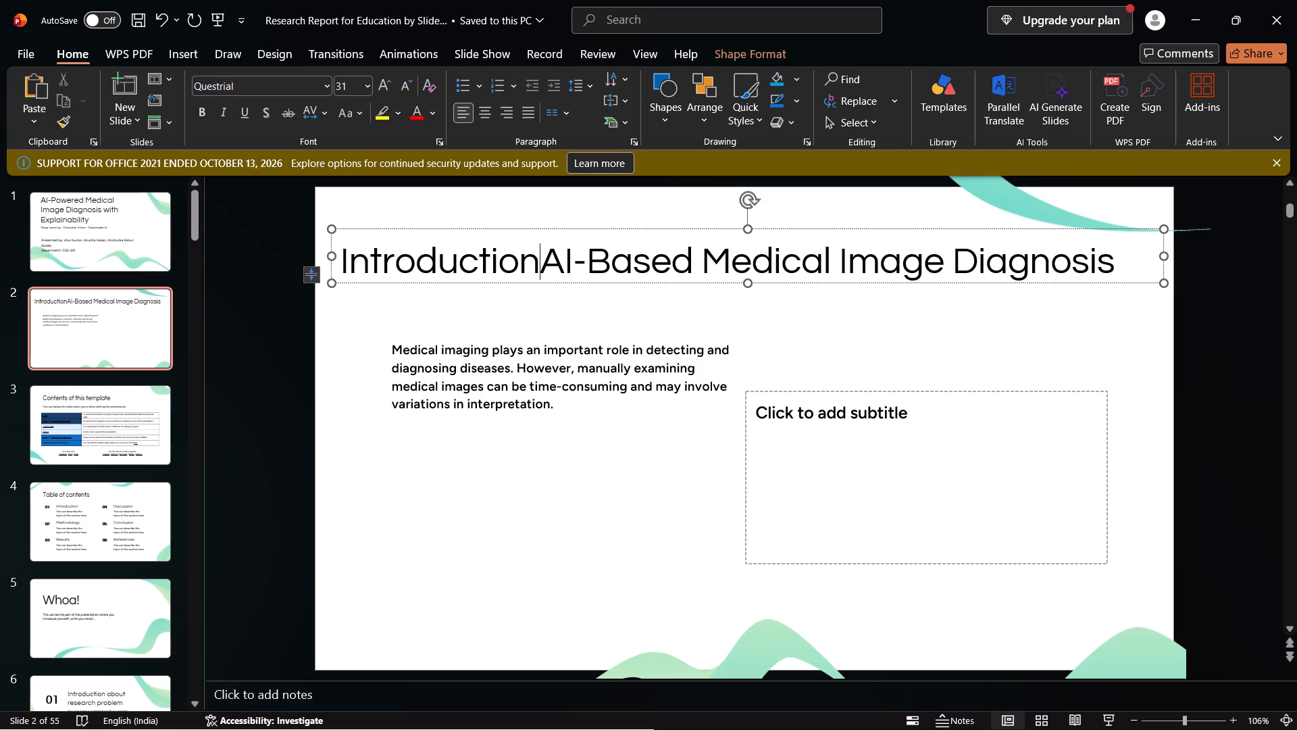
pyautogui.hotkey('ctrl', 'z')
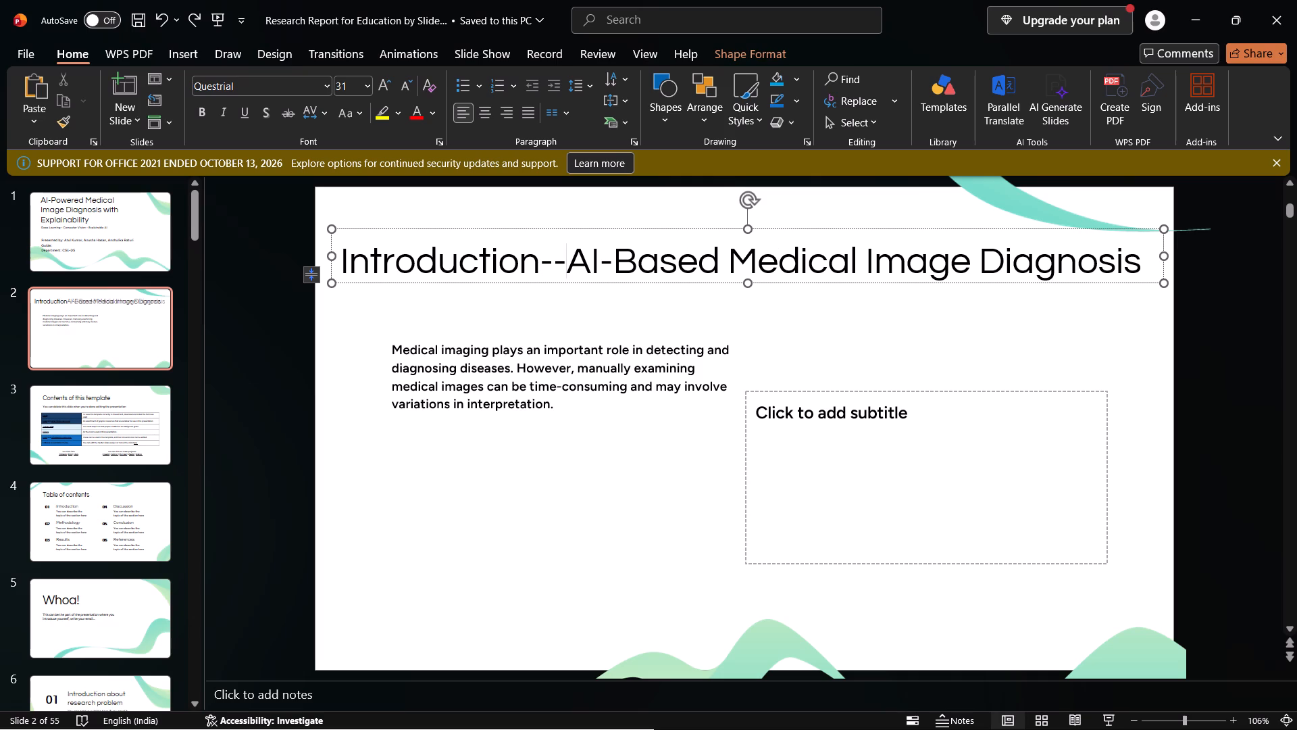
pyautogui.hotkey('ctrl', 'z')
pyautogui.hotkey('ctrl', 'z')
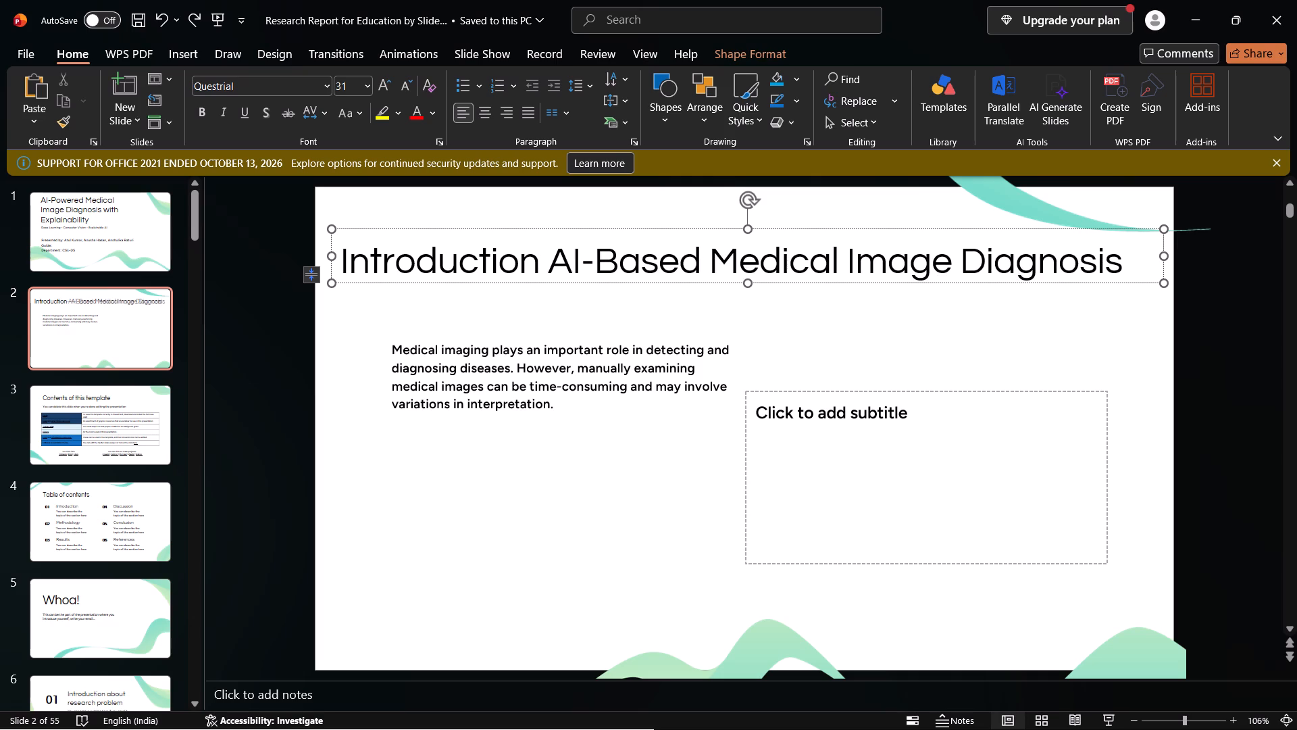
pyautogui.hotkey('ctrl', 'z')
# Replace the title's spaced long dash with a single hyphen so it reads "Introduction-AI-Based Medical Image Diagnosis".
pyautogui.press('Right')
pyautogui.press('BackSpace')
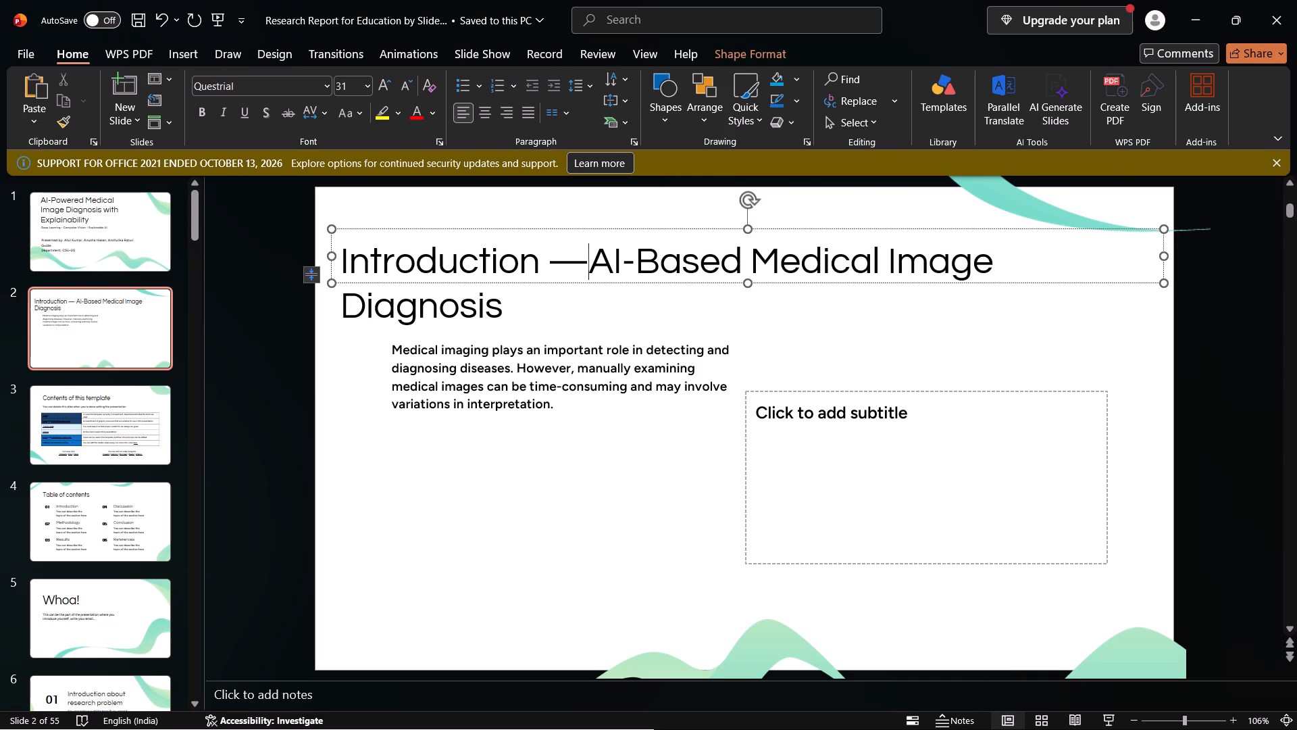
pyautogui.press('Left')
pyautogui.press('BackSpace')
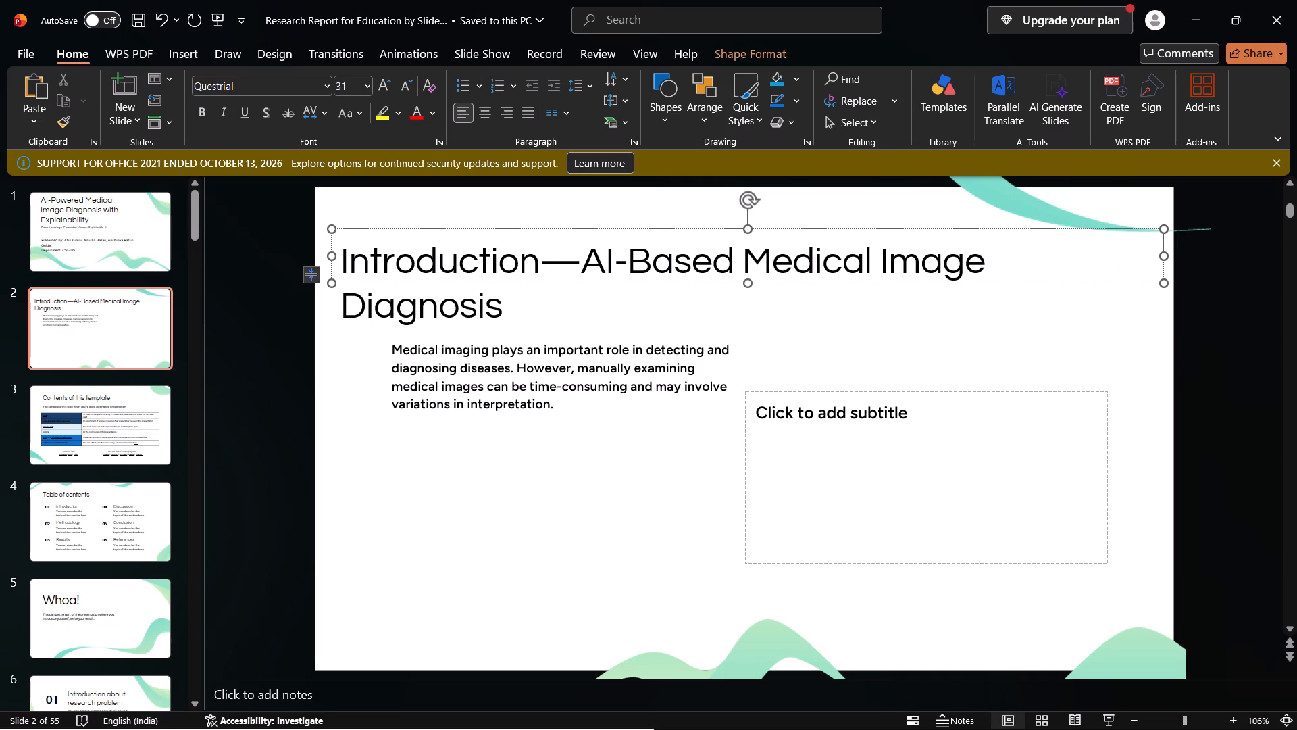
pyautogui.click(578, 260)
pyautogui.press('BackSpace')
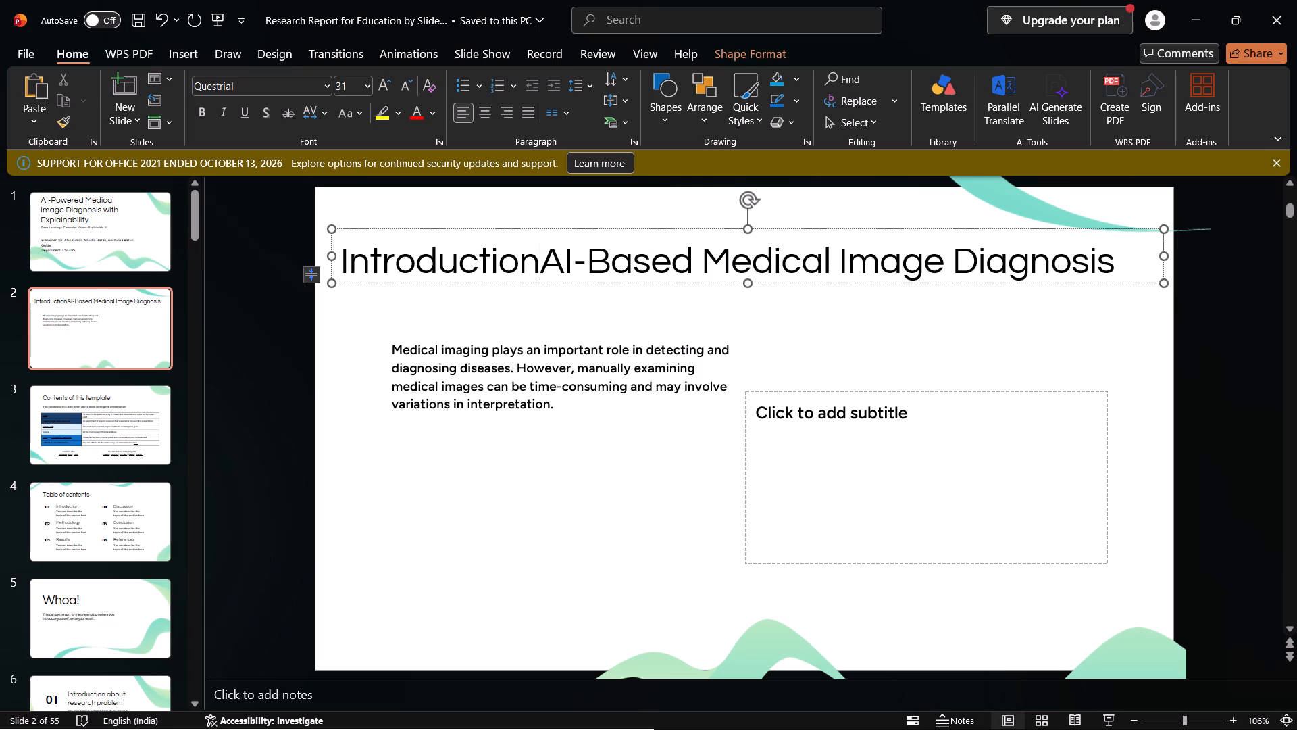
pyautogui.write('->')
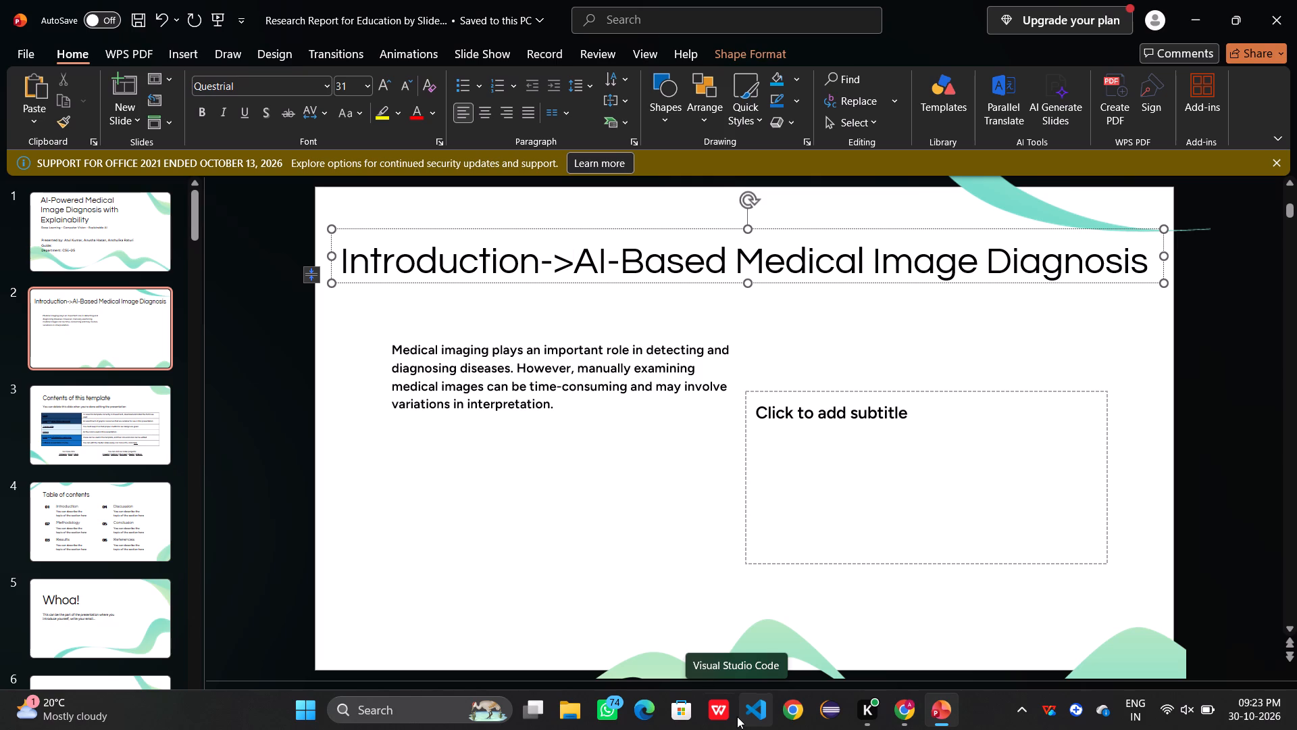
pyautogui.press('BackSpace')
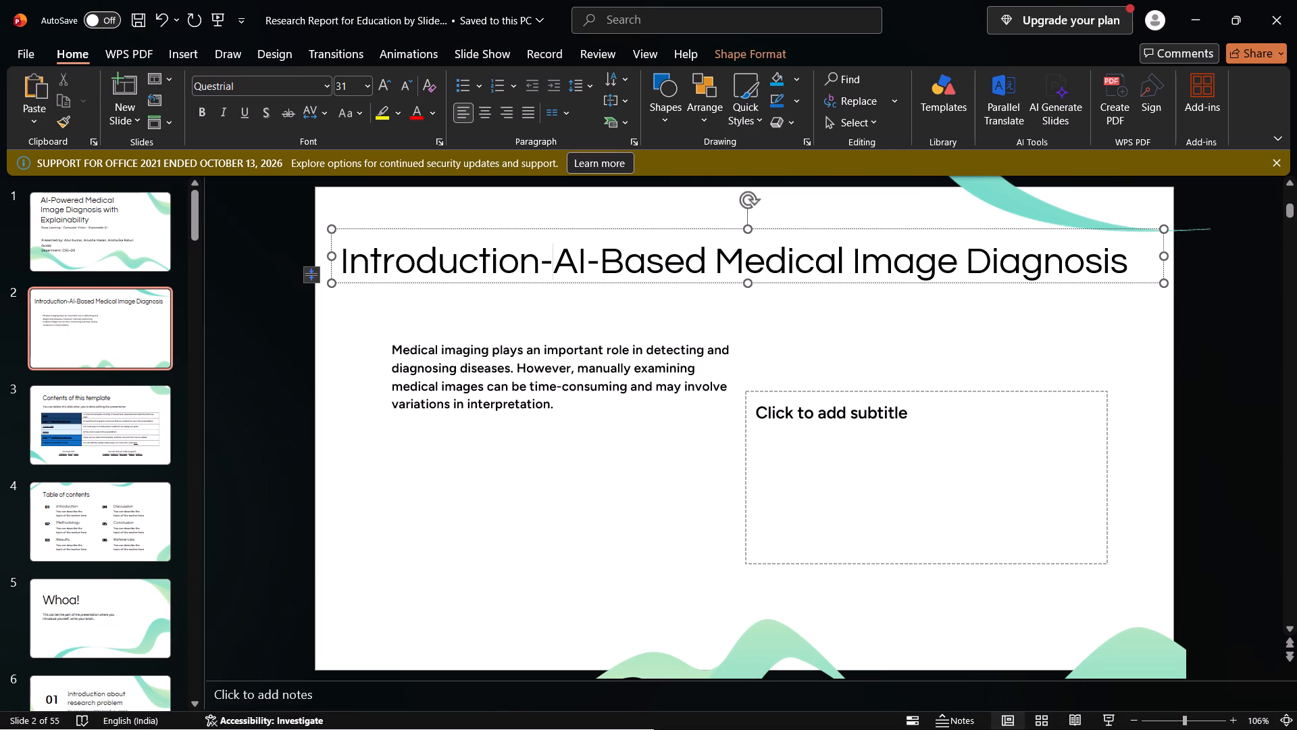
pyautogui.press('-')
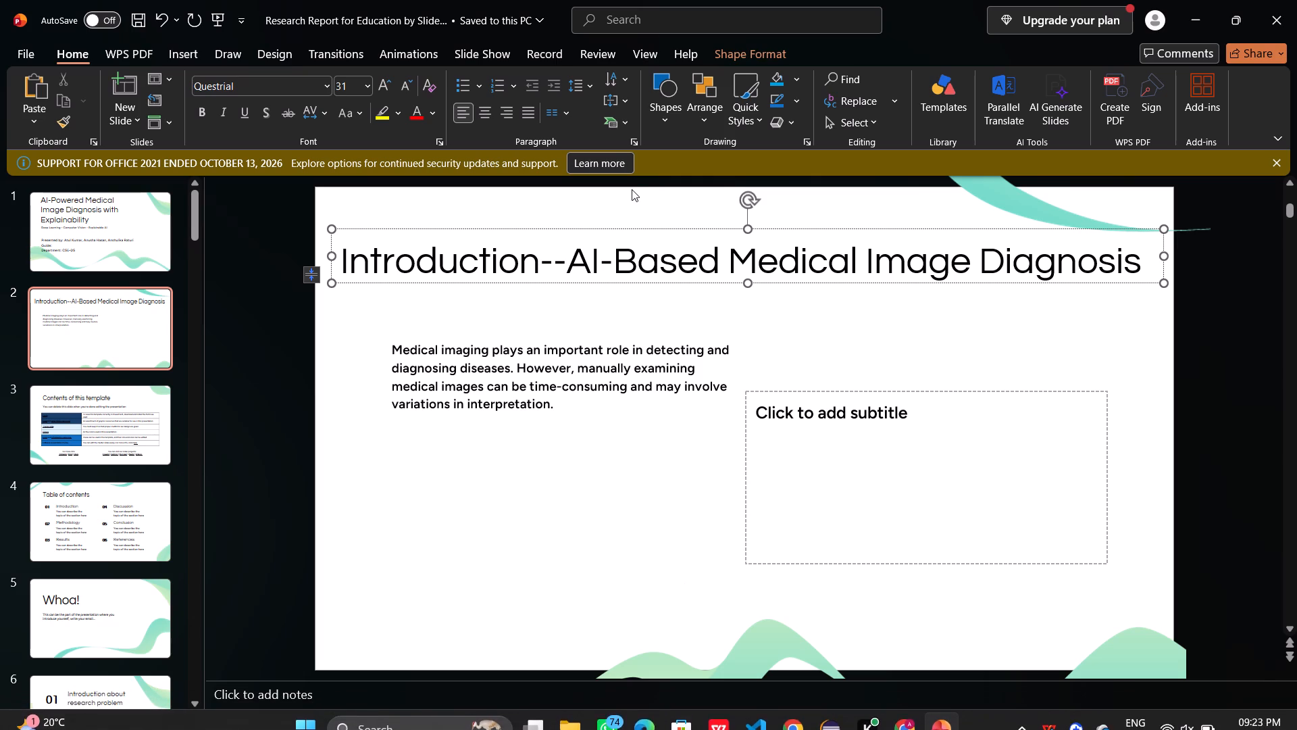
pyautogui.press('BackSpace')
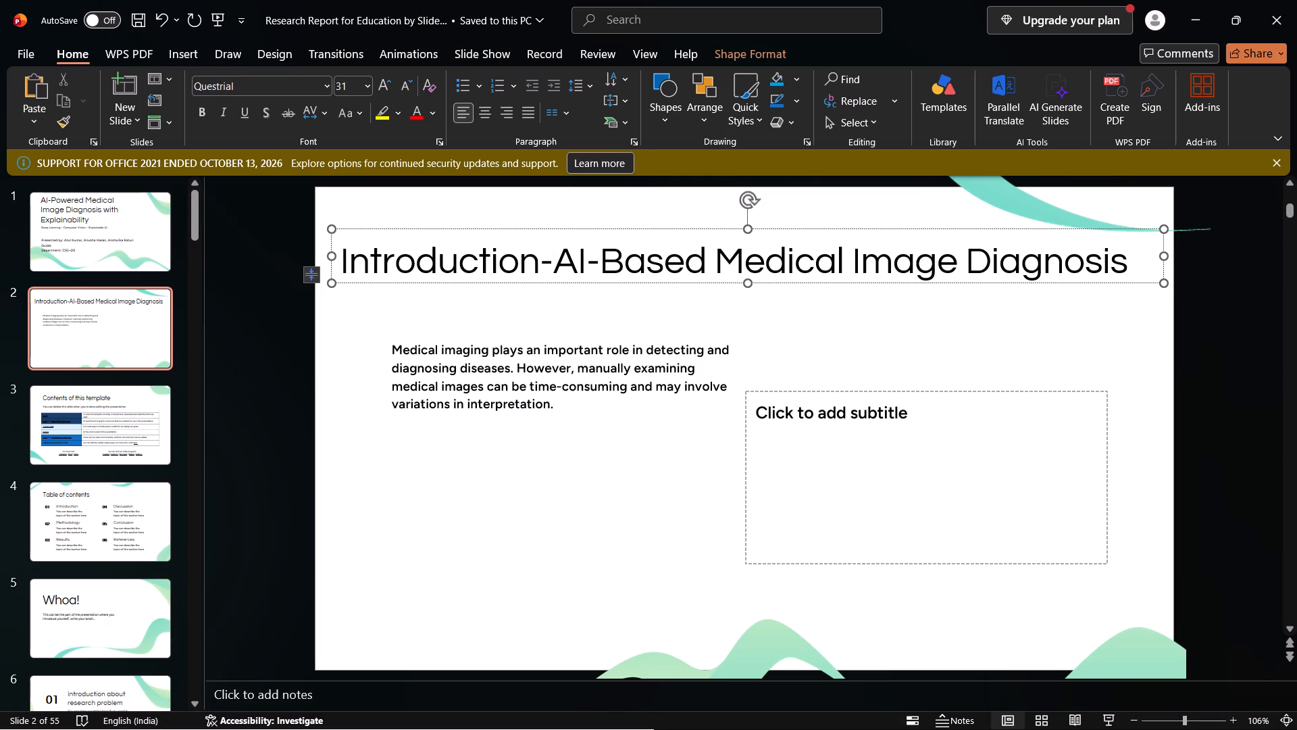
# Make the word "Introduction" in the slide 2 title bold.
pyautogui.moveTo(536, 256); pyautogui.dragTo(342, 260)
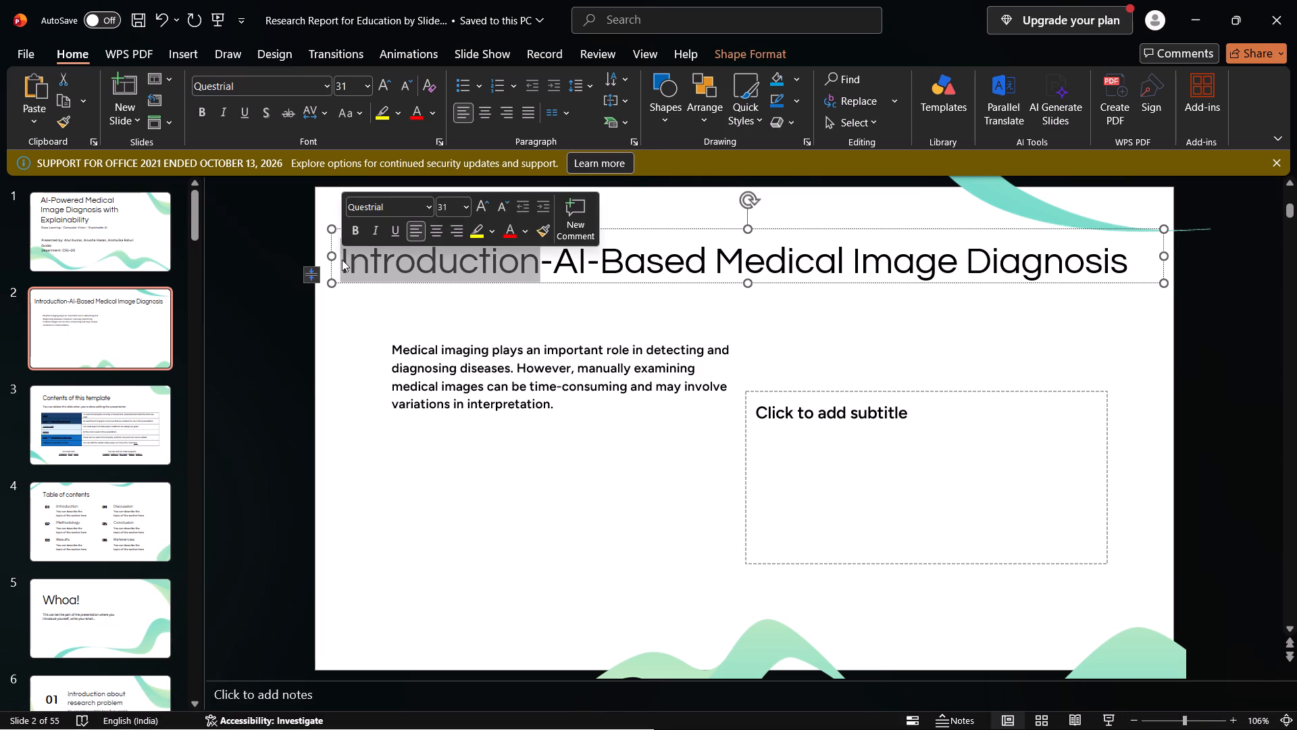
pyautogui.click(207, 116)
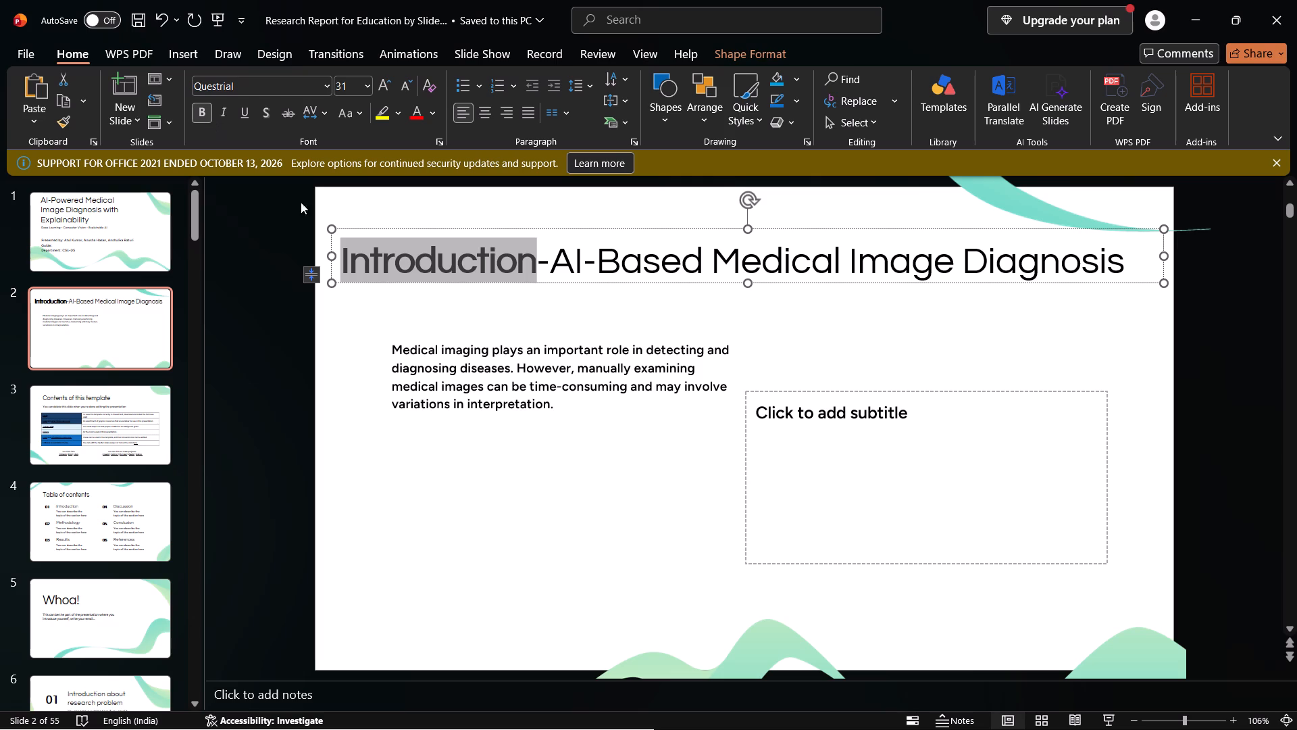
# Widen the left body text box outward so its text roughly lines up with the start of the title.
pyautogui.click(524, 333)
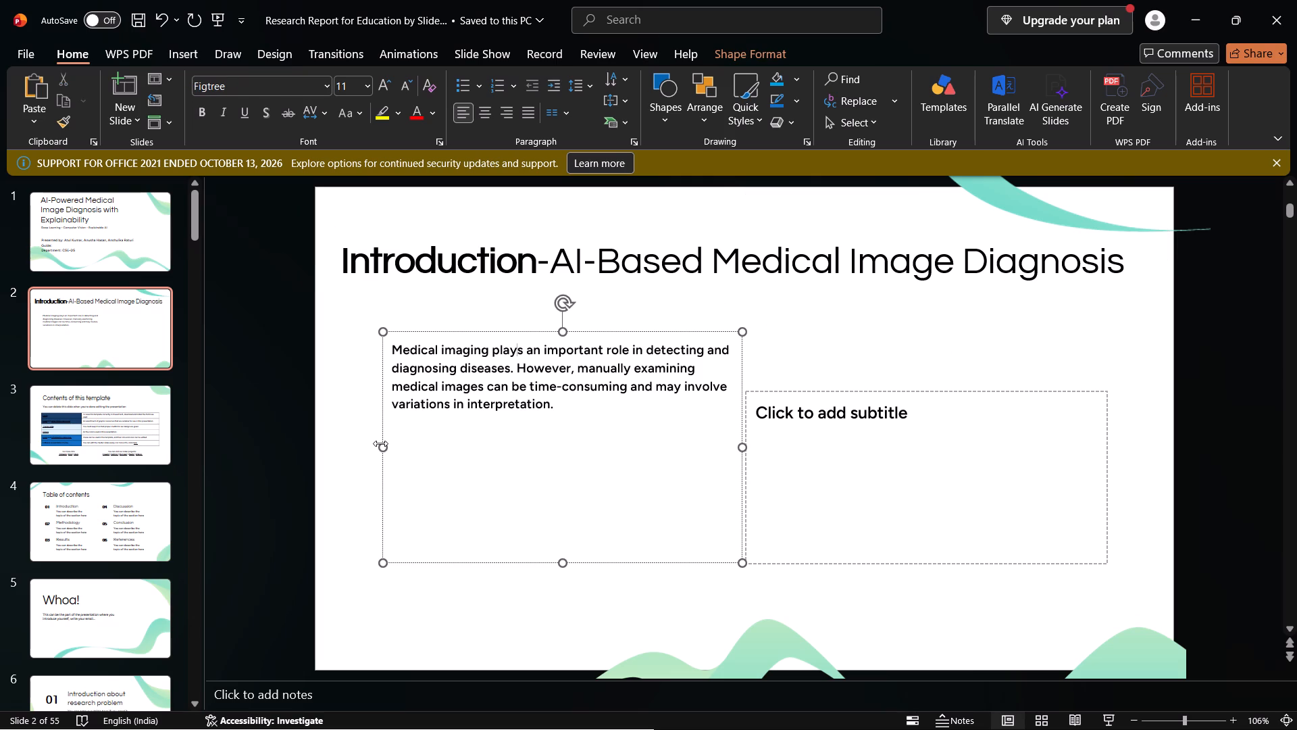
pyautogui.moveTo(380, 445); pyautogui.dragTo(352, 444)
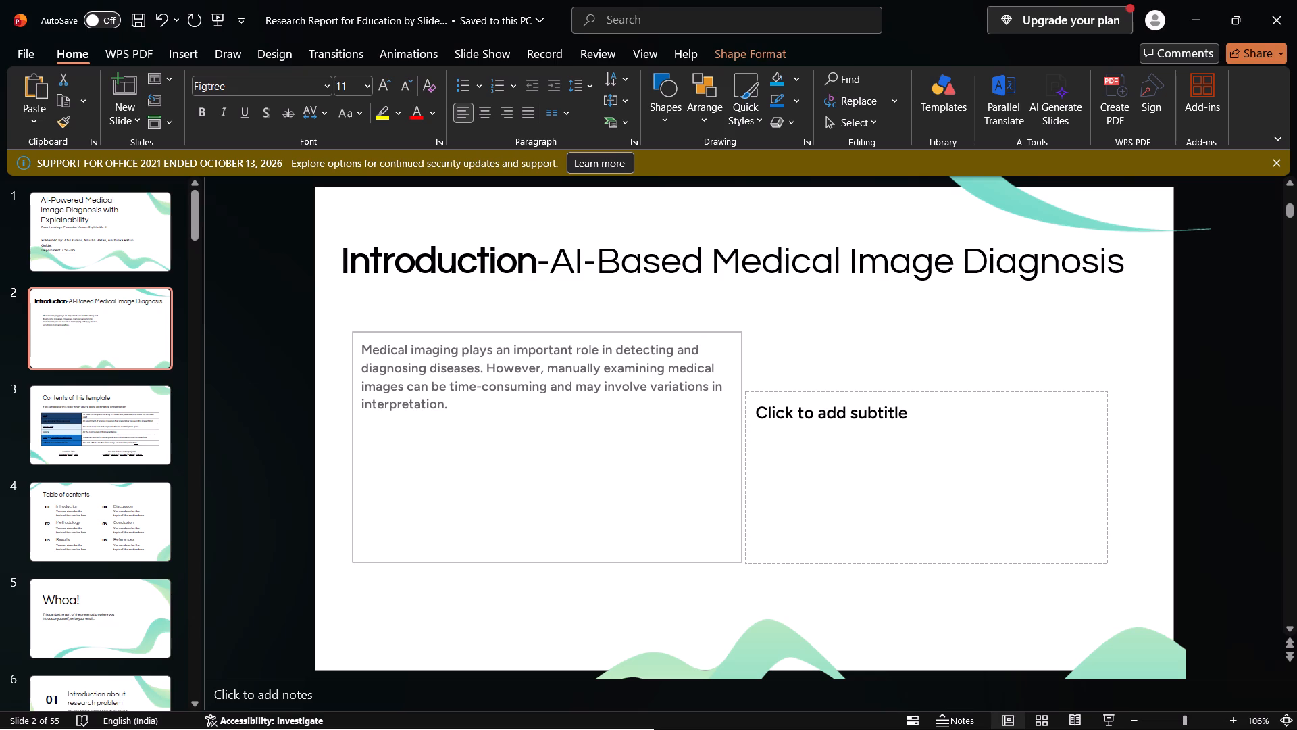
pyautogui.moveTo(352, 444); pyautogui.dragTo(344, 443)
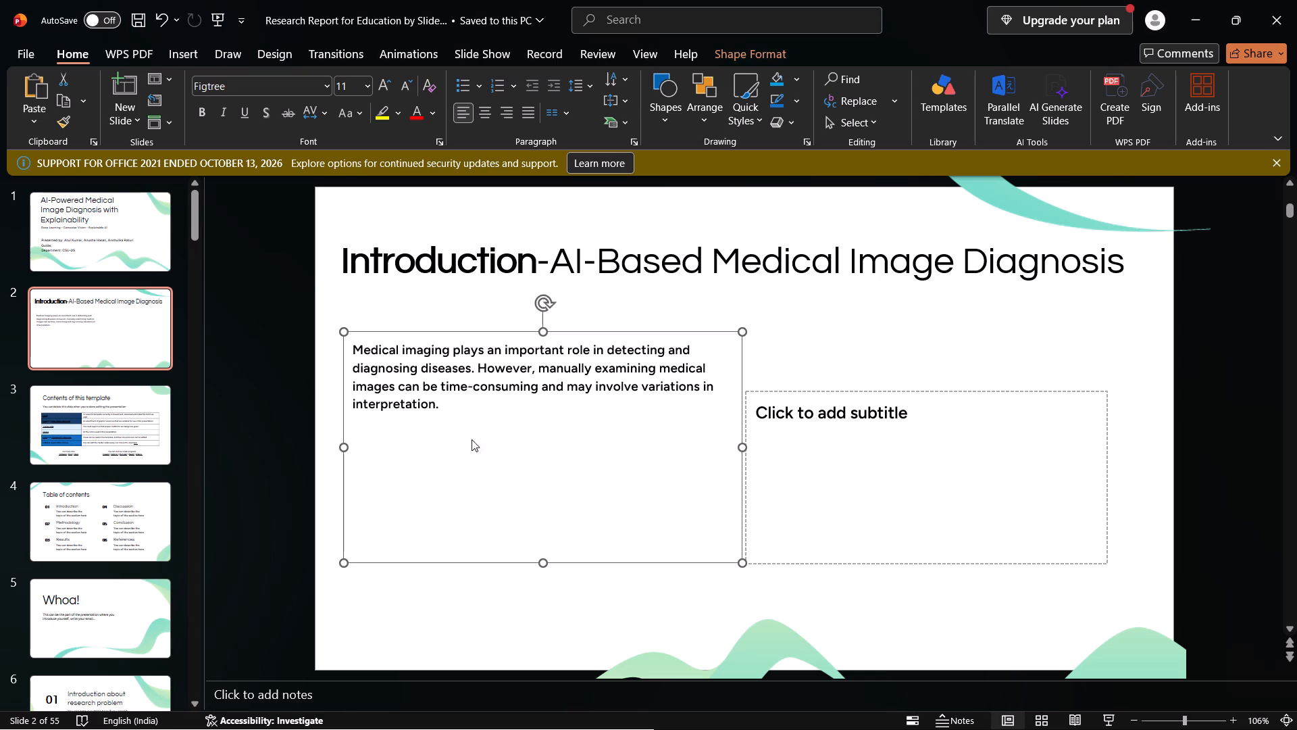
# Start a new paragraph after a blank line below the medical imaging text in the left body column.
pyautogui.click(449, 410)
pyautogui.press('Return')
pyautogui.press('Return')
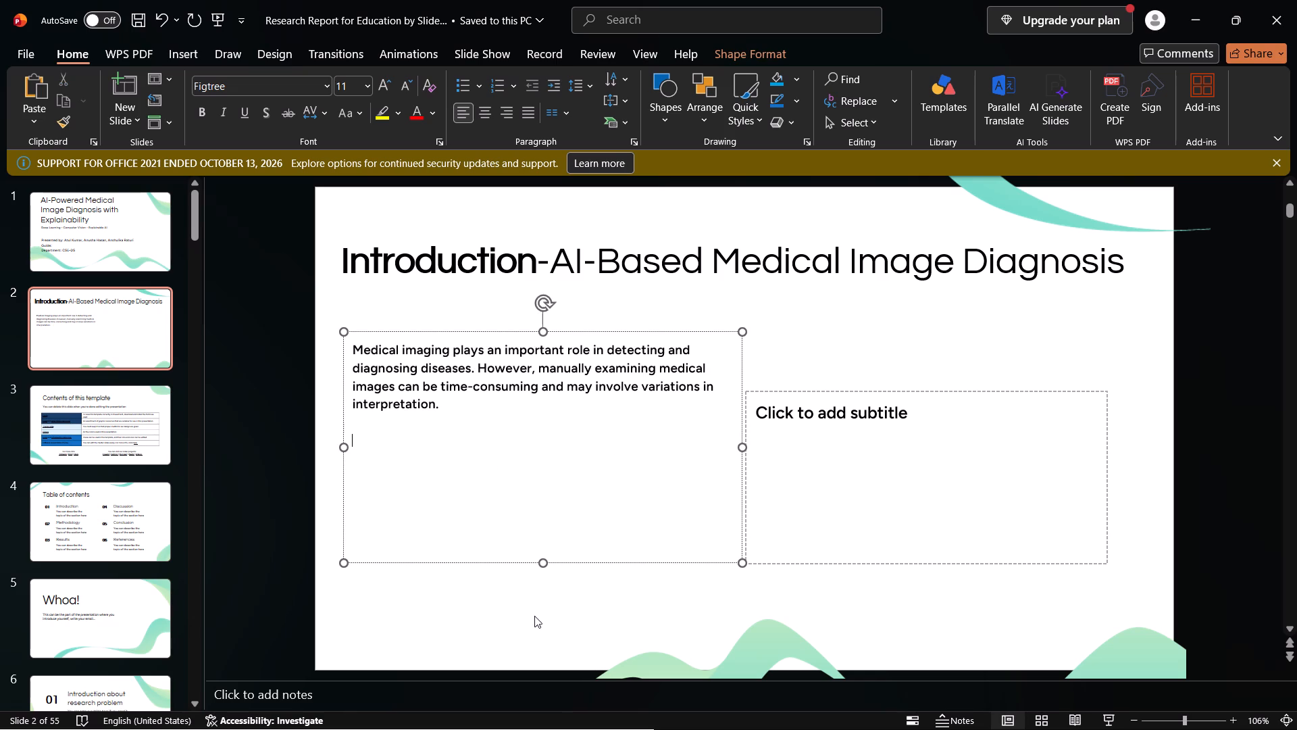
# In ChatGPT, copy the two Slide 2 paragraphs from "Deep learning techniques" through "image regions influenced the decision".
pyautogui.click(900, 710)
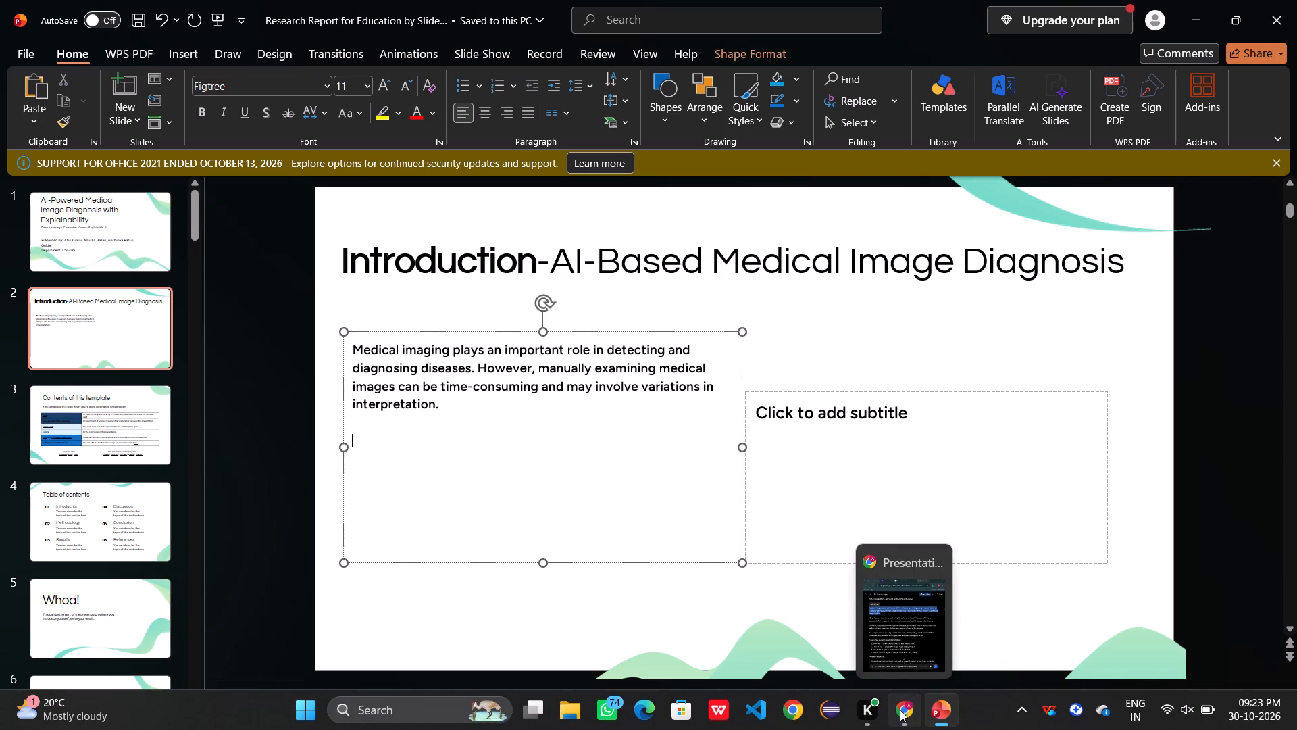
pyautogui.click(788, 354)
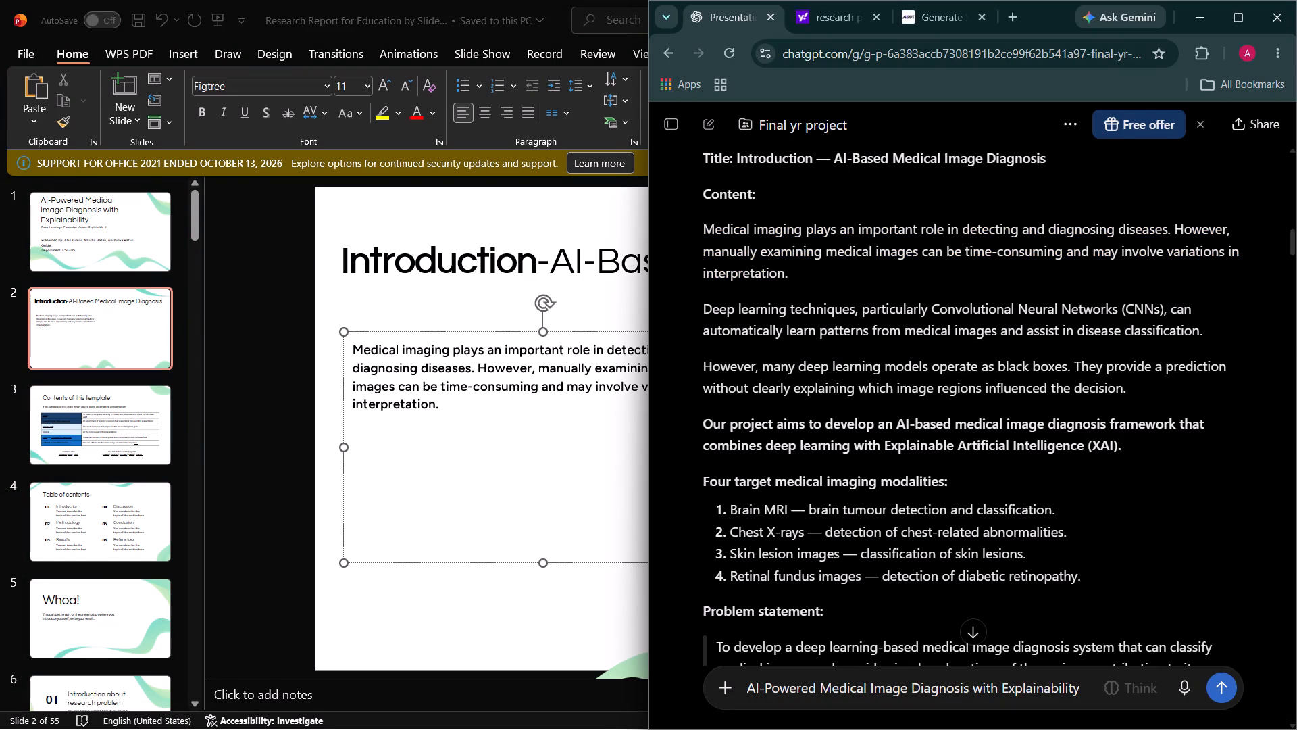
pyautogui.moveTo(703, 310); pyautogui.dragTo(1278, 331)
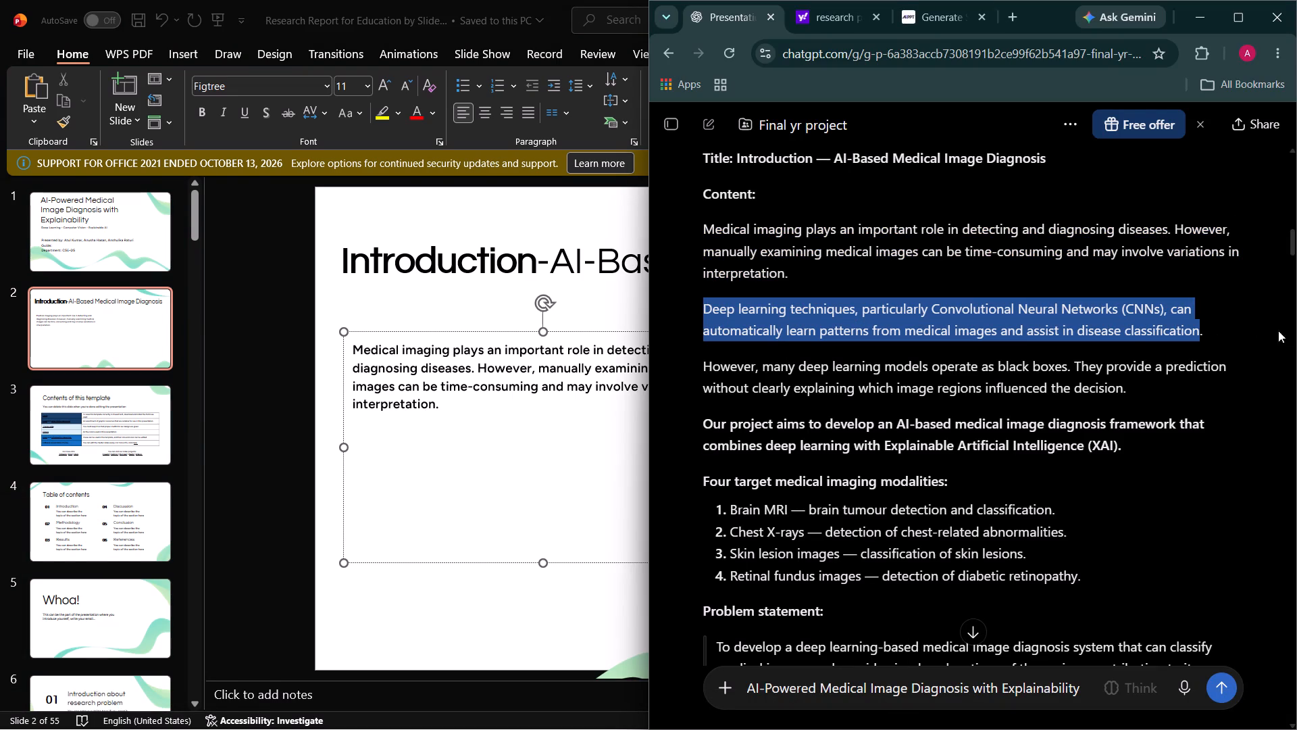
pyautogui.moveTo(1278, 331); pyautogui.dragTo(1221, 337)
pyautogui.moveTo(1221, 337); pyautogui.dragTo(1165, 388)
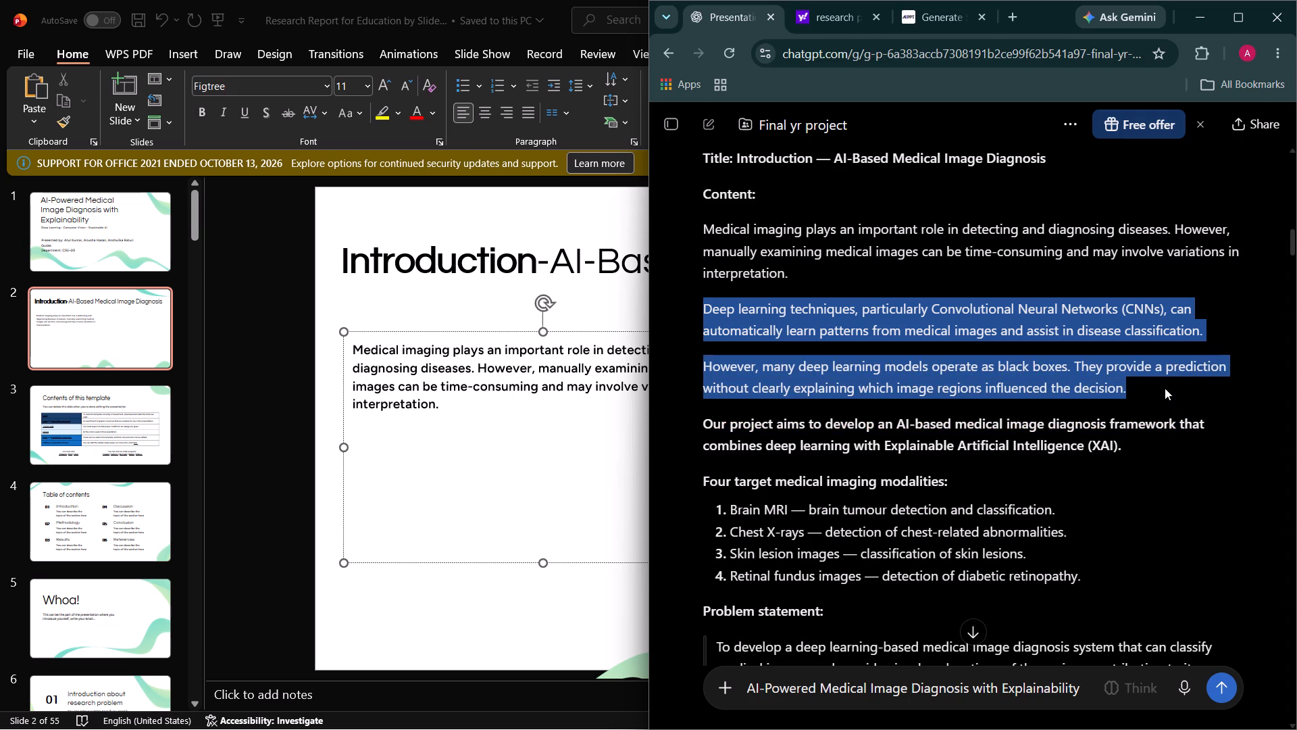
pyautogui.hotkey('ctrl', 'c')
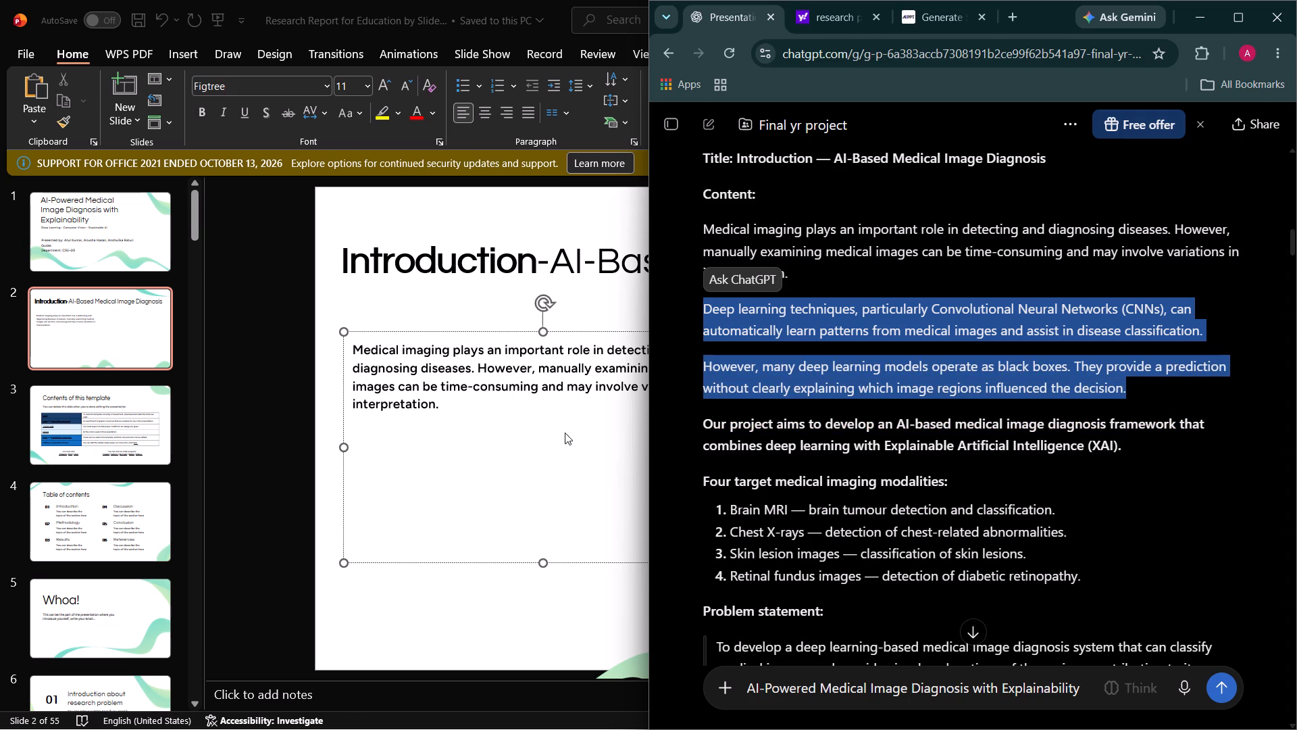
# In PowerPoint, paste the two copied paragraphs on a new line below the medical imaging text in slide 2's left body column.
pyautogui.click(500, 406)
pyautogui.click(500, 406)
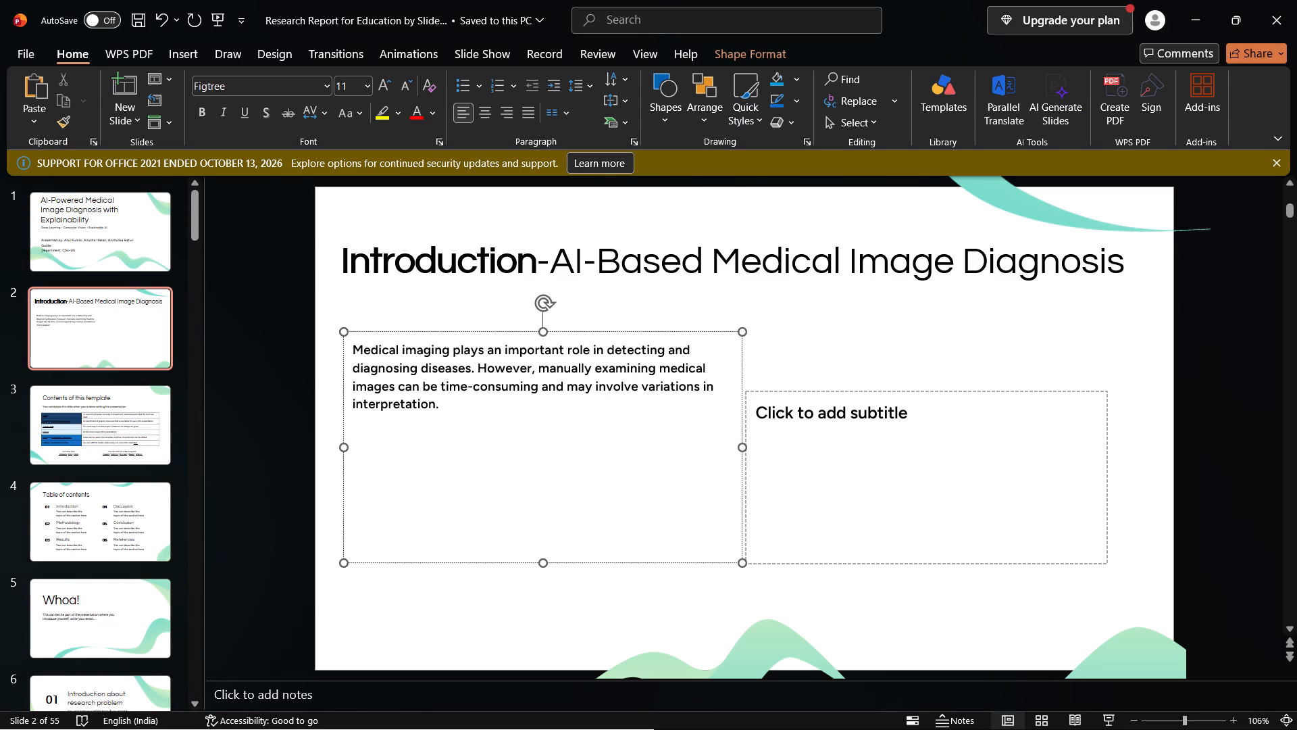
pyautogui.press('Return')
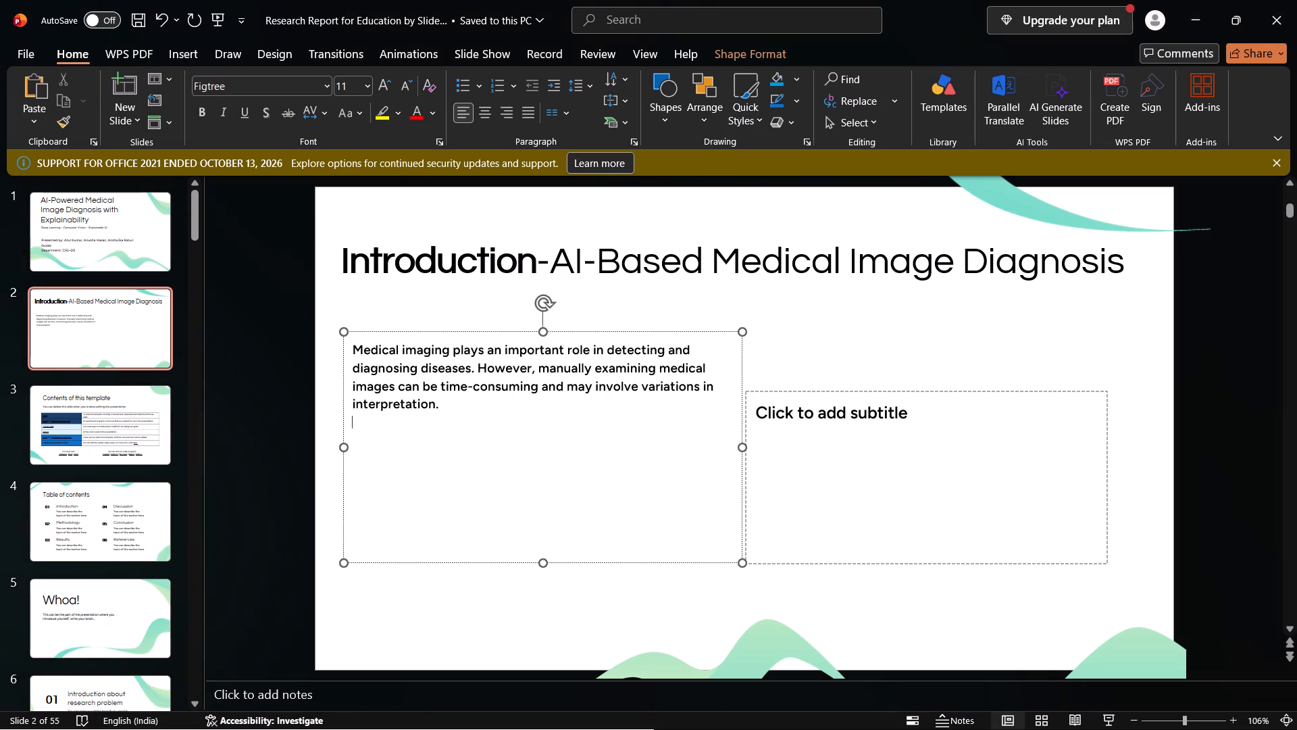
pyautogui.hotkey('ctrl', 'v')
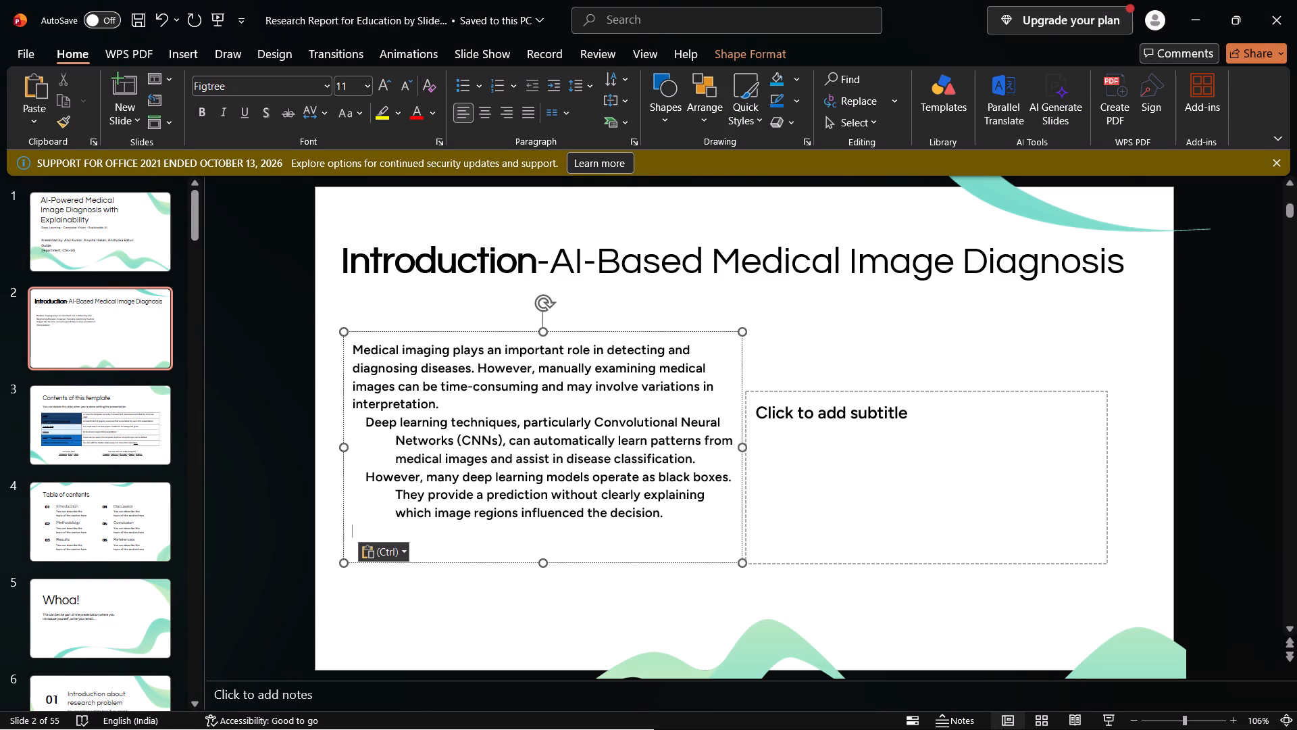
# Join the "Deep learning techniques" text to the medical imaging paragraph with a space, and remove the indent from the "However, many deep learning models" paragraph.
pyautogui.click(361, 423)
pyautogui.press('BackSpace')
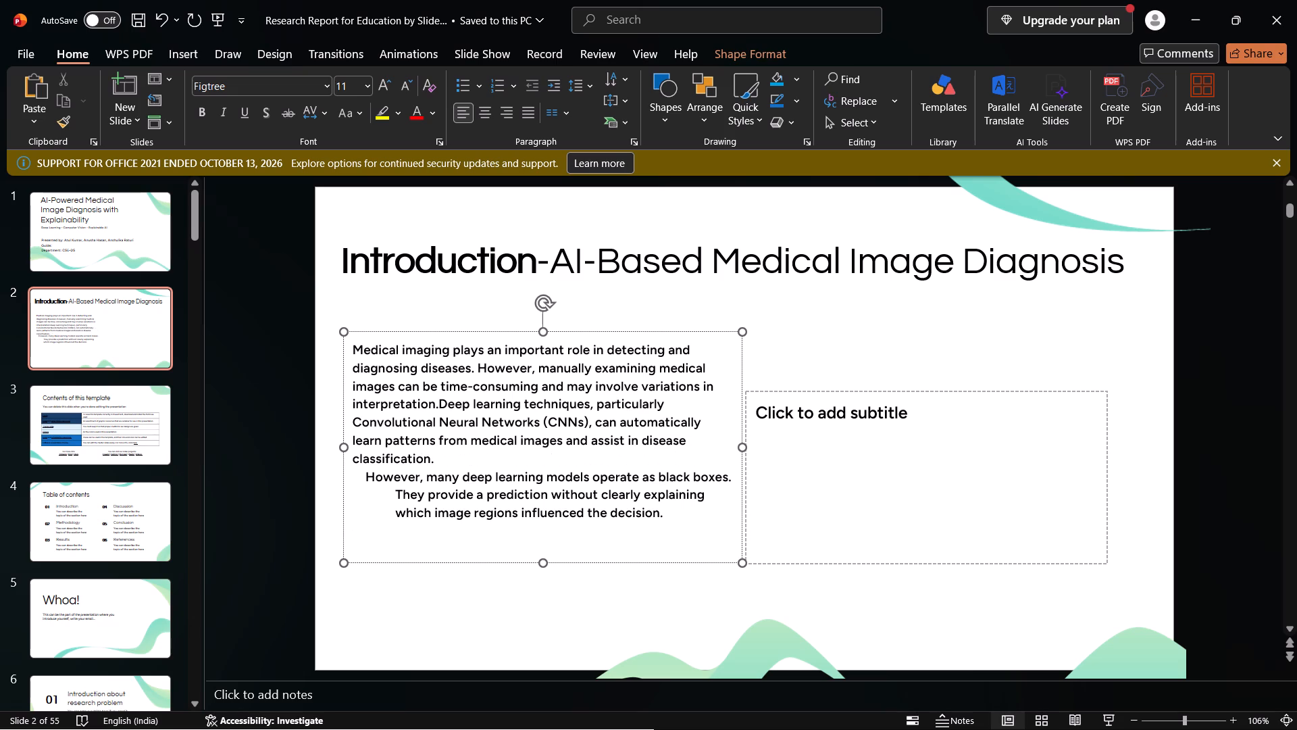
pyautogui.press('space')
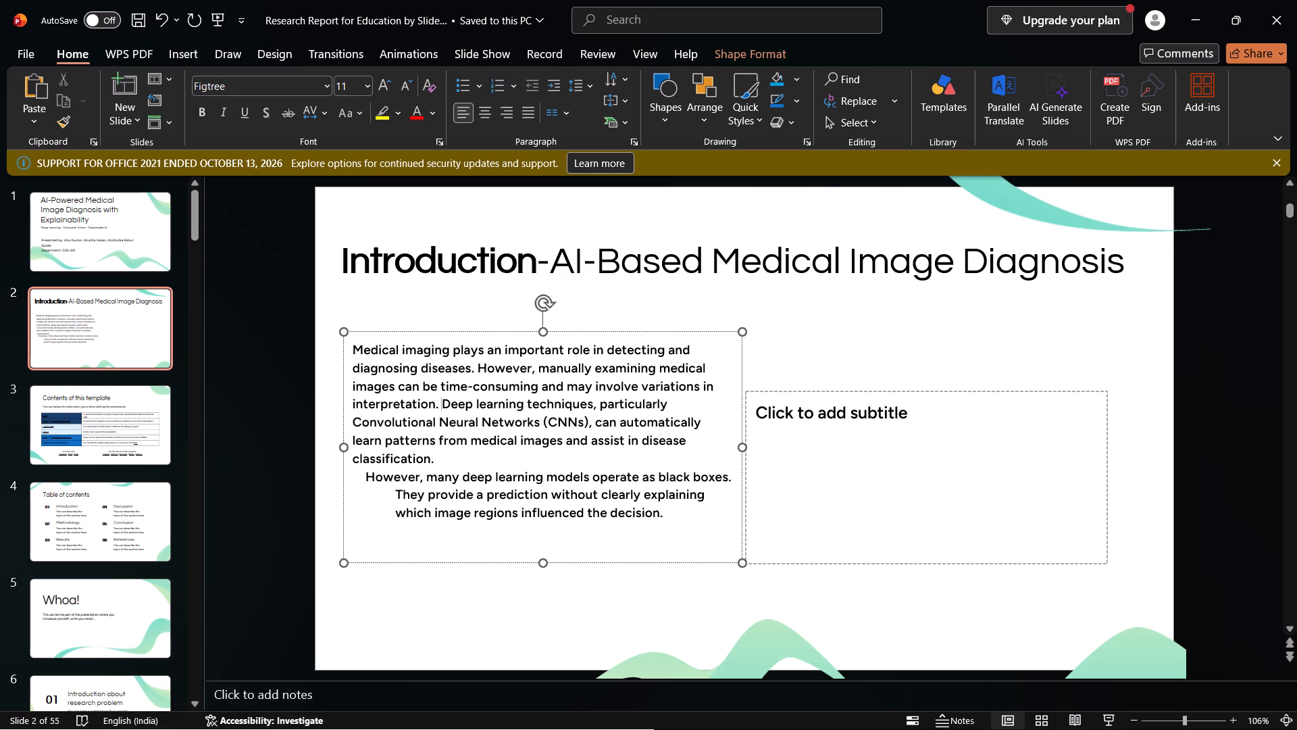
pyautogui.click(368, 476)
pyautogui.press('BackSpace')
pyautogui.press('Return')
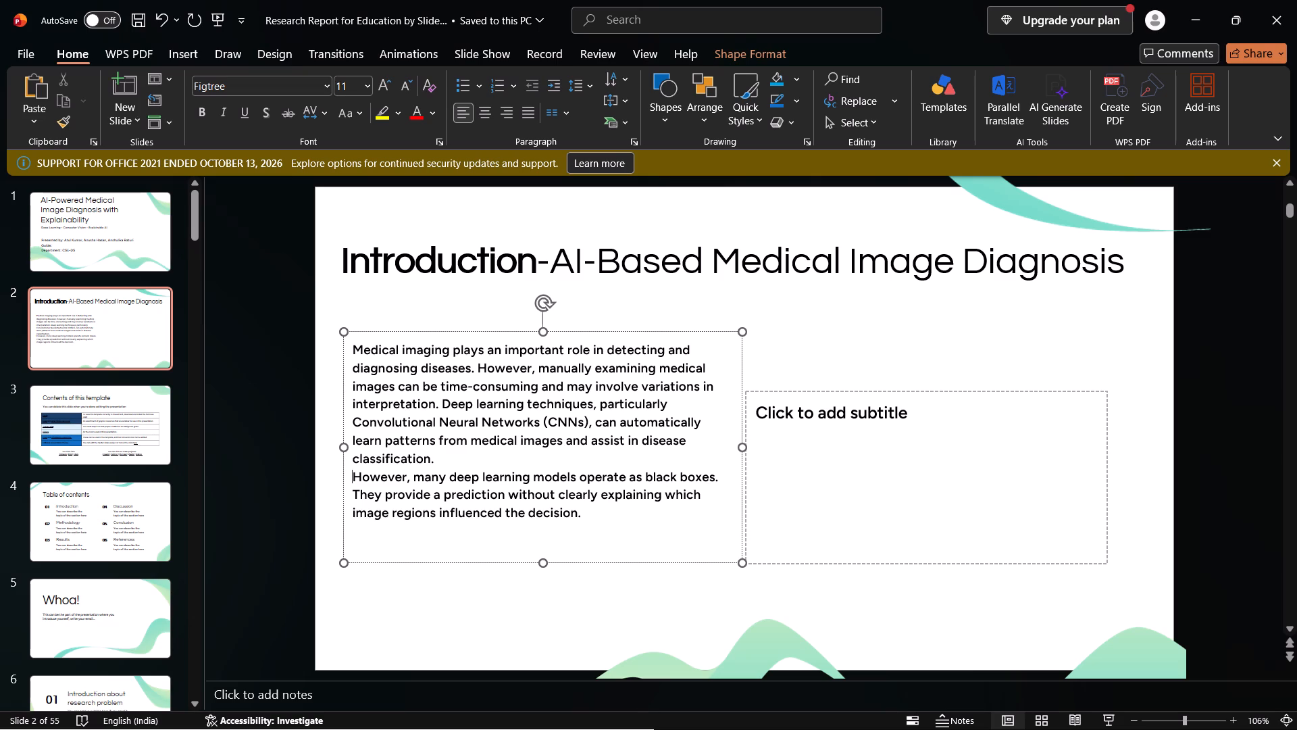
# Format the left body text as three bullets starting at "Medical imaging", "Deep learning techniques" and "However, many deep learning models".
pyautogui.click(354, 351)
pyautogui.click(470, 84)
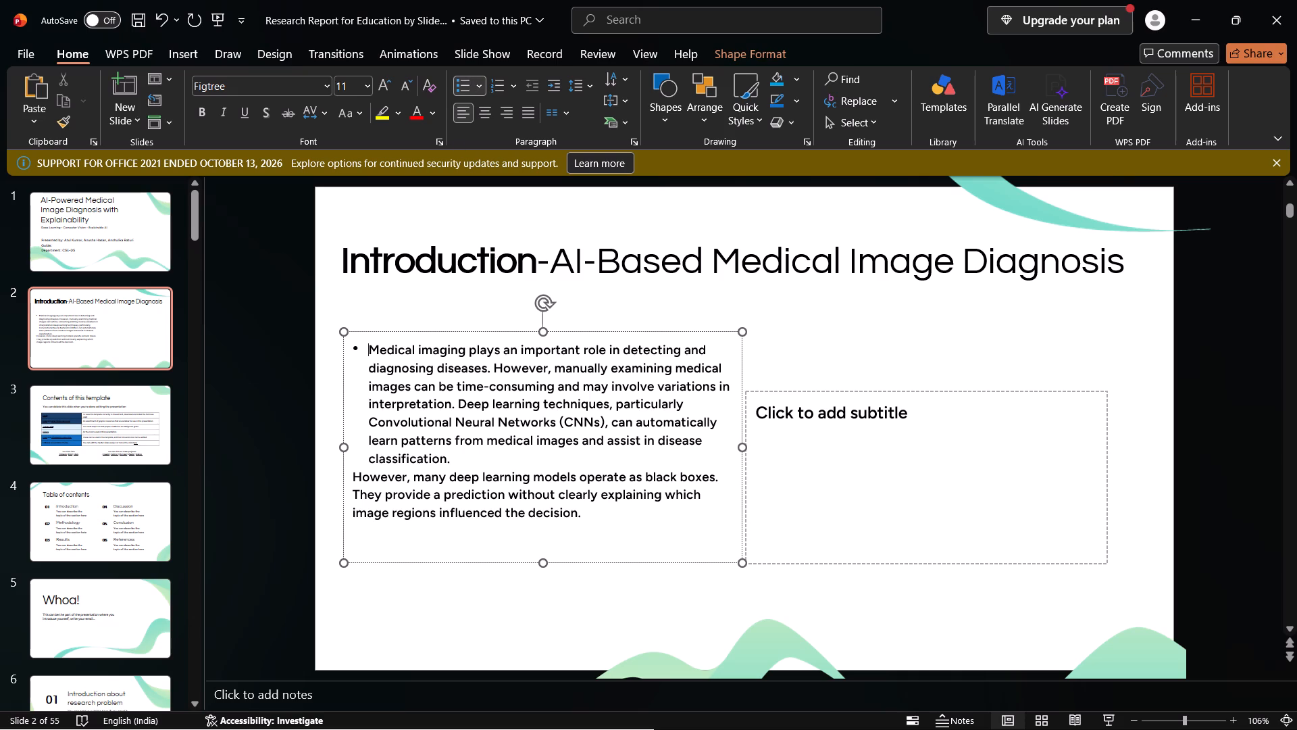
pyautogui.click(457, 410)
pyautogui.press('Return')
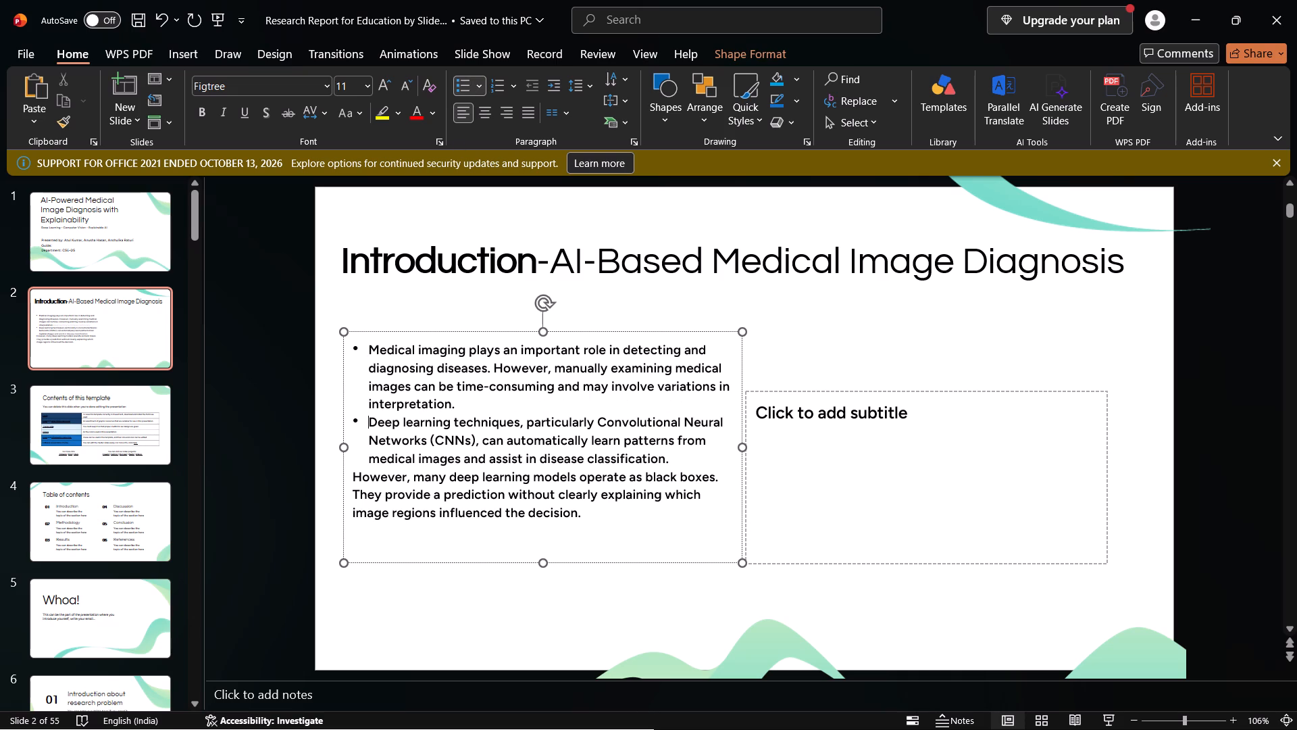
pyautogui.click(353, 476)
pyautogui.press('BackSpace')
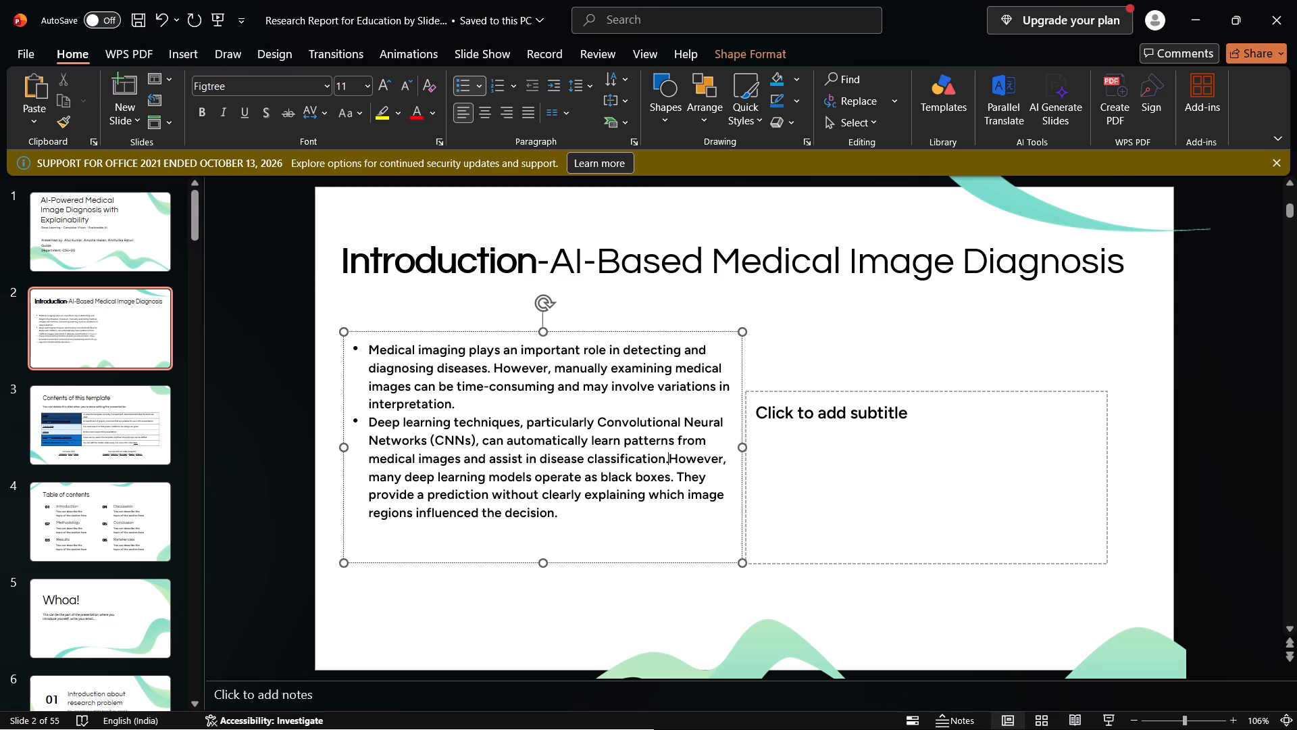
pyautogui.press('Return')
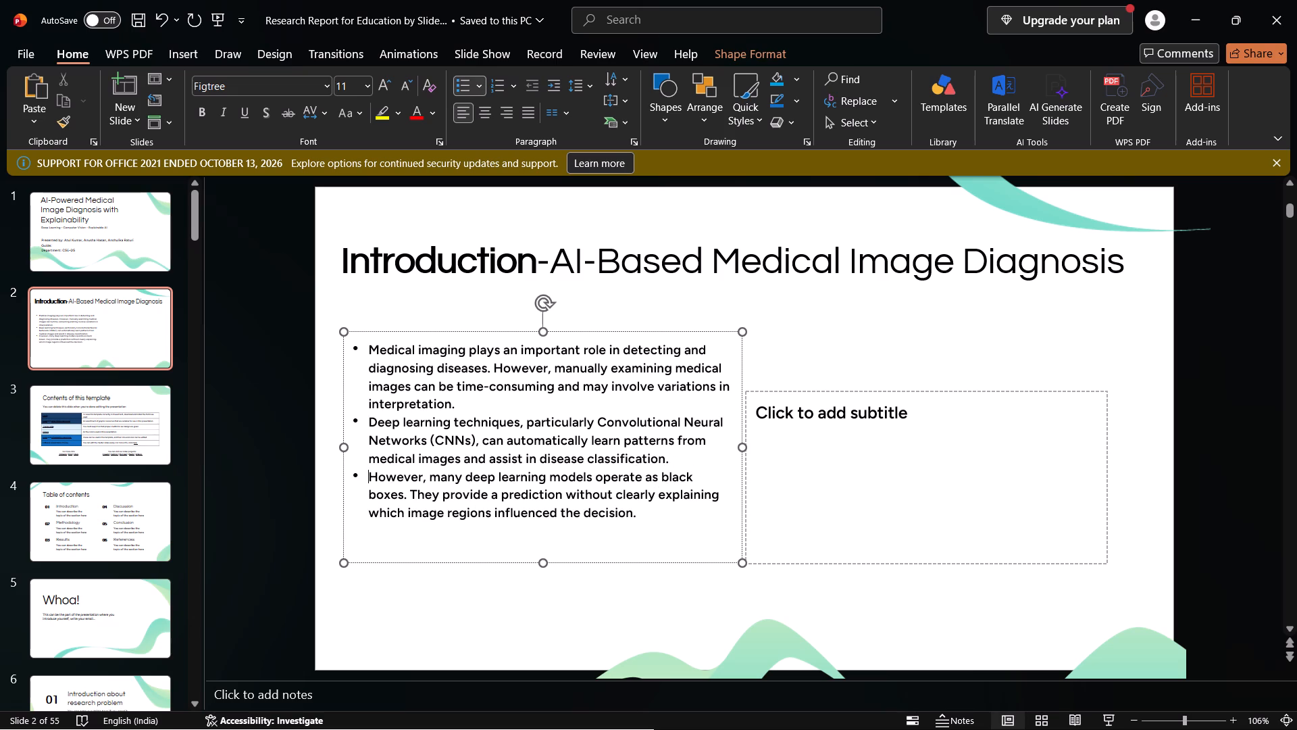
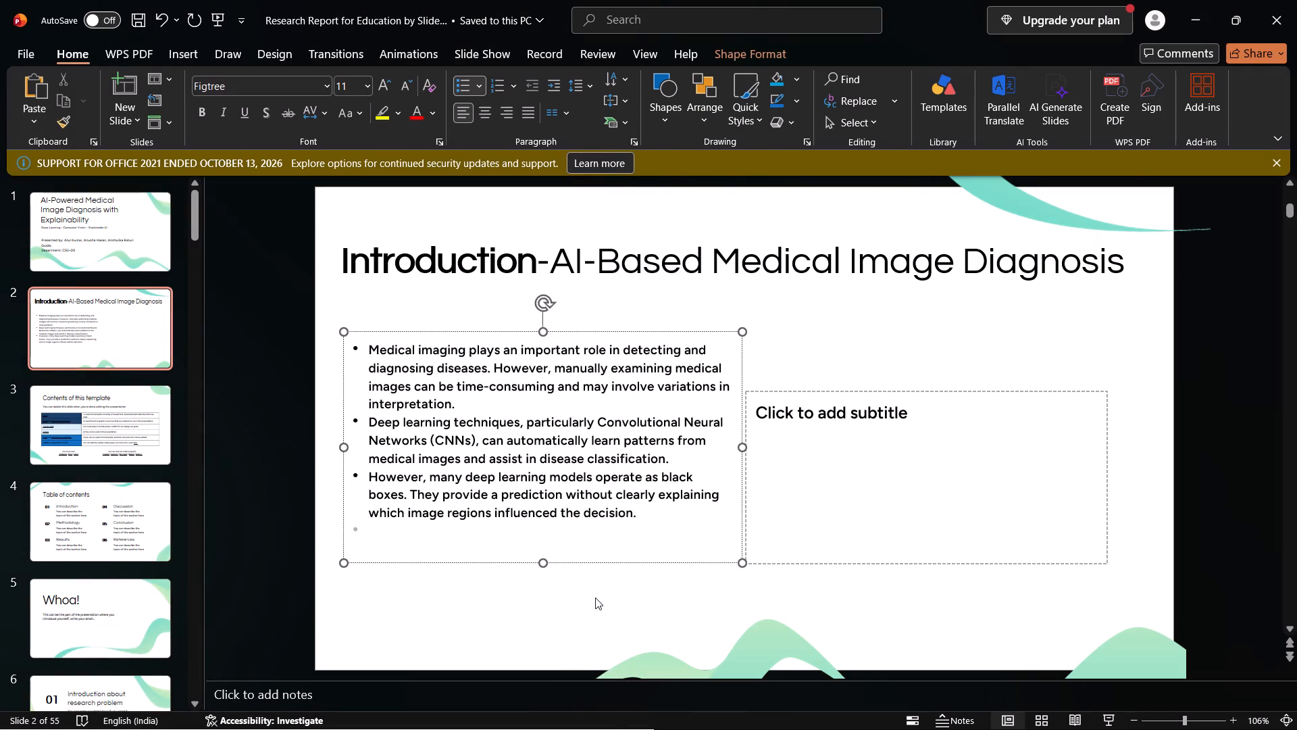
pyautogui.hotkey('ctrl', 'v')
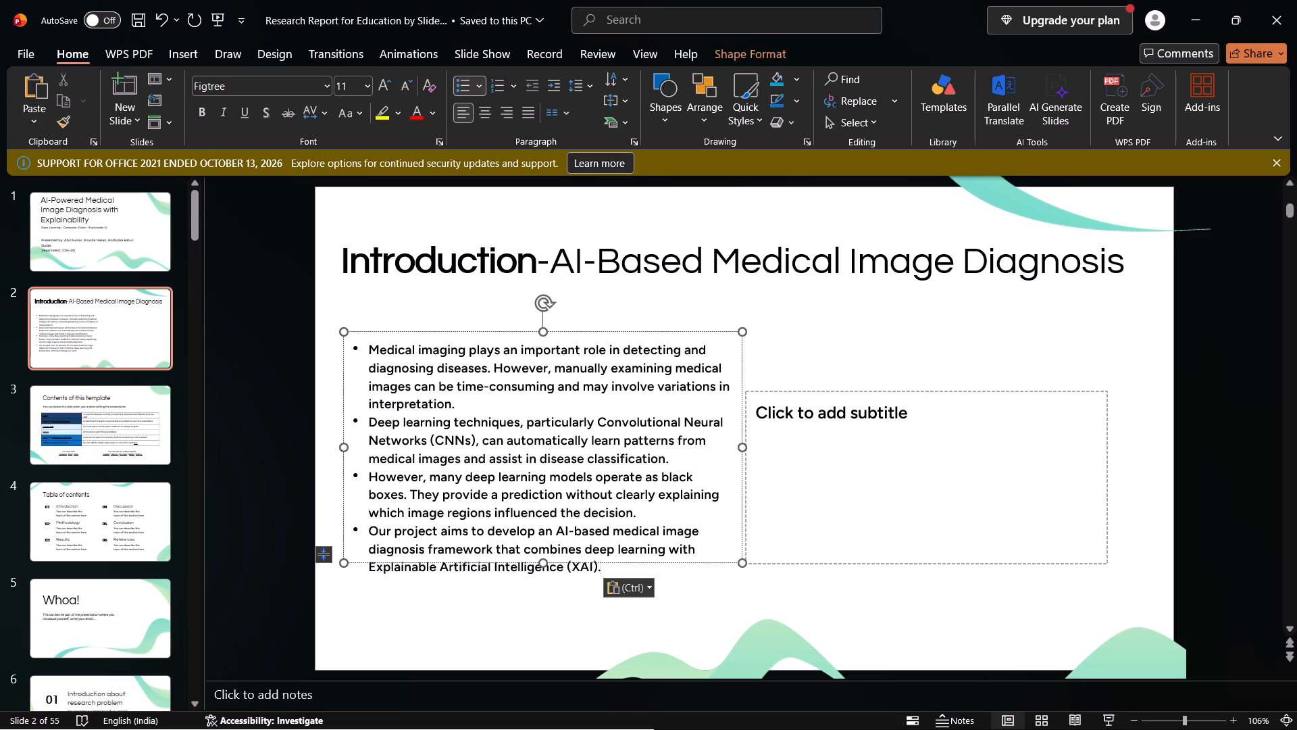
# Make the "Our project aims to develop" bullet bold.
pyautogui.moveTo(371, 536); pyautogui.dragTo(605, 575)
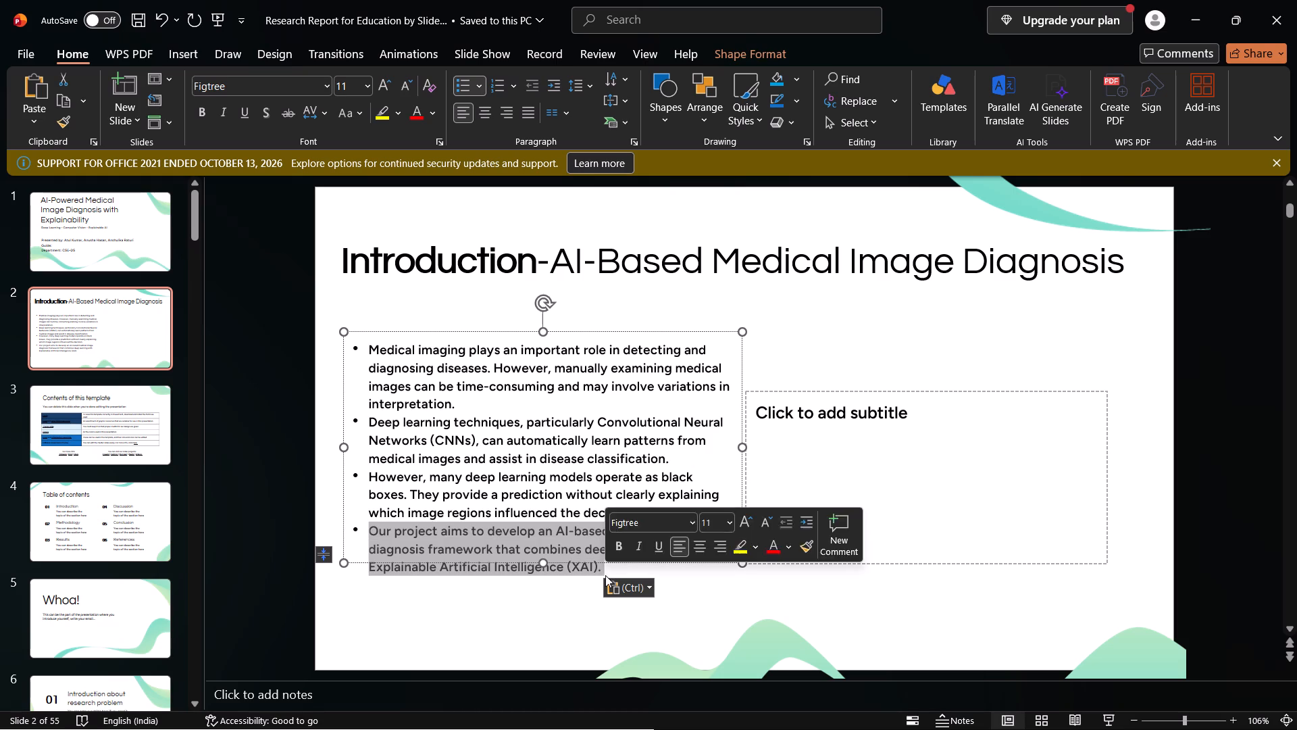
pyautogui.click(205, 110)
pyautogui.click(405, 656)
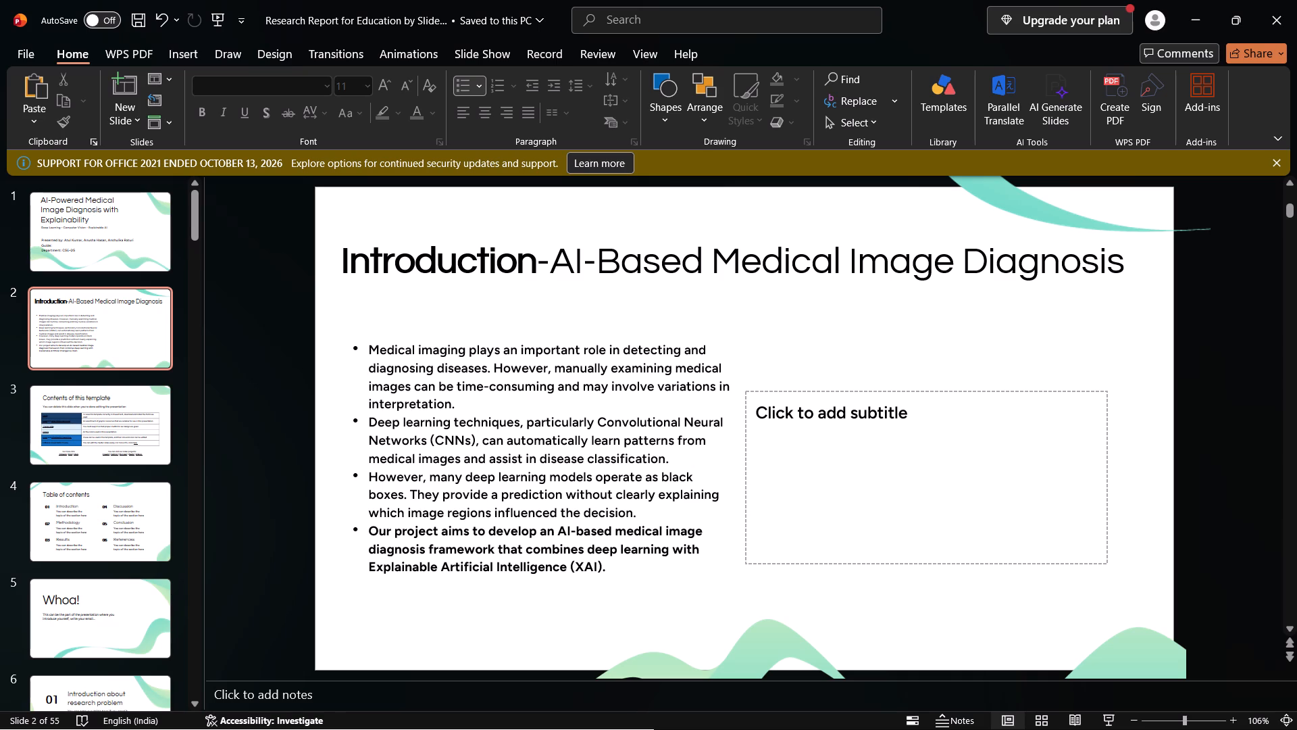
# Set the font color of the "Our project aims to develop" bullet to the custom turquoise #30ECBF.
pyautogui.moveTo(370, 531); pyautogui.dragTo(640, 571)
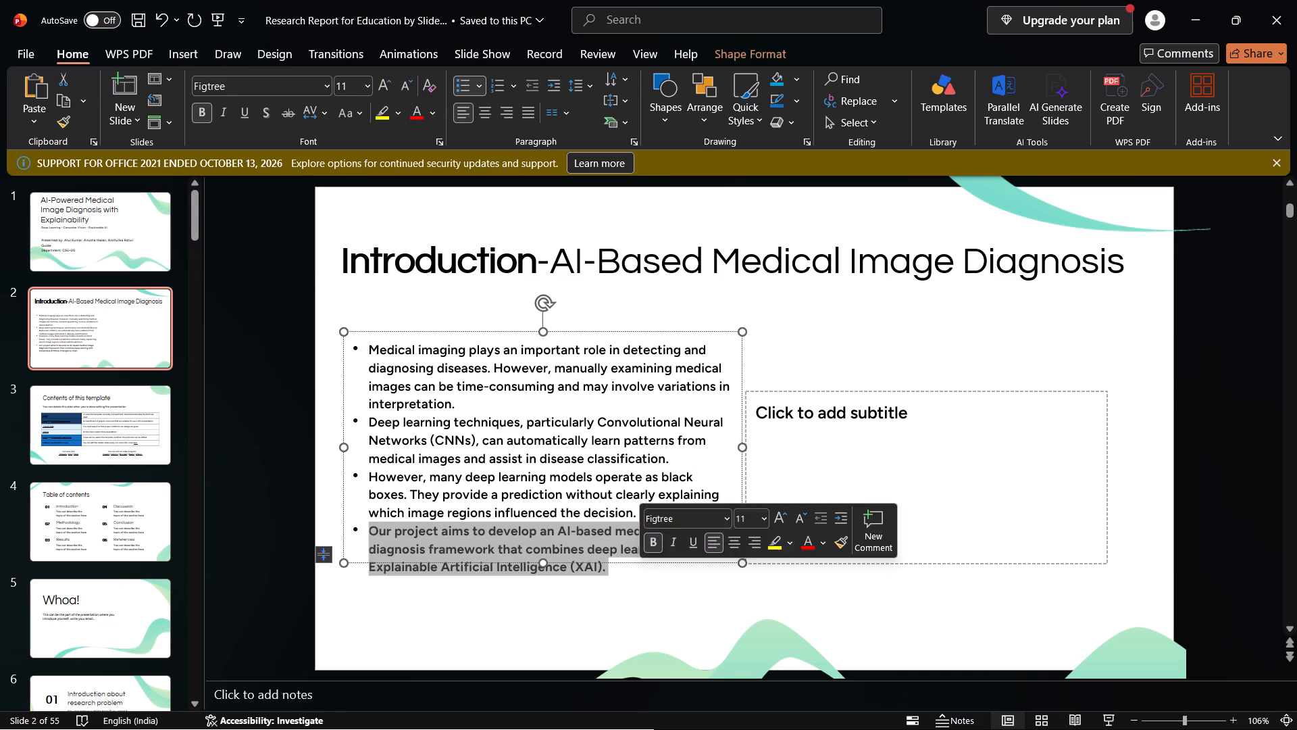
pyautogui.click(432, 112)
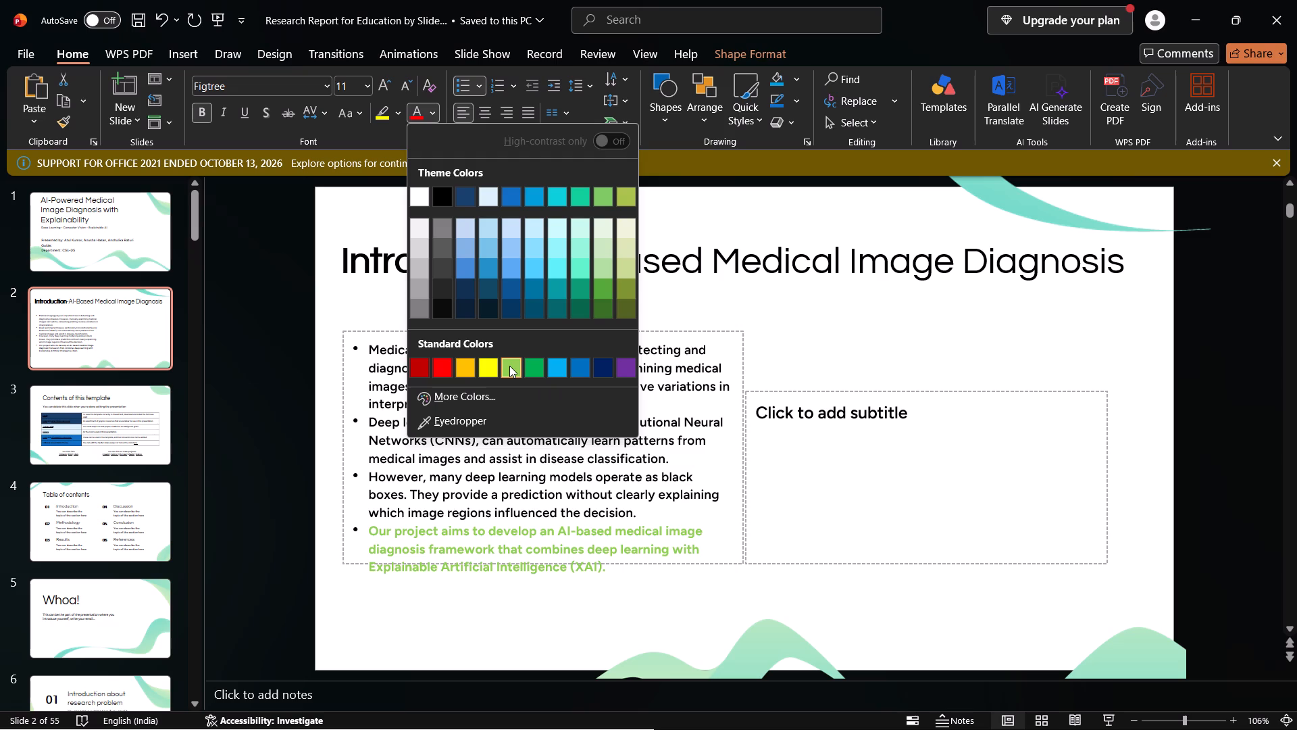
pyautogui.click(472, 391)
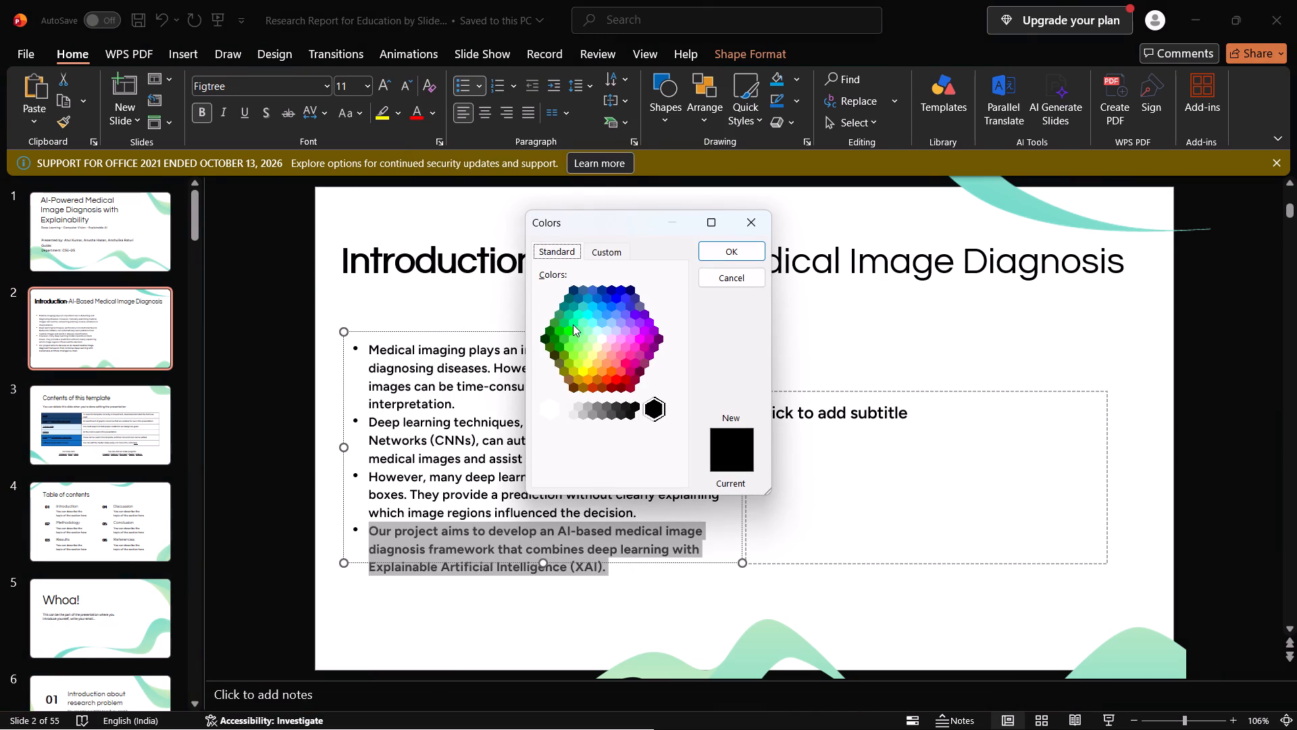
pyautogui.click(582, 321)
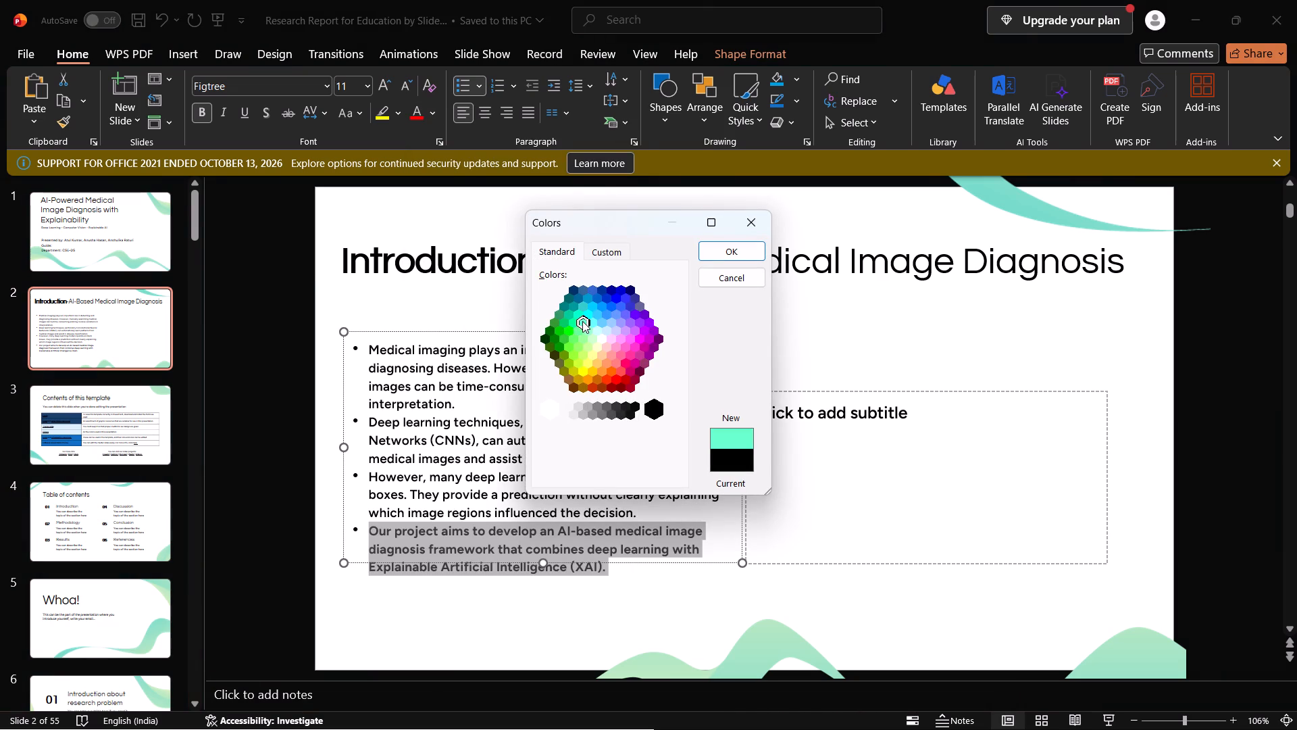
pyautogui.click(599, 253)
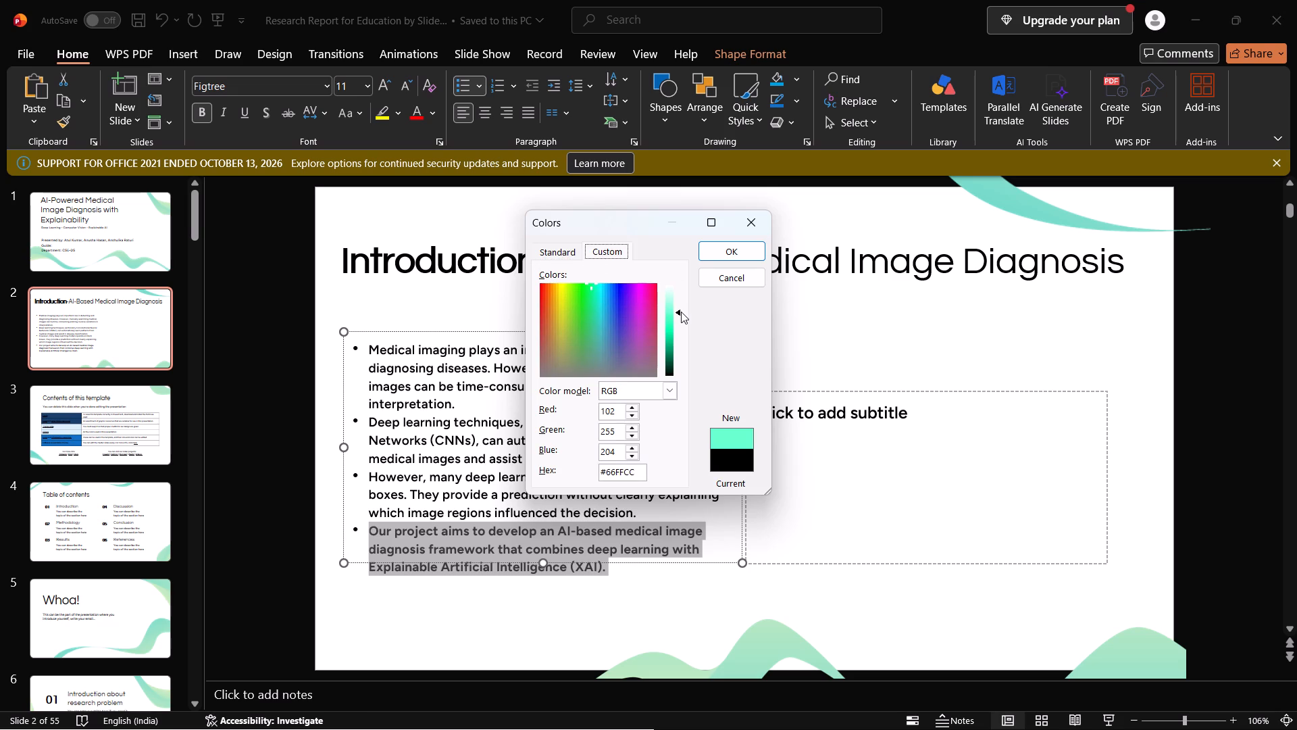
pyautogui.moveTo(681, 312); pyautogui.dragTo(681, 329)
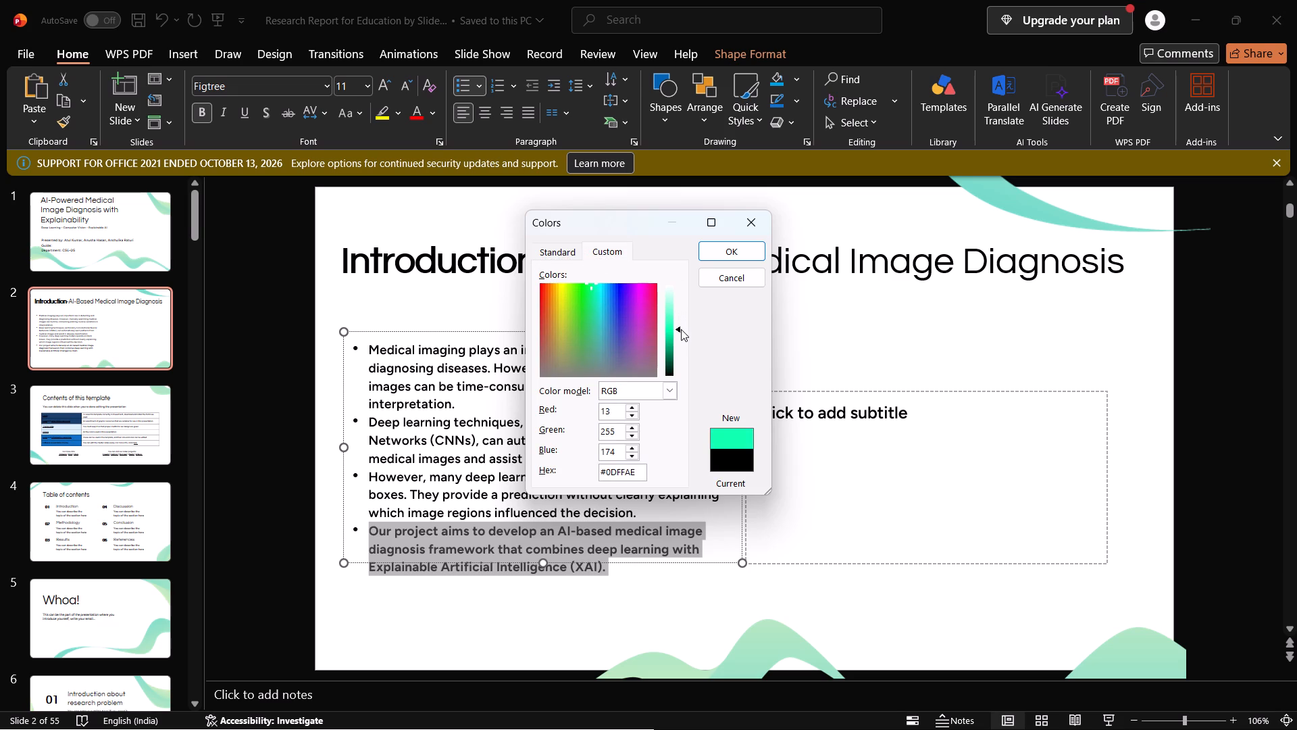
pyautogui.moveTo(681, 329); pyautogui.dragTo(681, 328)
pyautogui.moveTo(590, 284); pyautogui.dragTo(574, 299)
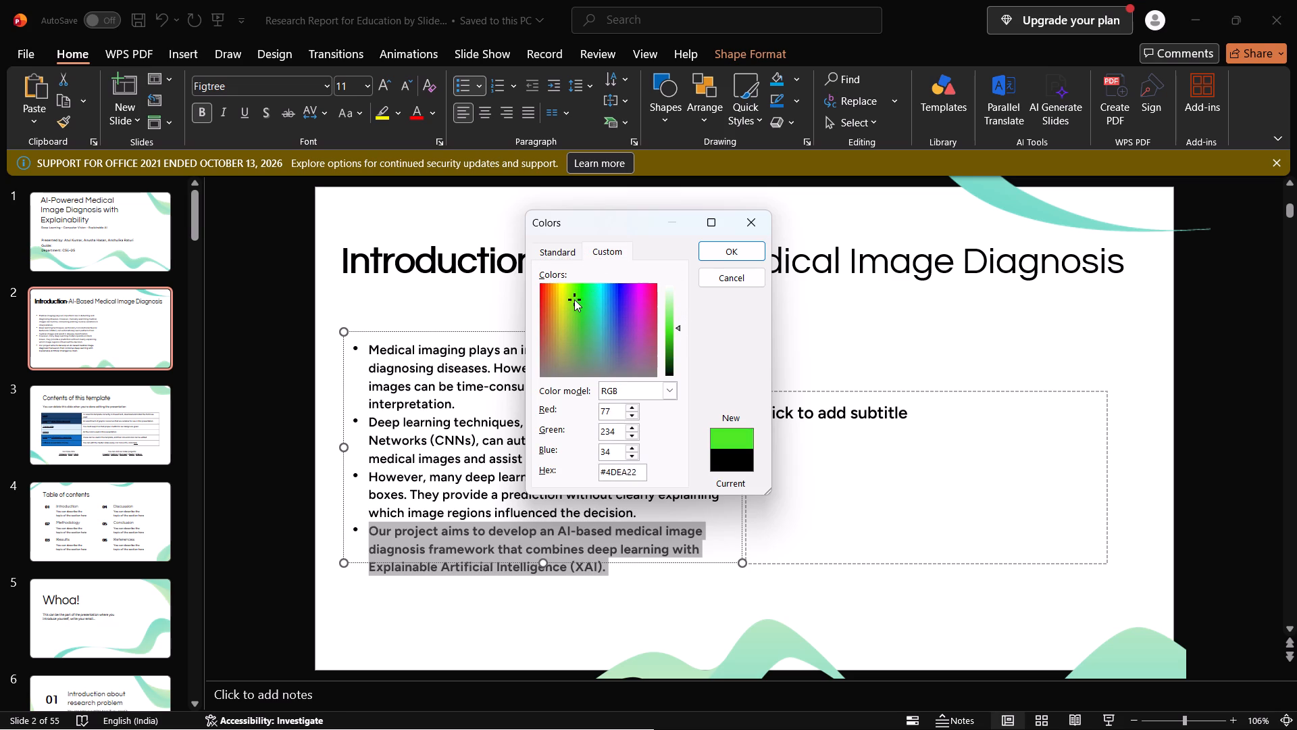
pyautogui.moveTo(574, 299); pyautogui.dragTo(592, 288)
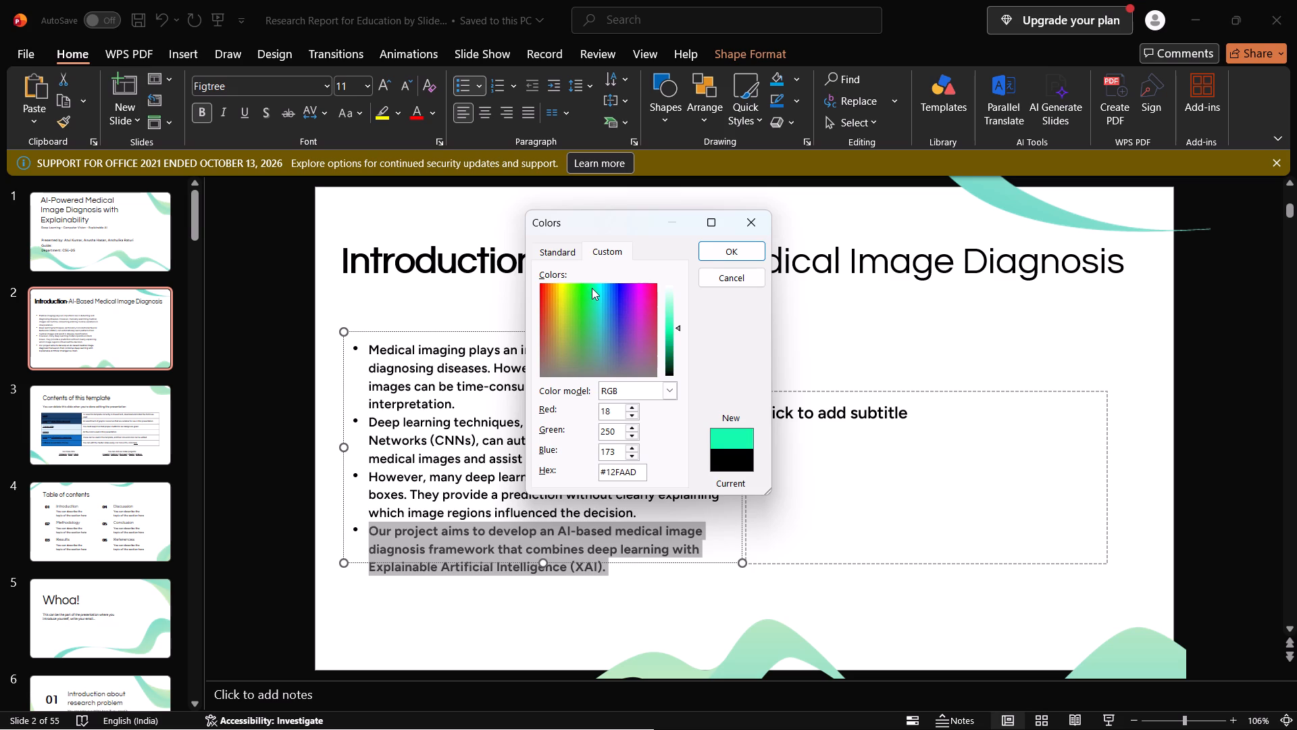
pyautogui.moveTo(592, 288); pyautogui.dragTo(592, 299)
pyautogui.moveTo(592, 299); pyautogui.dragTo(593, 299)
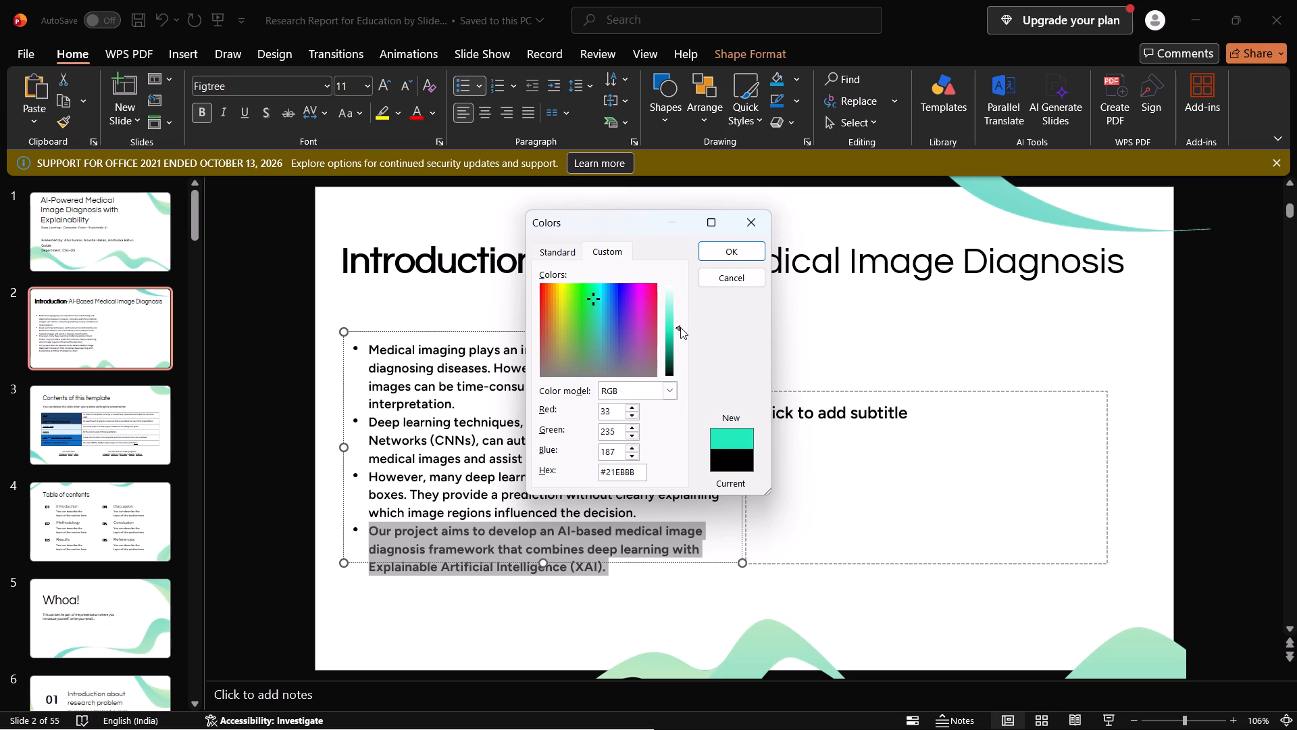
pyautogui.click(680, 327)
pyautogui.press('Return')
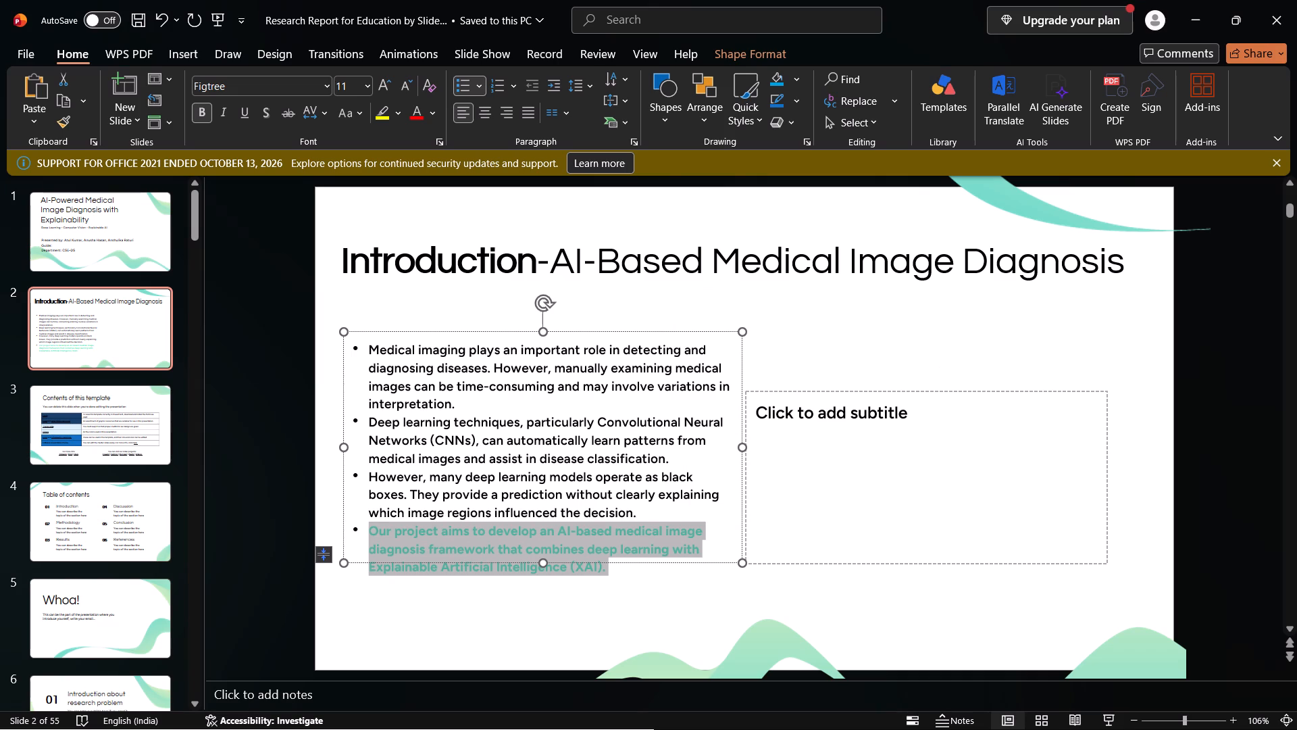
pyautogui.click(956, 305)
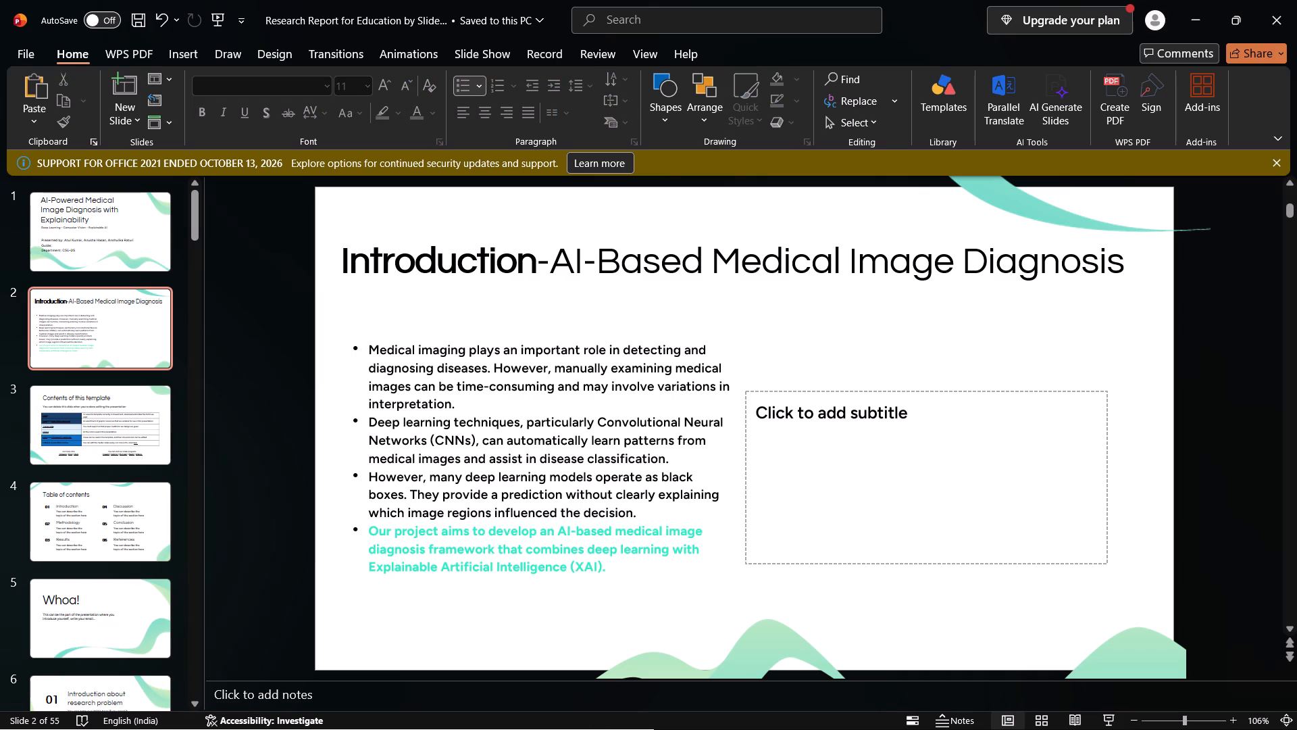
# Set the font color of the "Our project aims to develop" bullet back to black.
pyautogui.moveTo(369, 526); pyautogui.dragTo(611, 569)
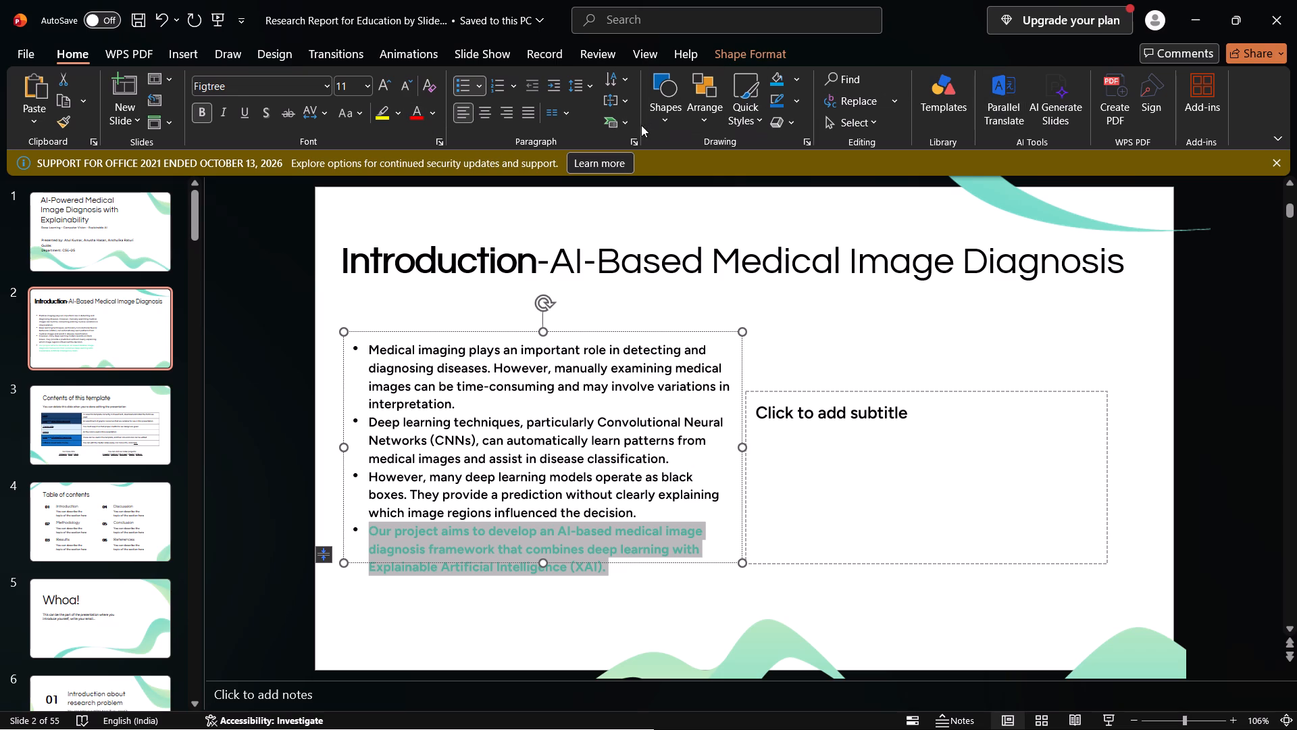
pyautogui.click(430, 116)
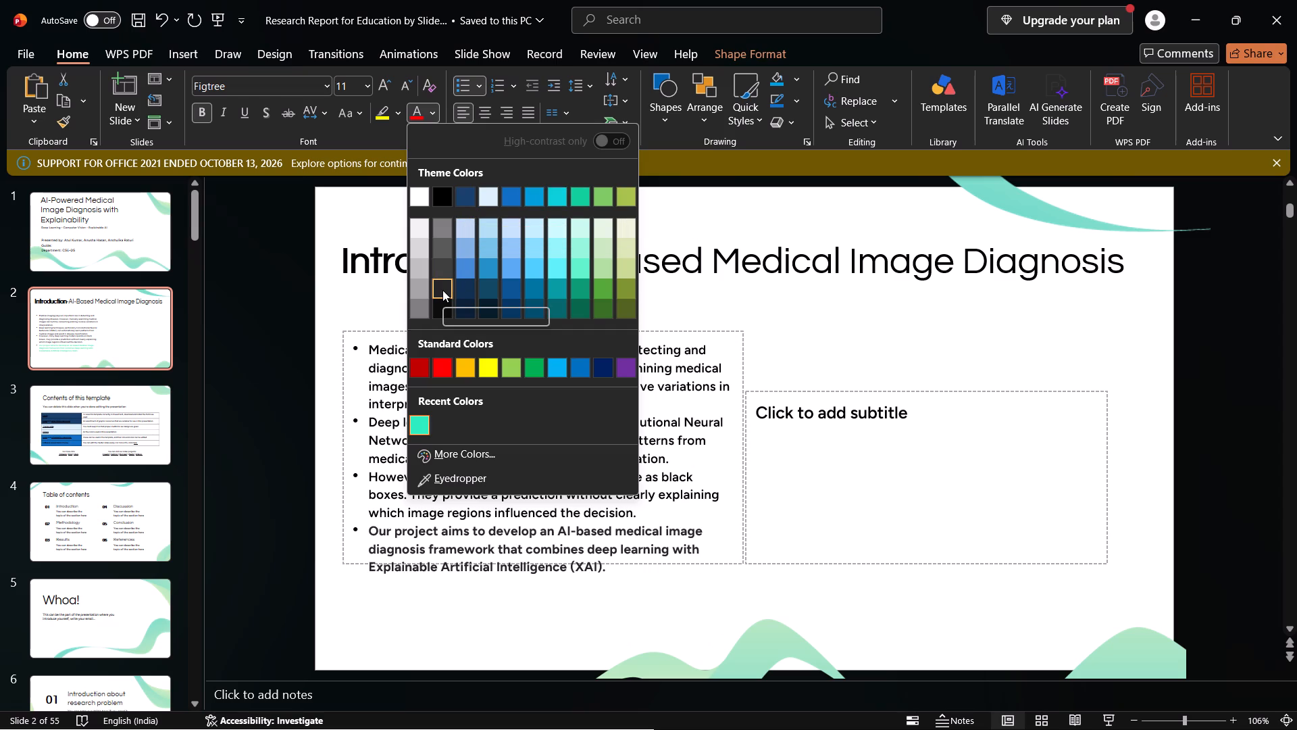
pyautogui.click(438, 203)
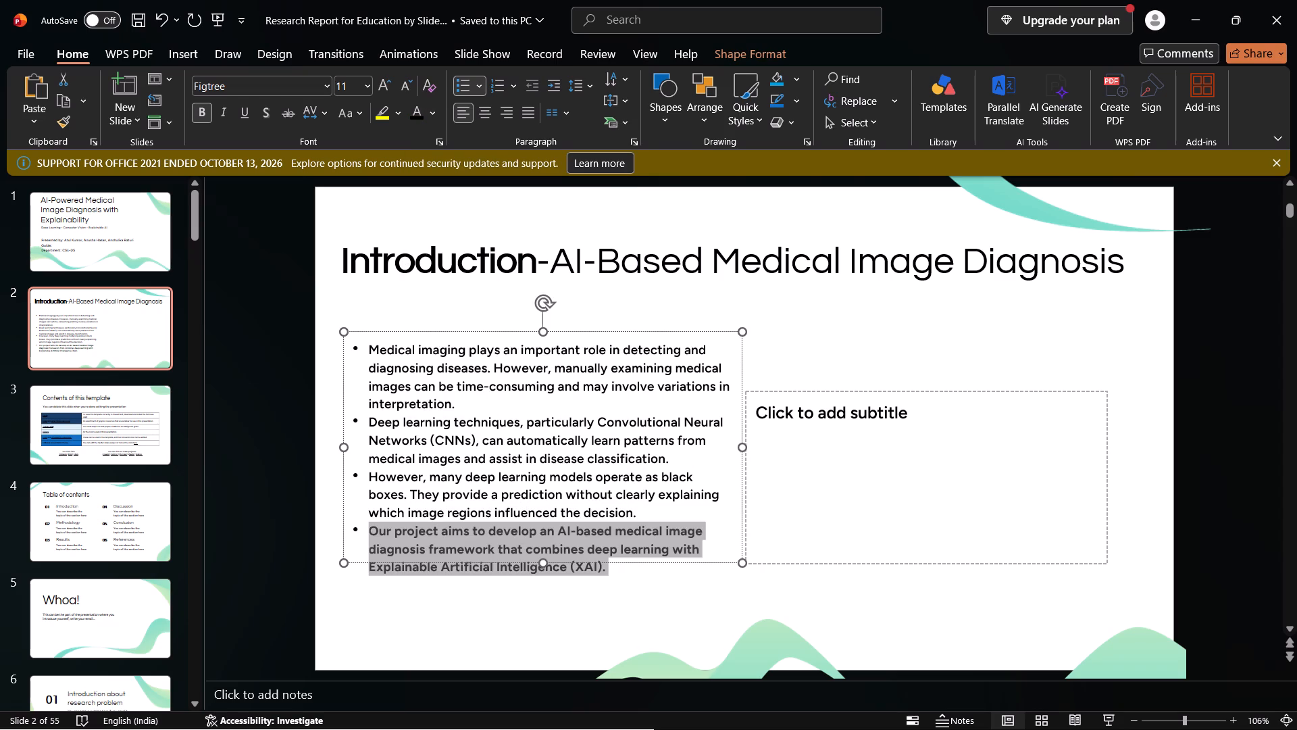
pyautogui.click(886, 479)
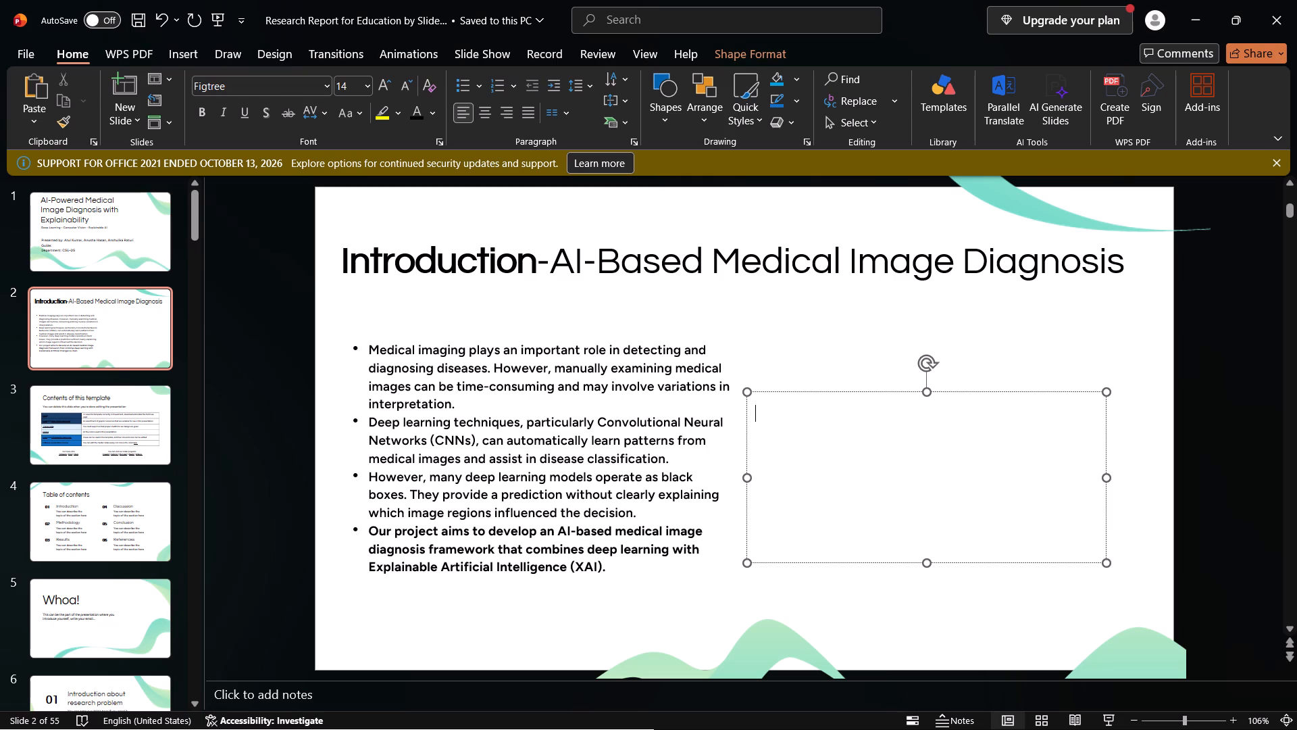
pyautogui.click(652, 517)
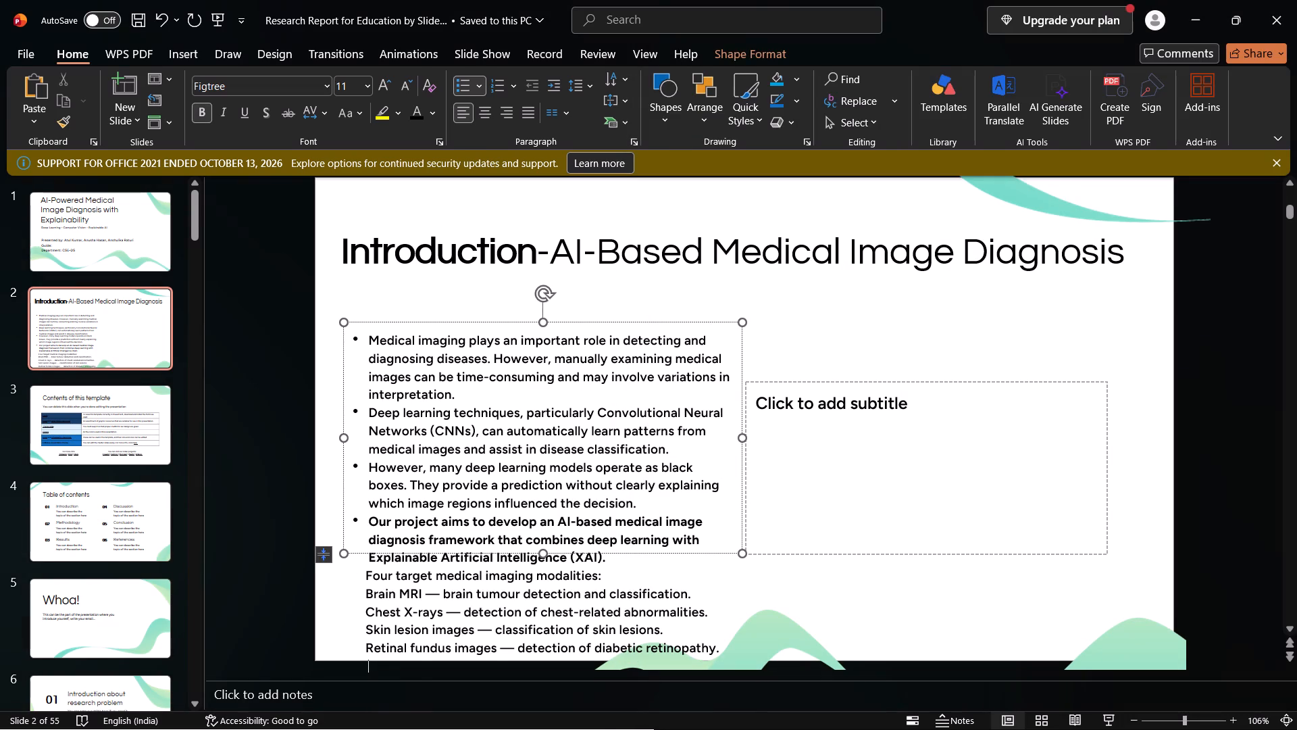
# Turn the "Four target medical imaging modalities:" line into its own bullet below the bold project-aim bullet.
pyautogui.click(365, 575)
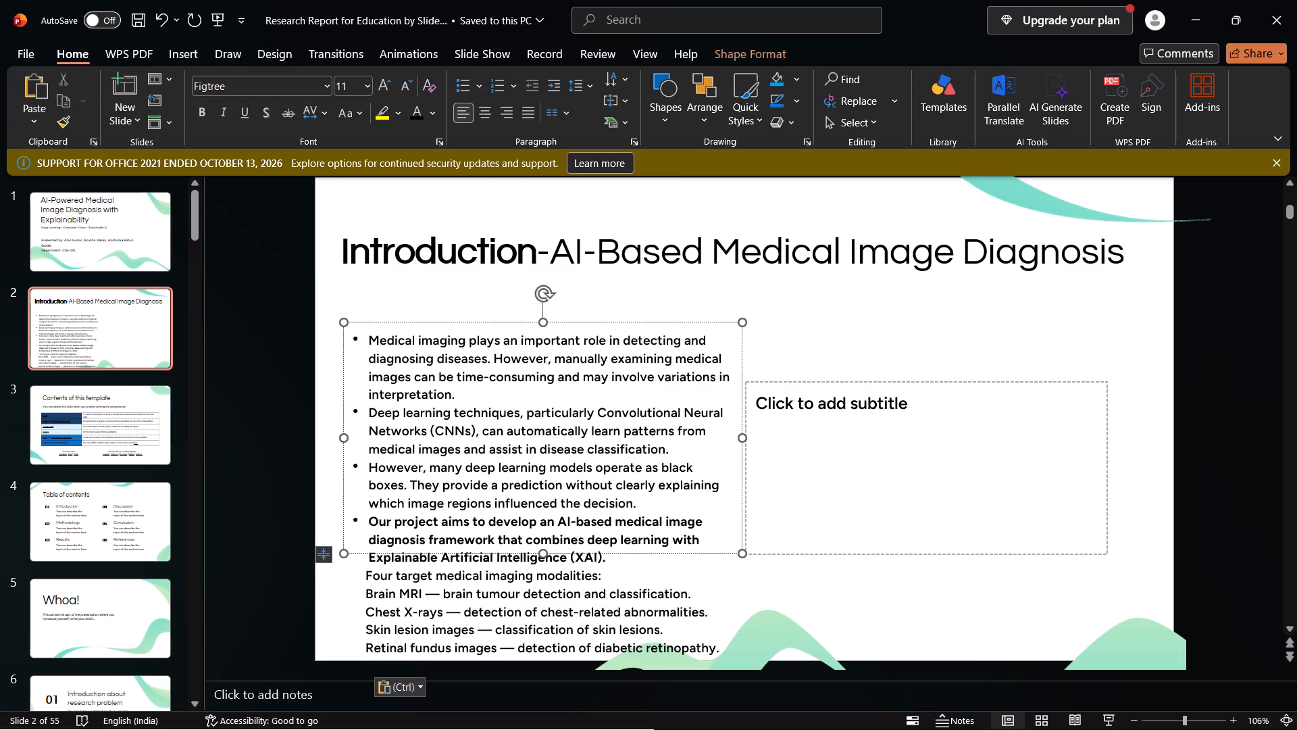
pyautogui.press('BackSpace')
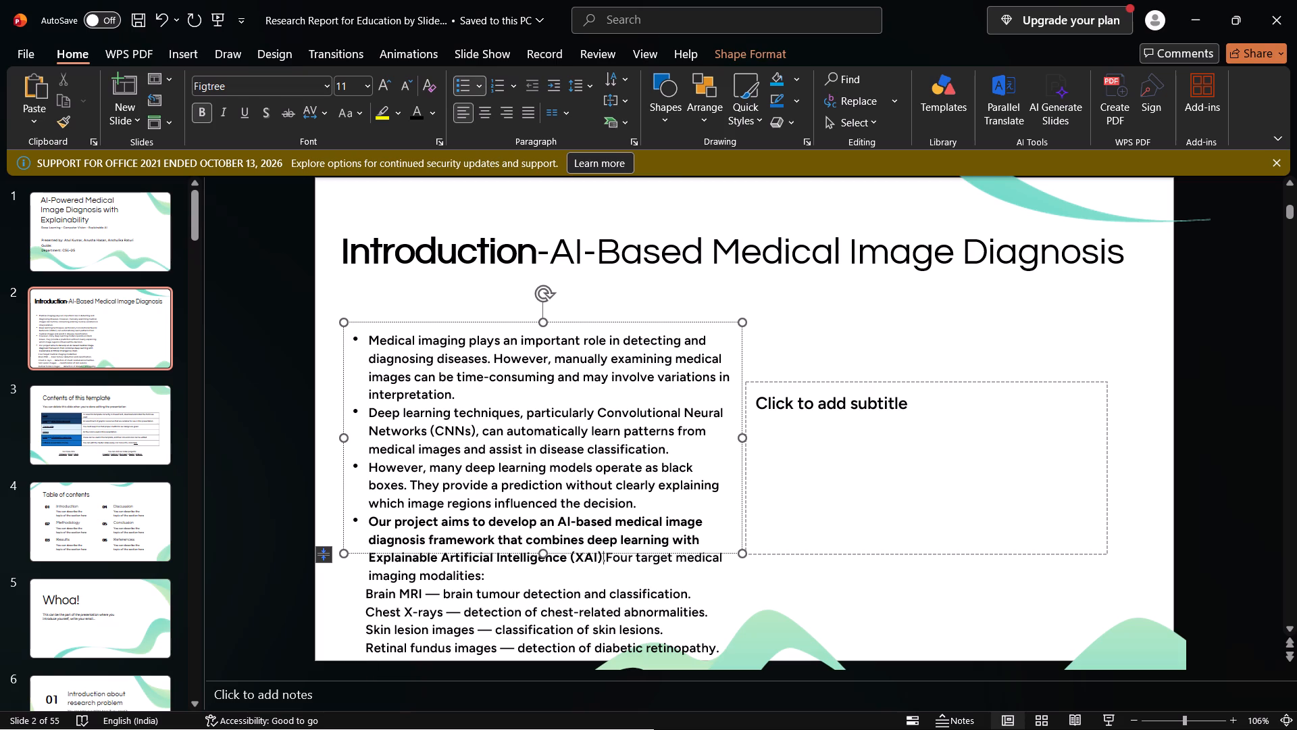
pyautogui.press('Return')
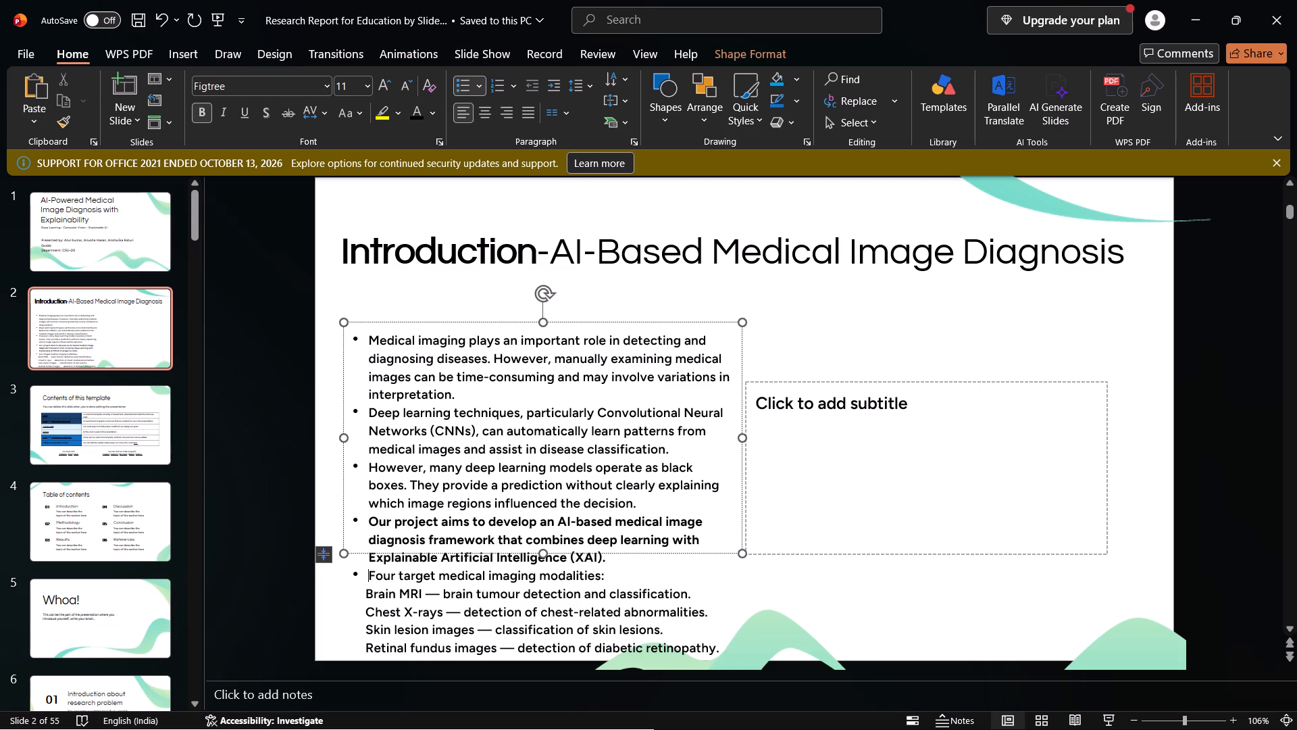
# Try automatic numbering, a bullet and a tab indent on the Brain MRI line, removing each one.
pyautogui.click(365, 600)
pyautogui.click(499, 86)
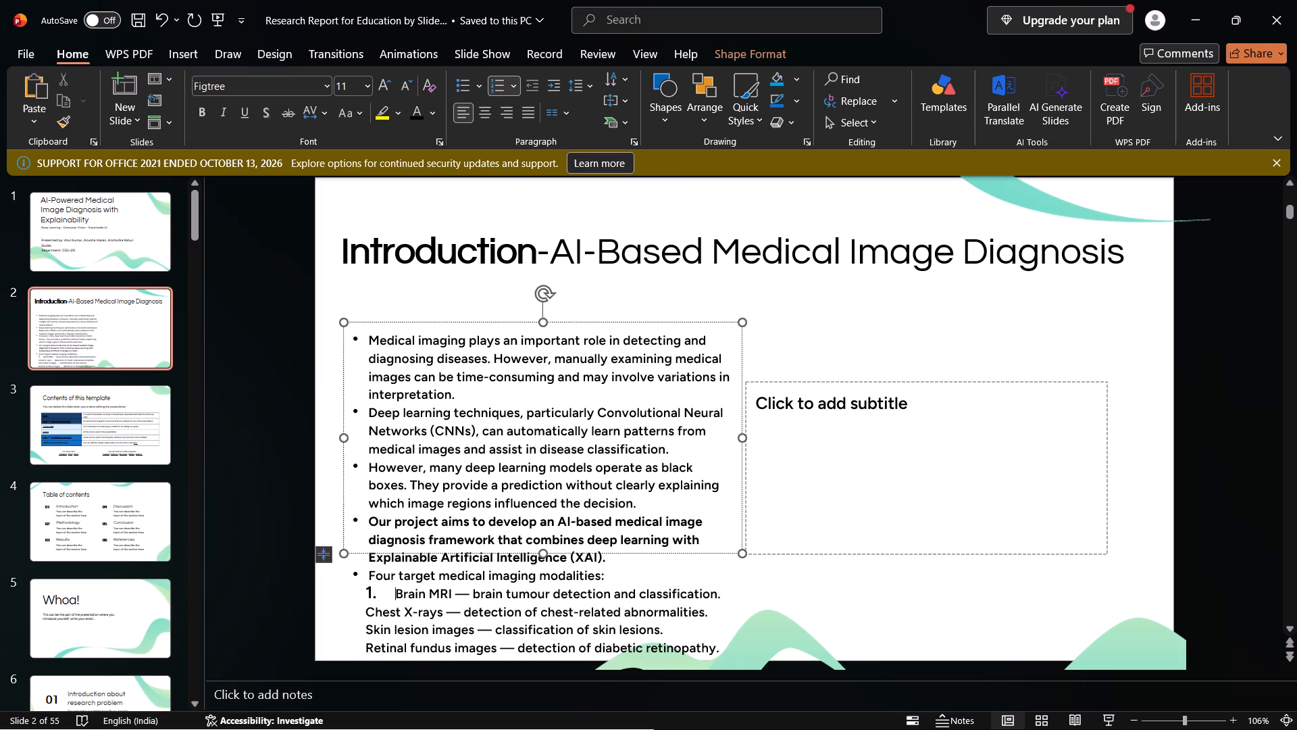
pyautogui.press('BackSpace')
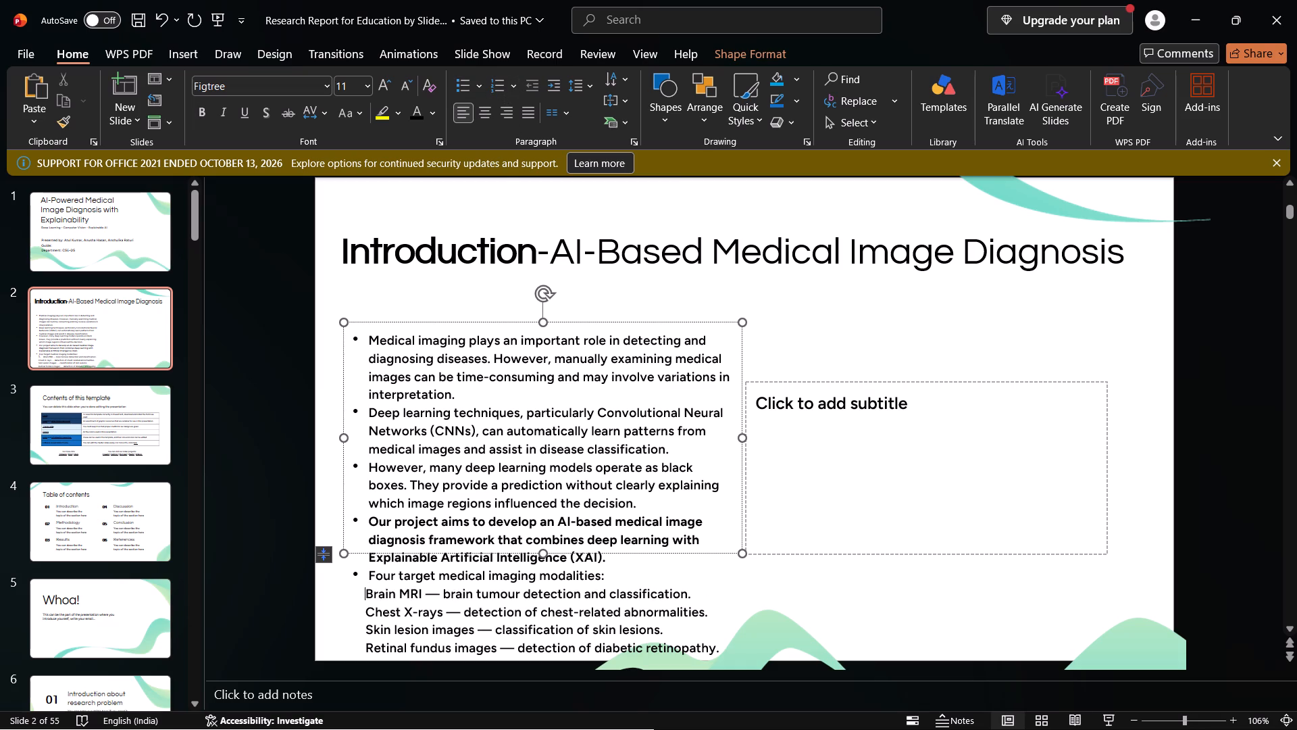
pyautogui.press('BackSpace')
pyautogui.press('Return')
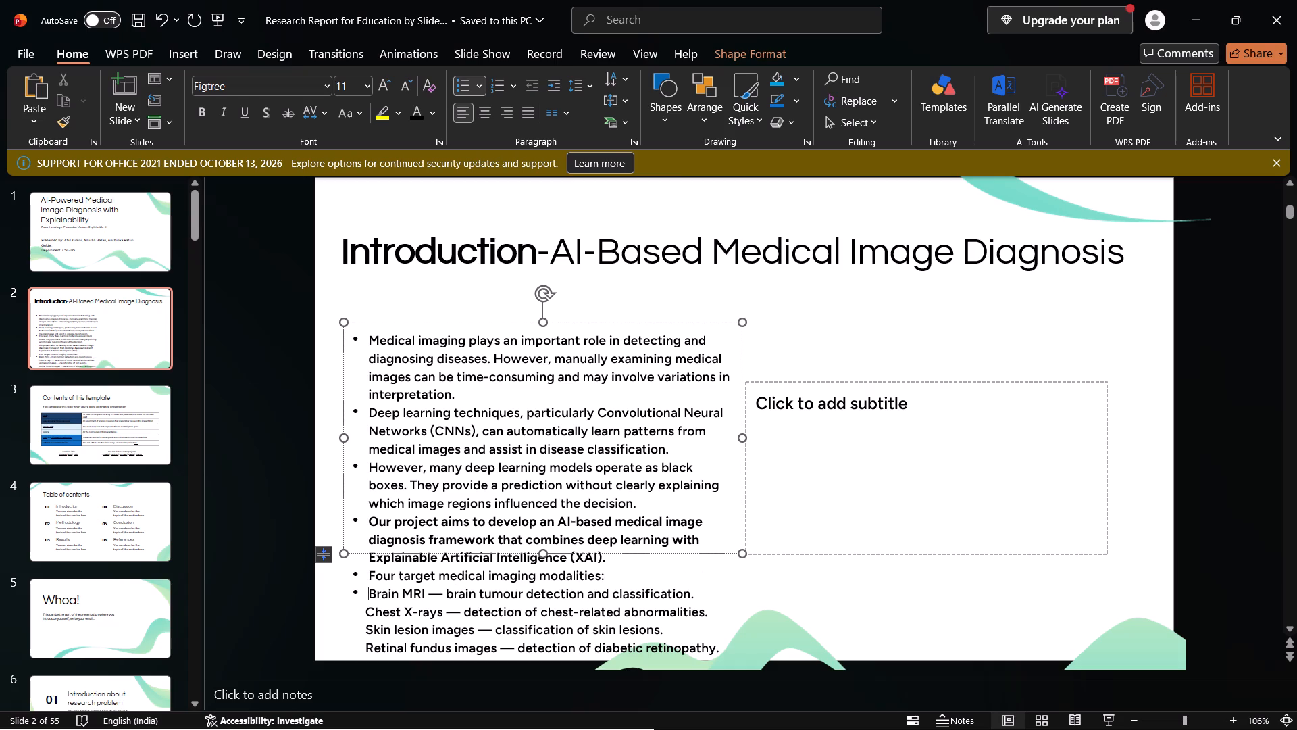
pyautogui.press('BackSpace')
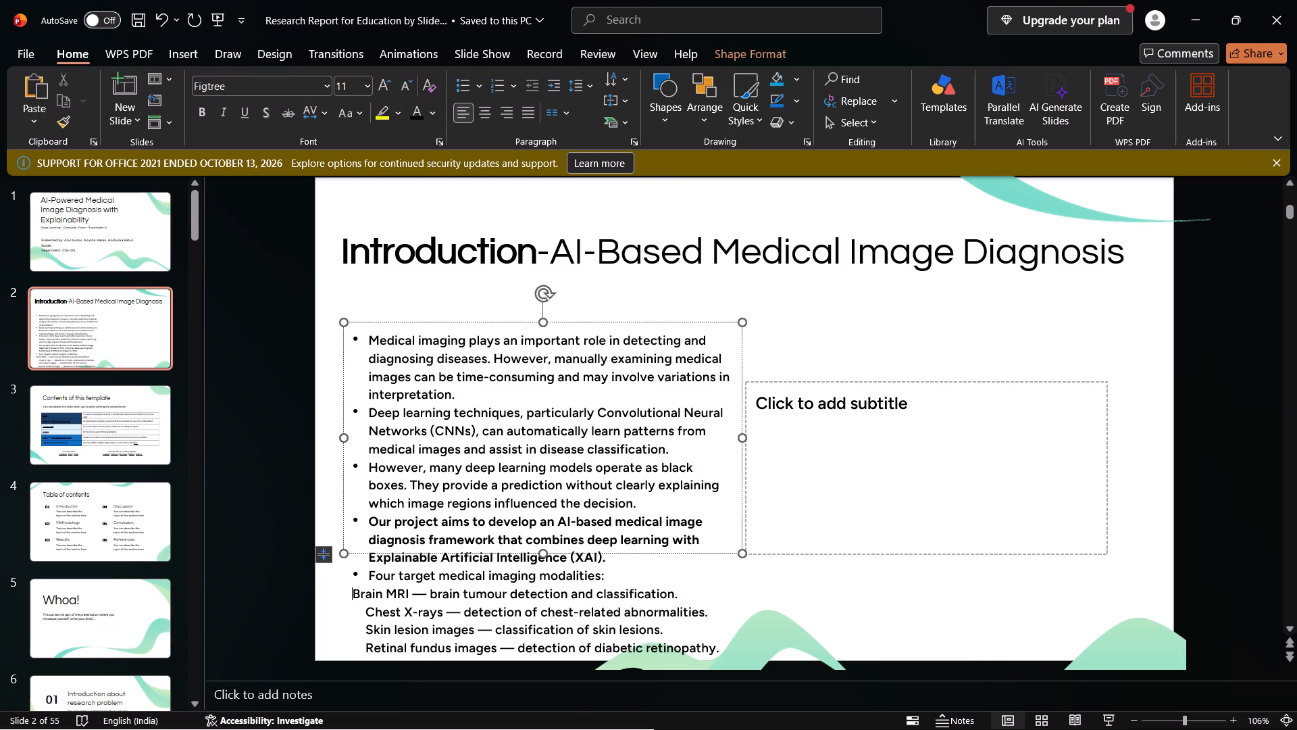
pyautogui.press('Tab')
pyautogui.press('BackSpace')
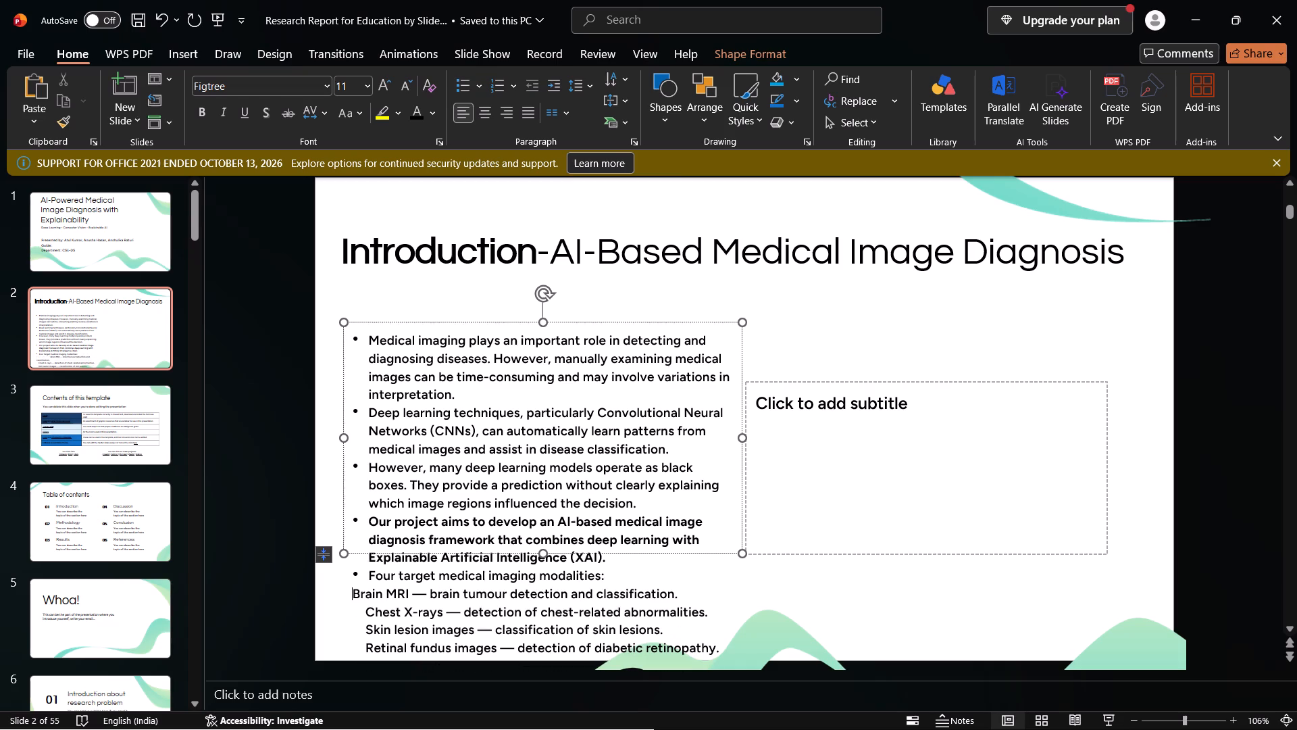
# Indent the Brain MRI line with five spaces and prefix it with "1. ".
pyautogui.press('space')
pyautogui.press('space')
pyautogui.press('space')
pyautogui.press('space')
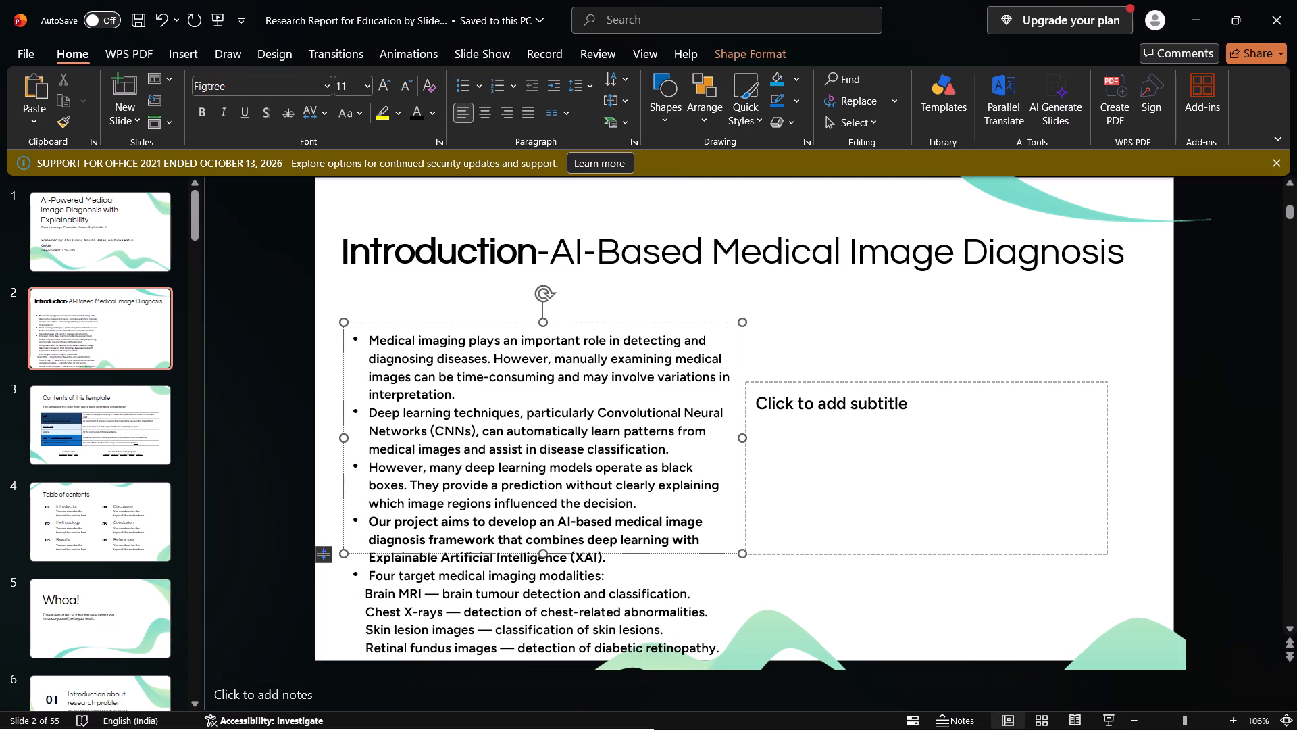
pyautogui.press('space')
pyautogui.press('1')
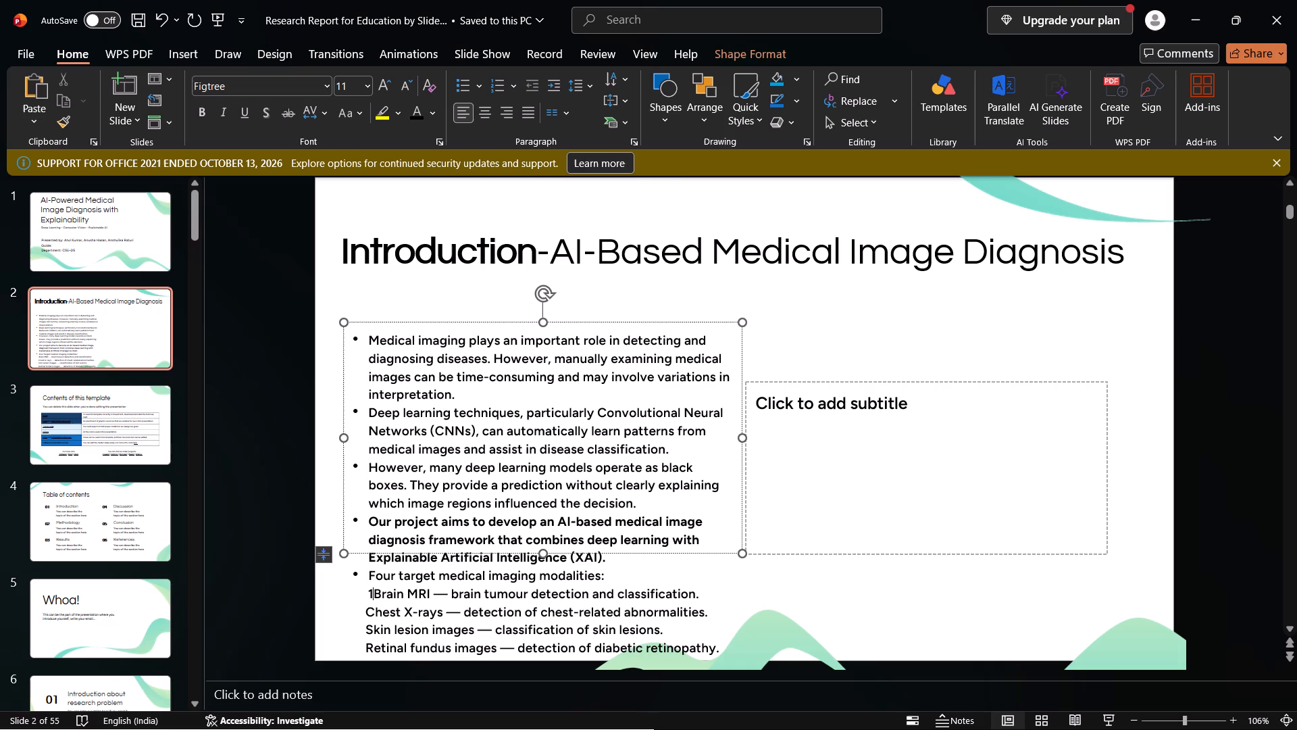
pyautogui.write('.')
pyautogui.press('space')
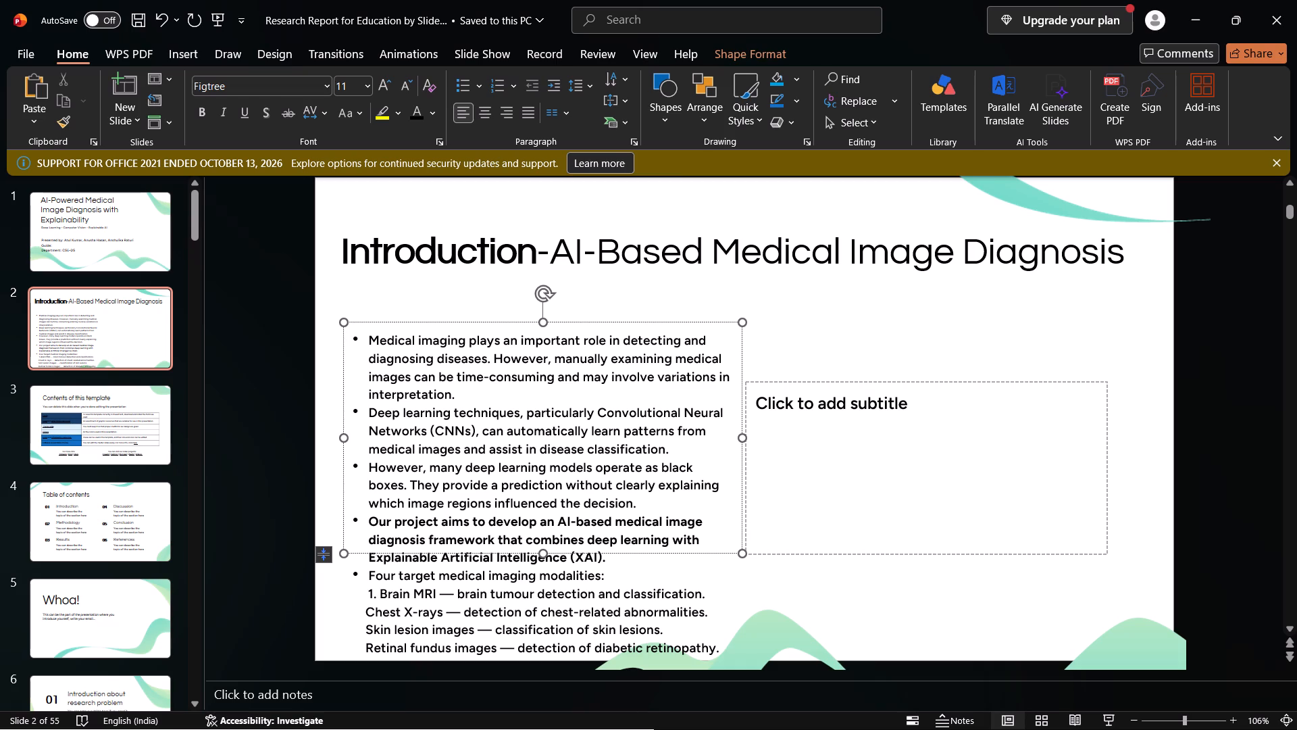
# Prefix the Chest X-rays, Skin lesion images and Retinal fundus images lines with "2. ", "3. " and "4. " respectively.
pyautogui.click(368, 616)
pyautogui.write('2.')
pyautogui.press('space')
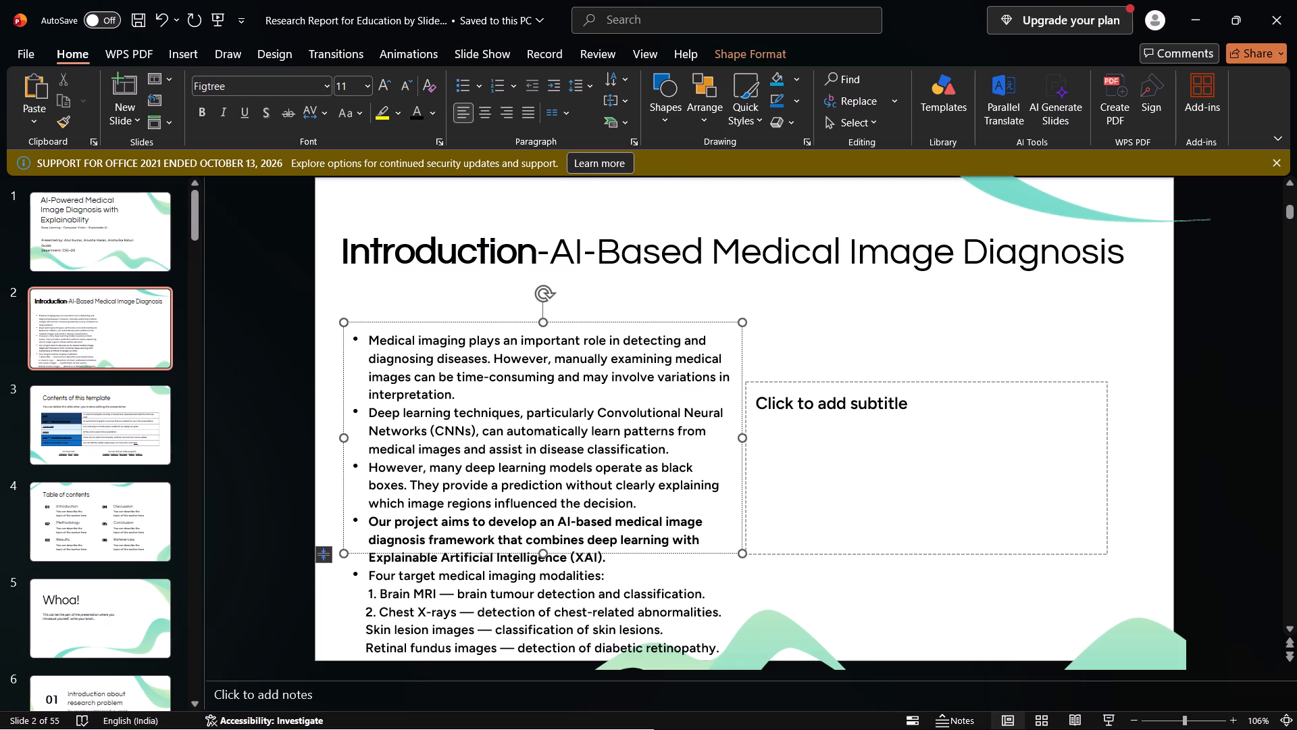
pyautogui.click(368, 625)
pyautogui.write('3.')
pyautogui.press('space')
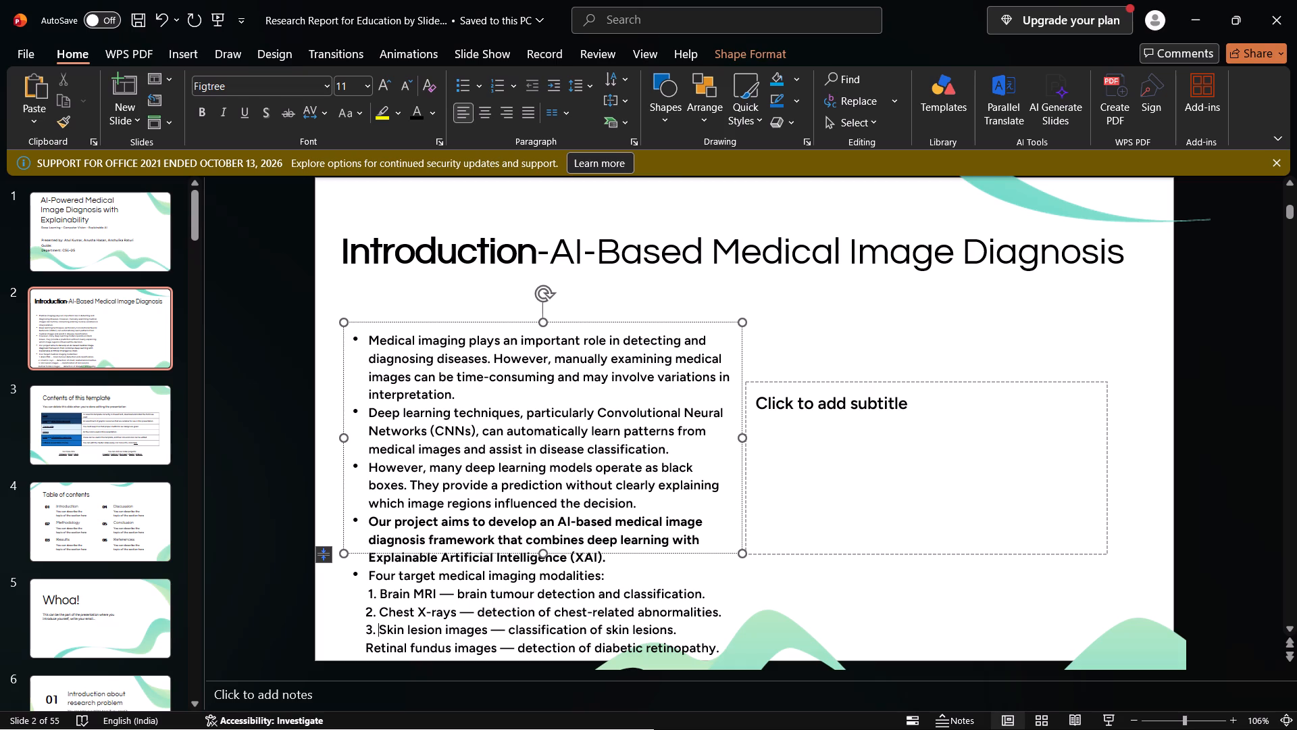
pyautogui.click(368, 651)
pyautogui.write('4.')
pyautogui.press('space')
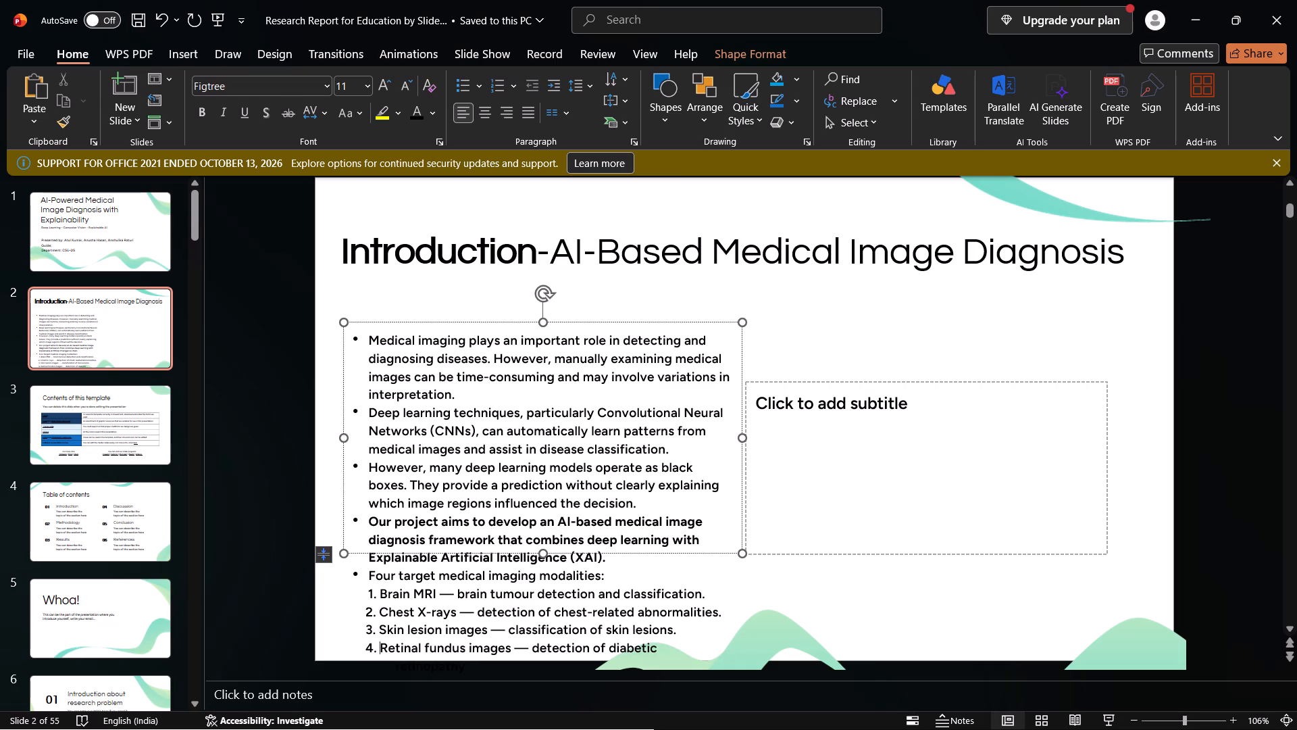
# Move the bullet text box straight up to sit just below the slide title, then deselect it.
pyautogui.moveTo(613, 317); pyautogui.dragTo(613, 285)
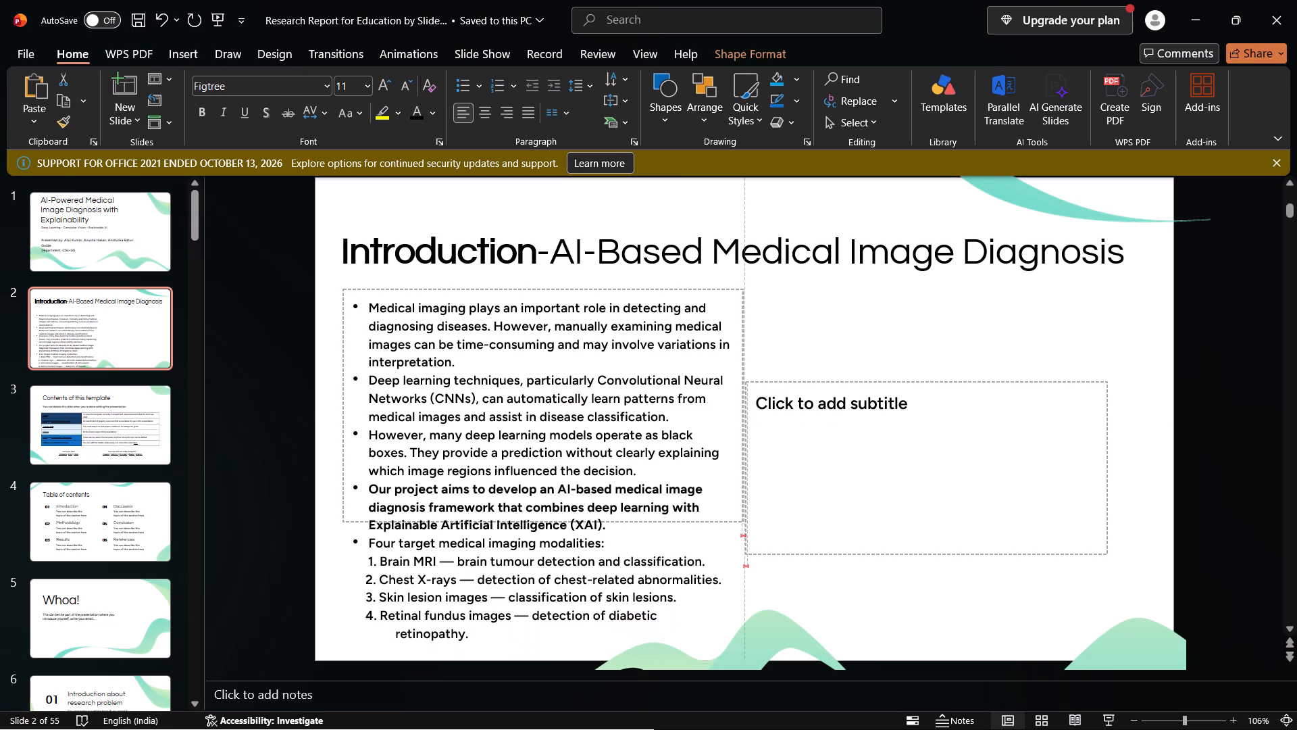
pyautogui.moveTo(613, 285); pyautogui.dragTo(613, 280)
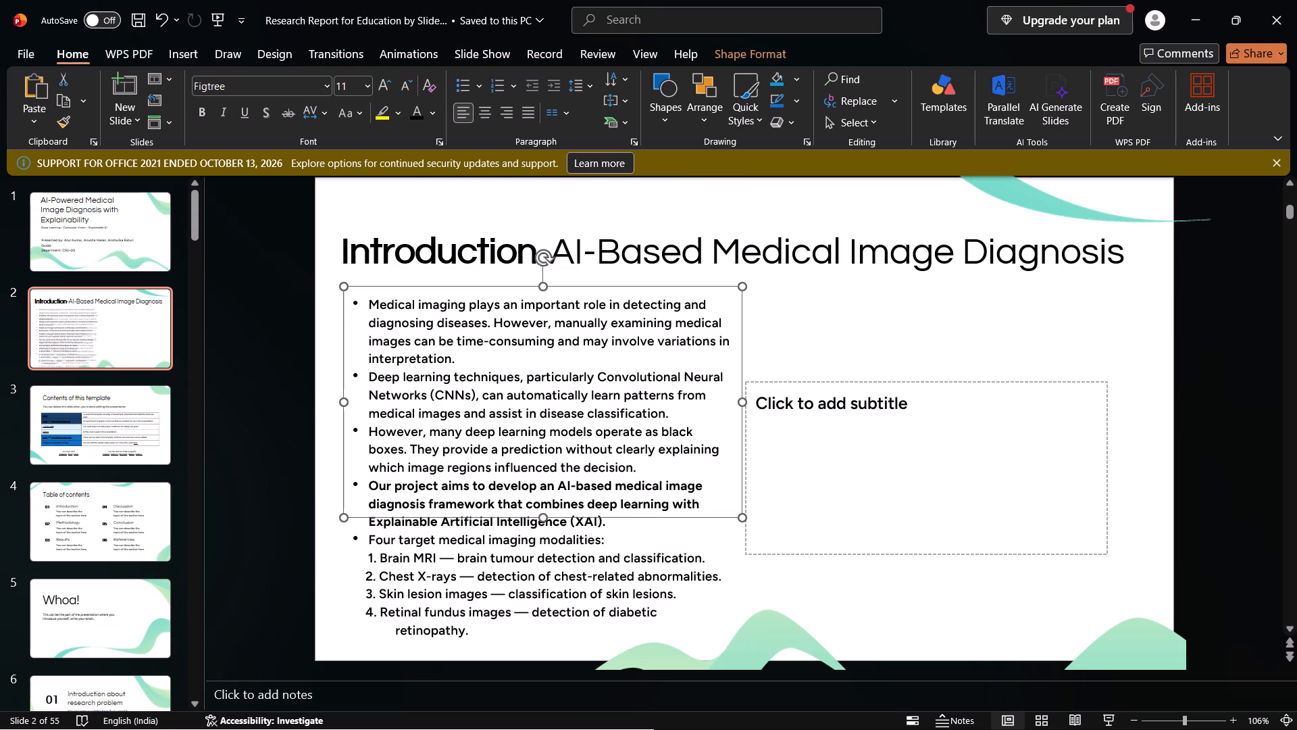
pyautogui.click(342, 553)
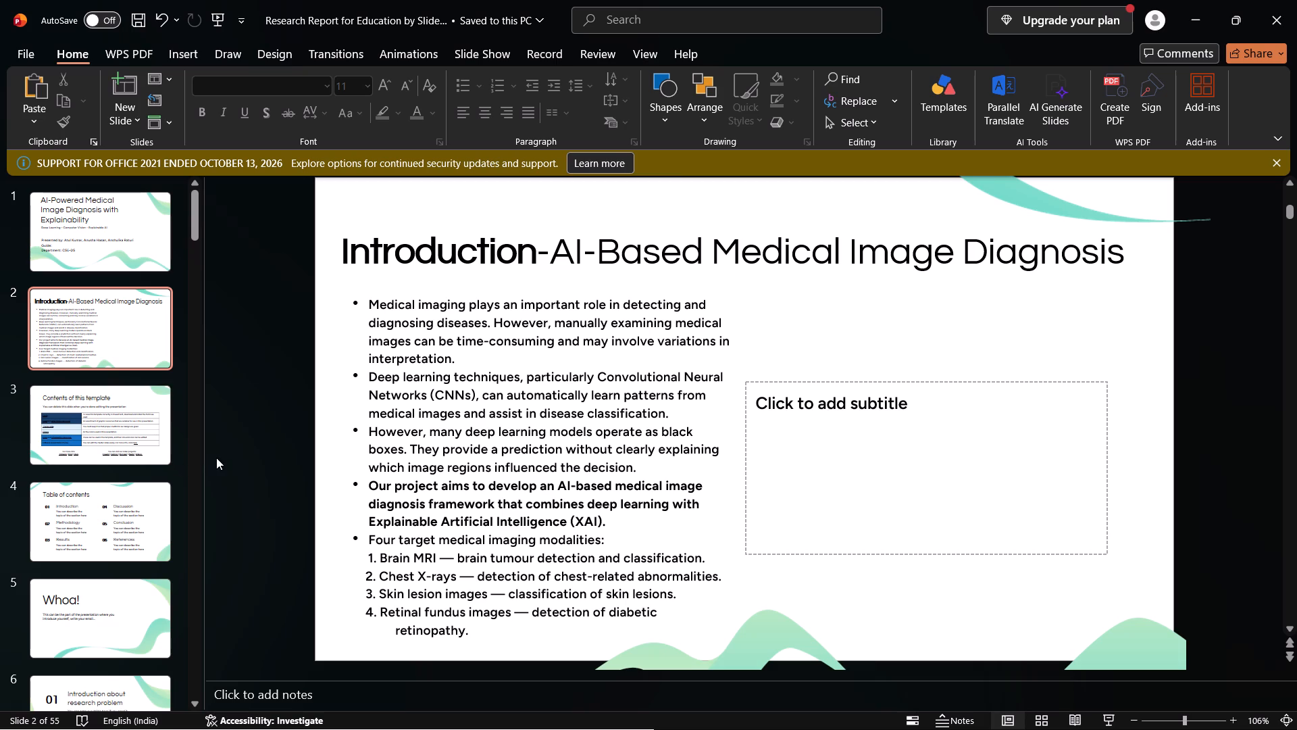
pyautogui.click(1231, 395)
# Stretch the empty subtitle placeholder up to the bullet text box's top edge and down to the level of the list's last line.
pyautogui.click(932, 447)
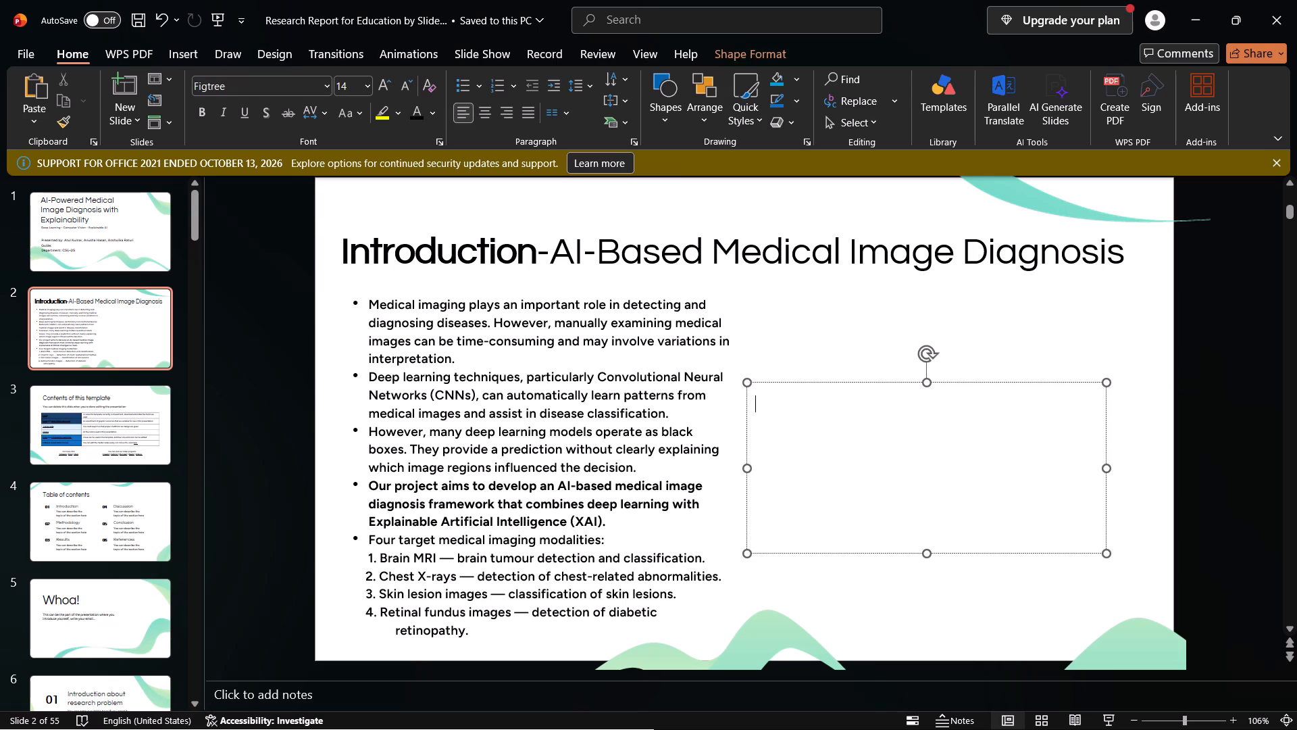
pyautogui.moveTo(927, 384); pyautogui.dragTo(920, 283)
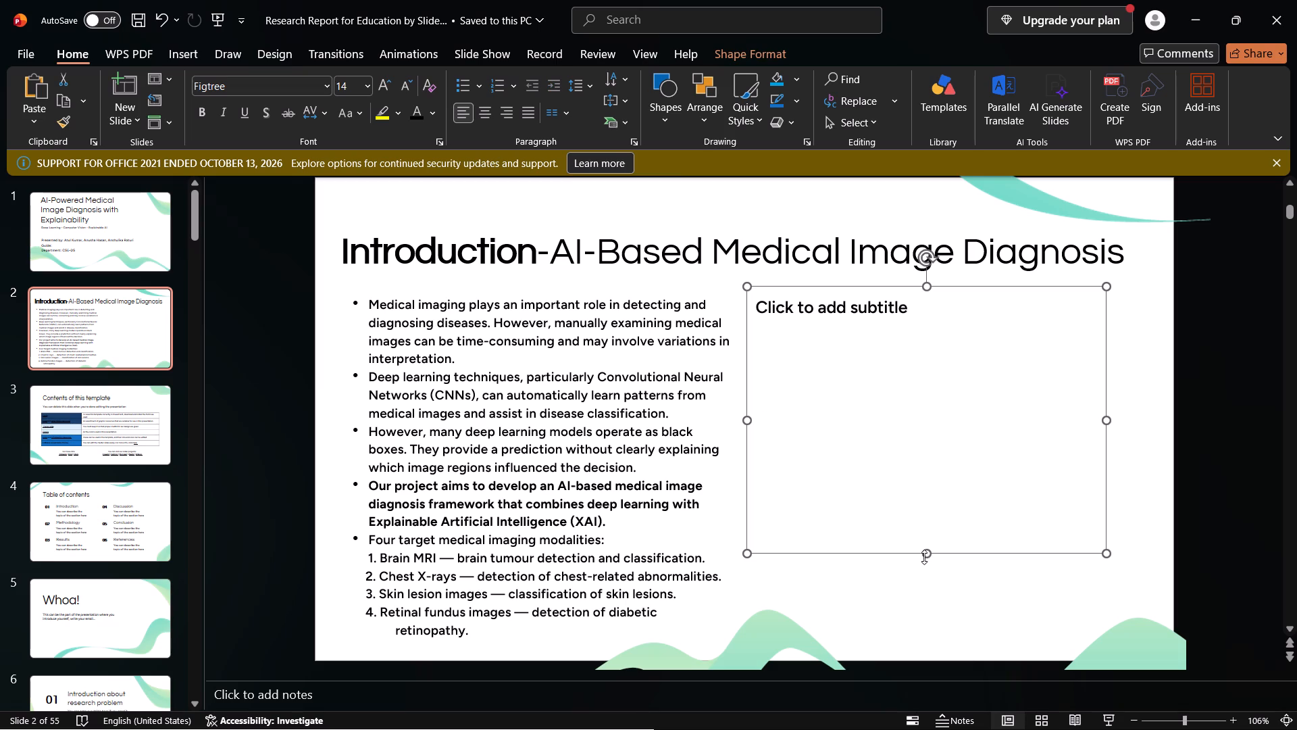
pyautogui.moveTo(925, 552); pyautogui.dragTo(930, 605)
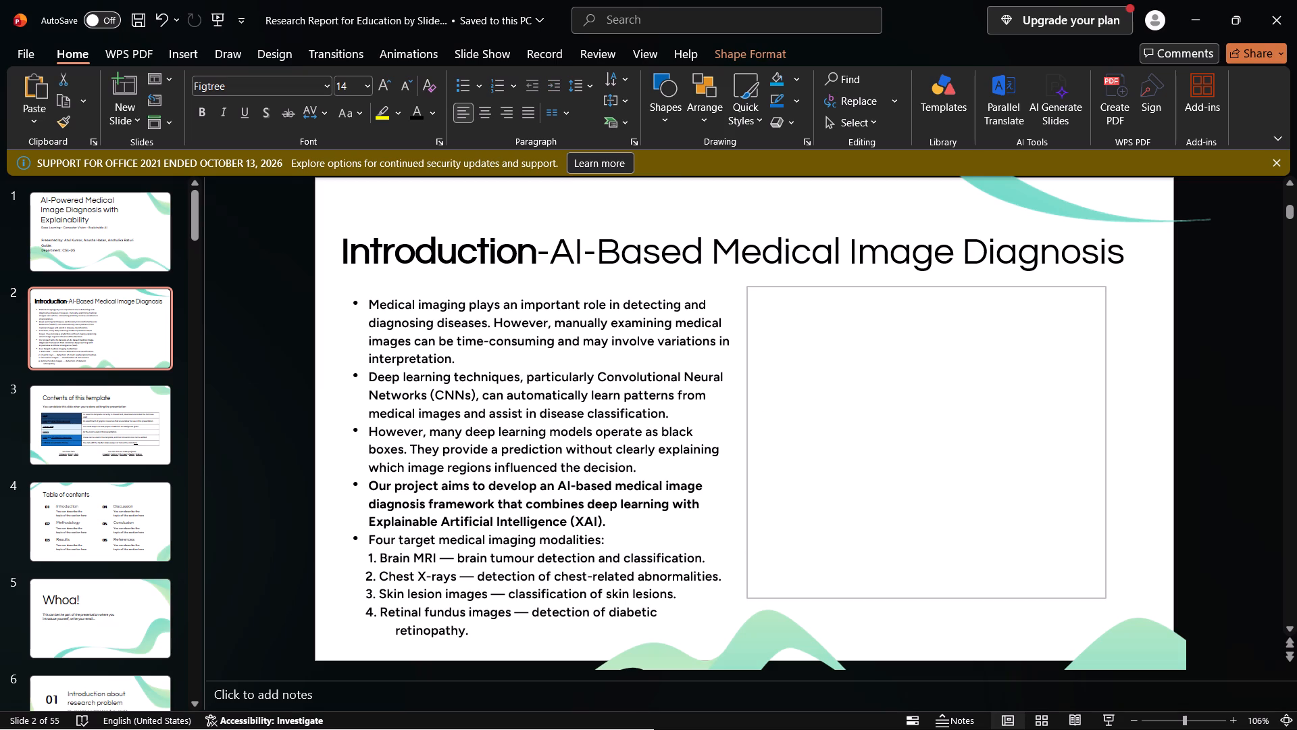
pyautogui.moveTo(930, 605); pyautogui.dragTo(930, 635)
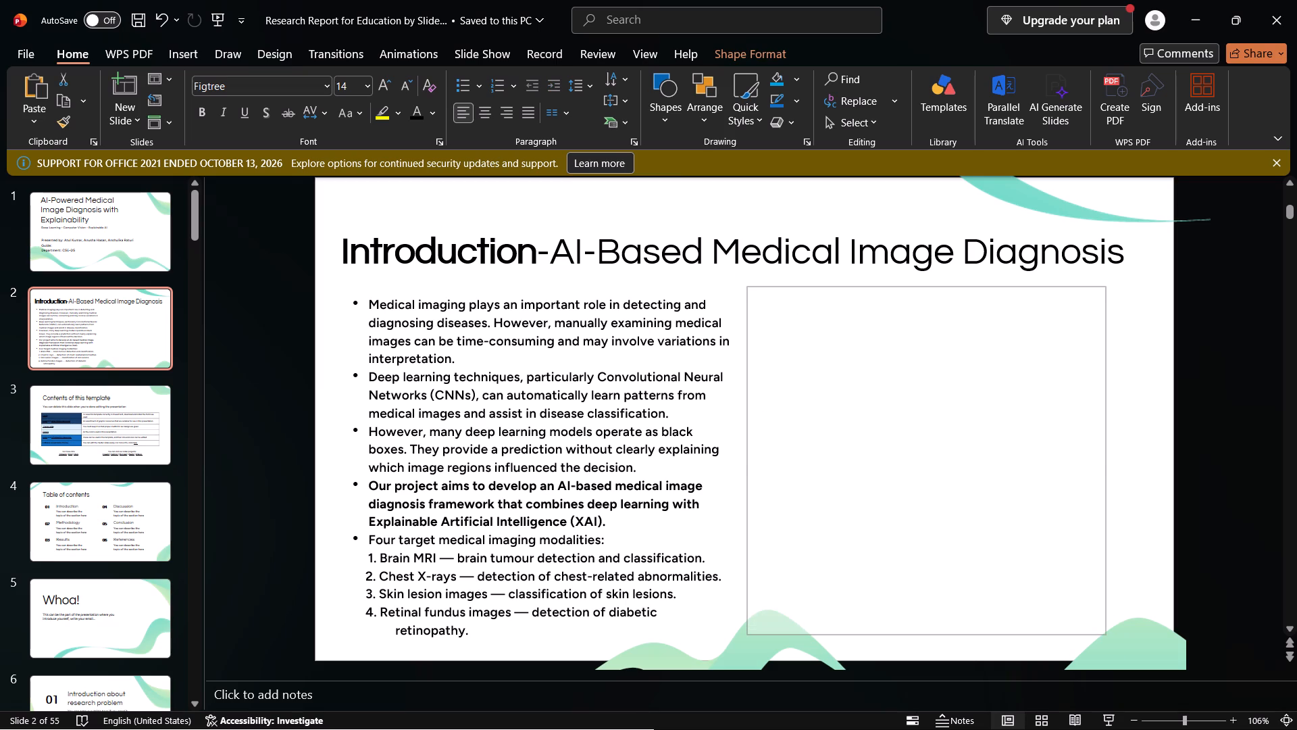
pyautogui.moveTo(930, 635); pyautogui.dragTo(930, 630)
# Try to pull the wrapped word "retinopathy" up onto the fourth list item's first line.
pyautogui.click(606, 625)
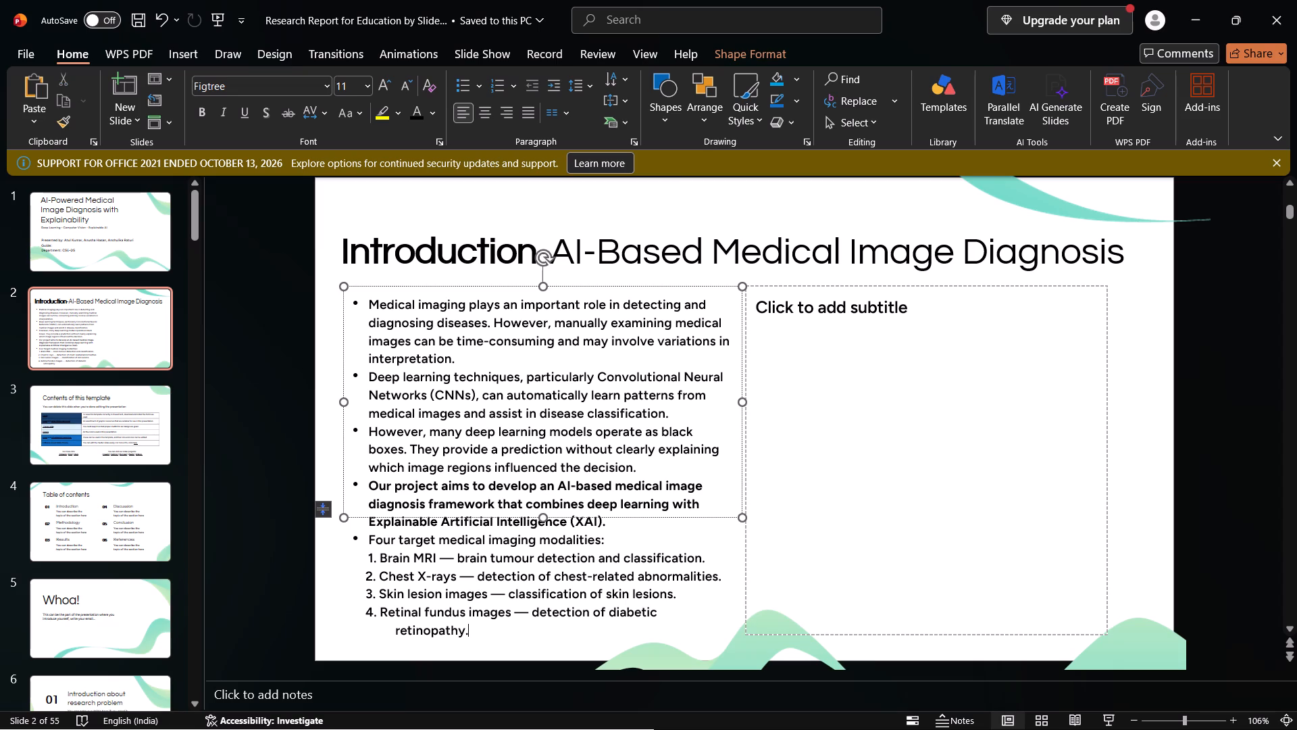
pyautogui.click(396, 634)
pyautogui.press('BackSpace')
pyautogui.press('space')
# Replace the long dash with a short hyphen in each of the four numbered imaging-modality items, then deselect the text box.
pyautogui.click(453, 556)
pyautogui.press('BackSpace')
pyautogui.press('-')
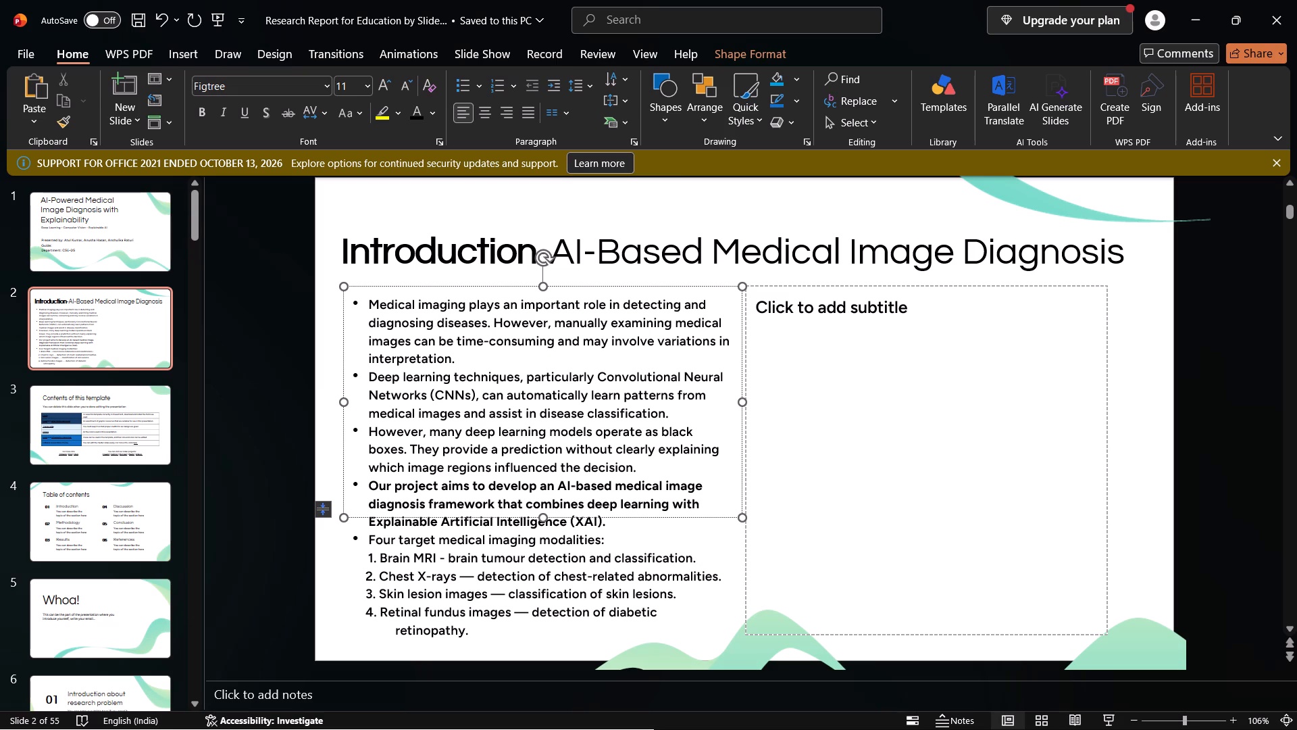
pyautogui.click(479, 579)
pyautogui.press('BackSpace')
pyautogui.press('BackSpace')
pyautogui.write('-')
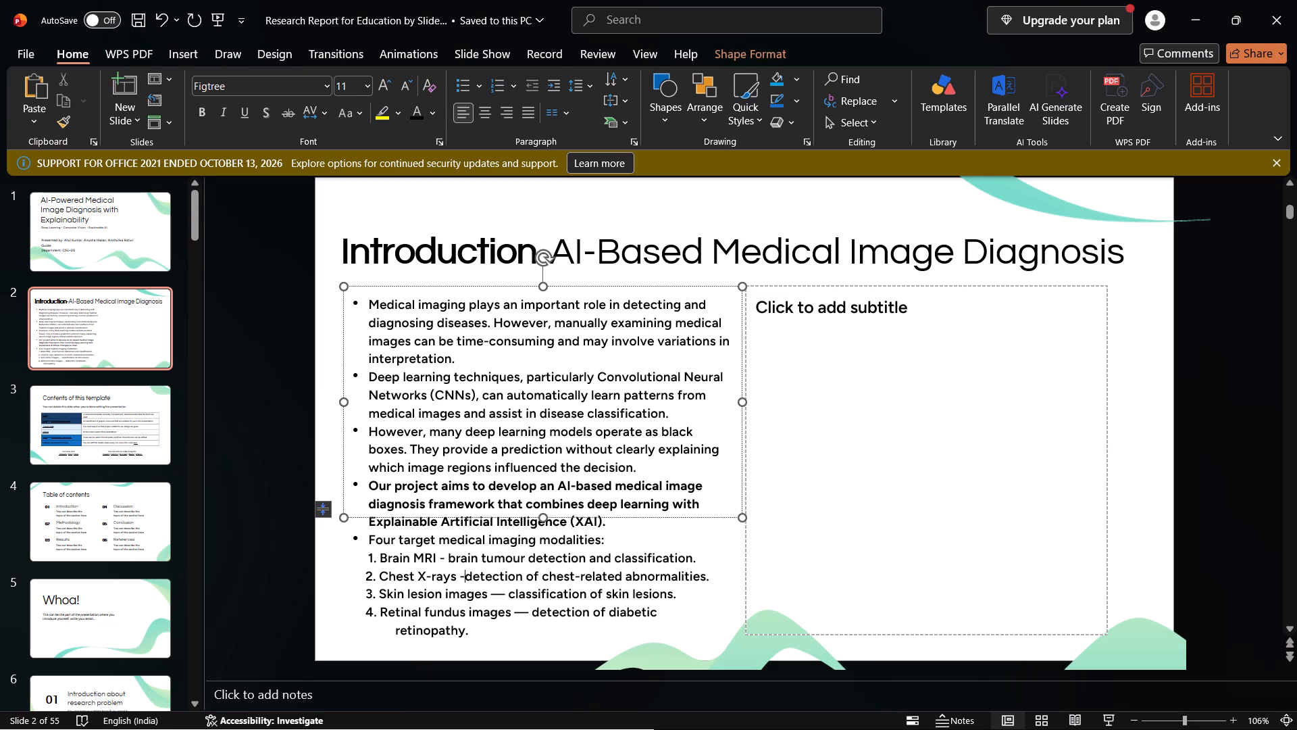
pyautogui.press('space')
pyautogui.click(505, 595)
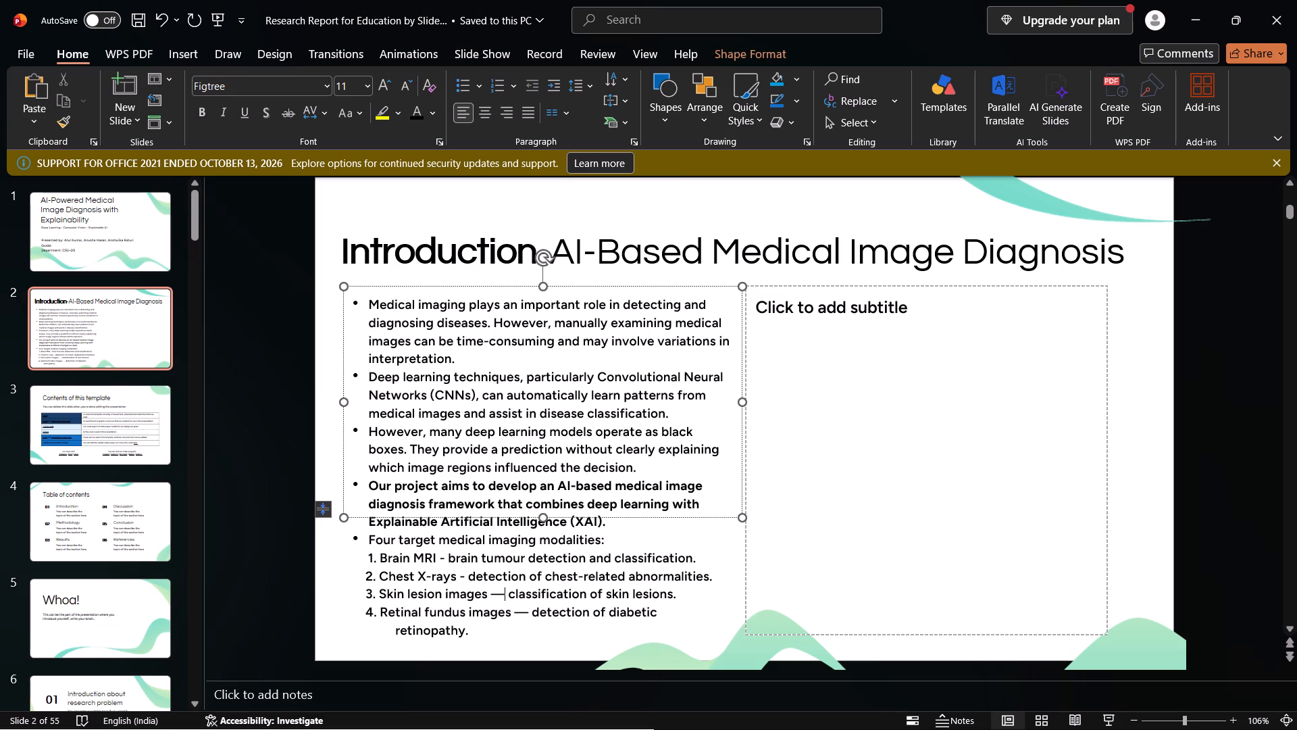
pyautogui.press('BackSpace')
pyautogui.press('-')
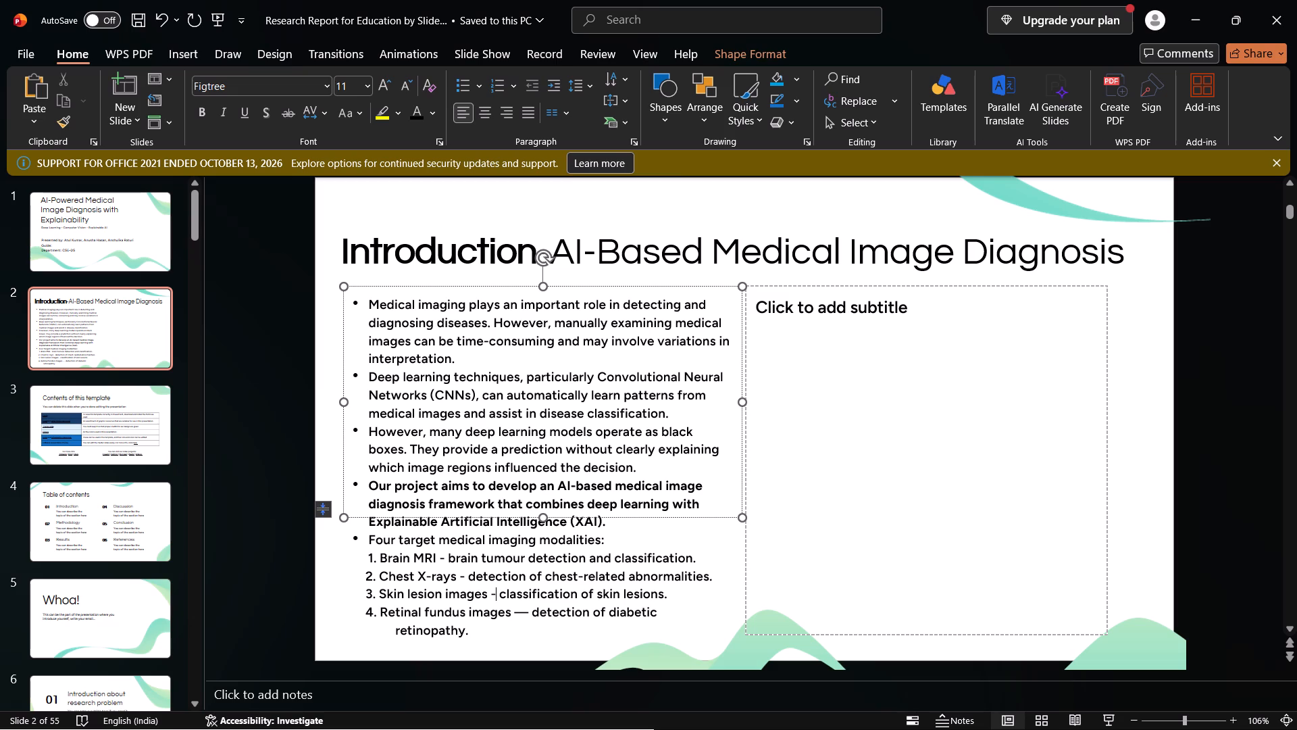
pyautogui.click(529, 612)
pyautogui.press('BackSpace')
pyautogui.press('-')
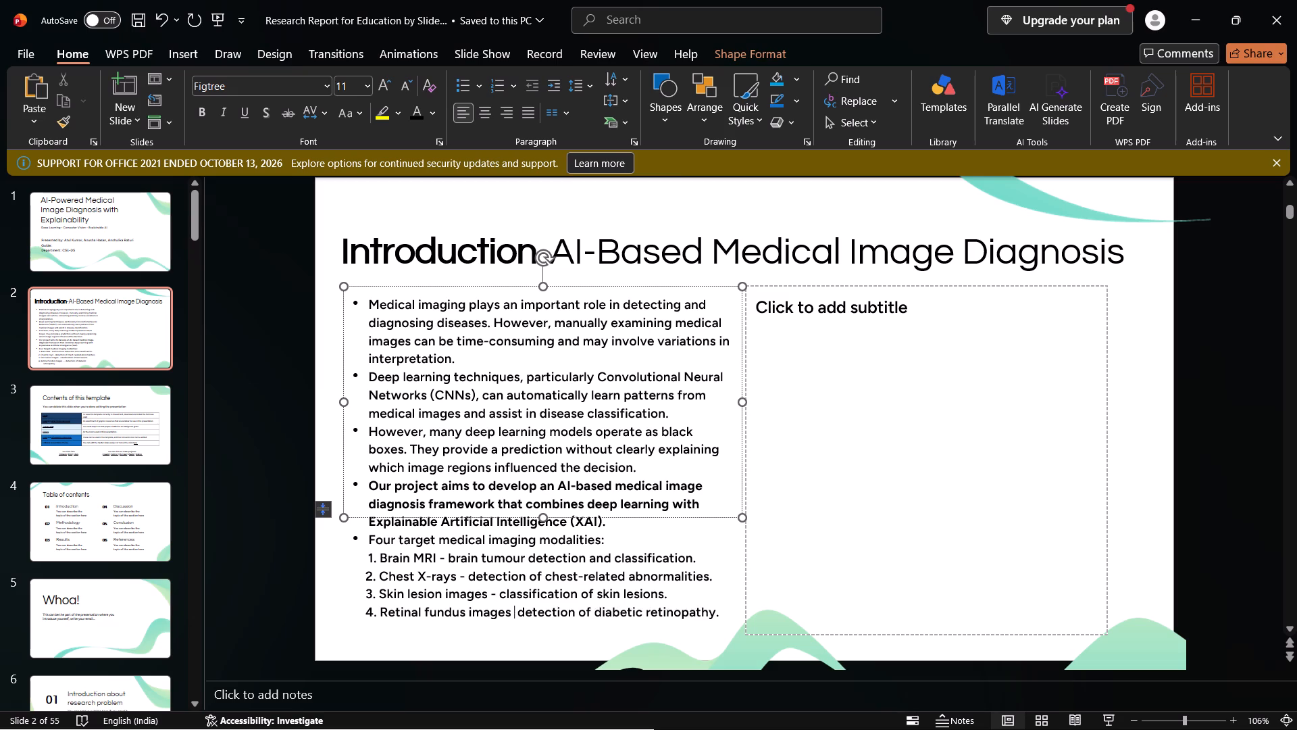
pyautogui.click(286, 590)
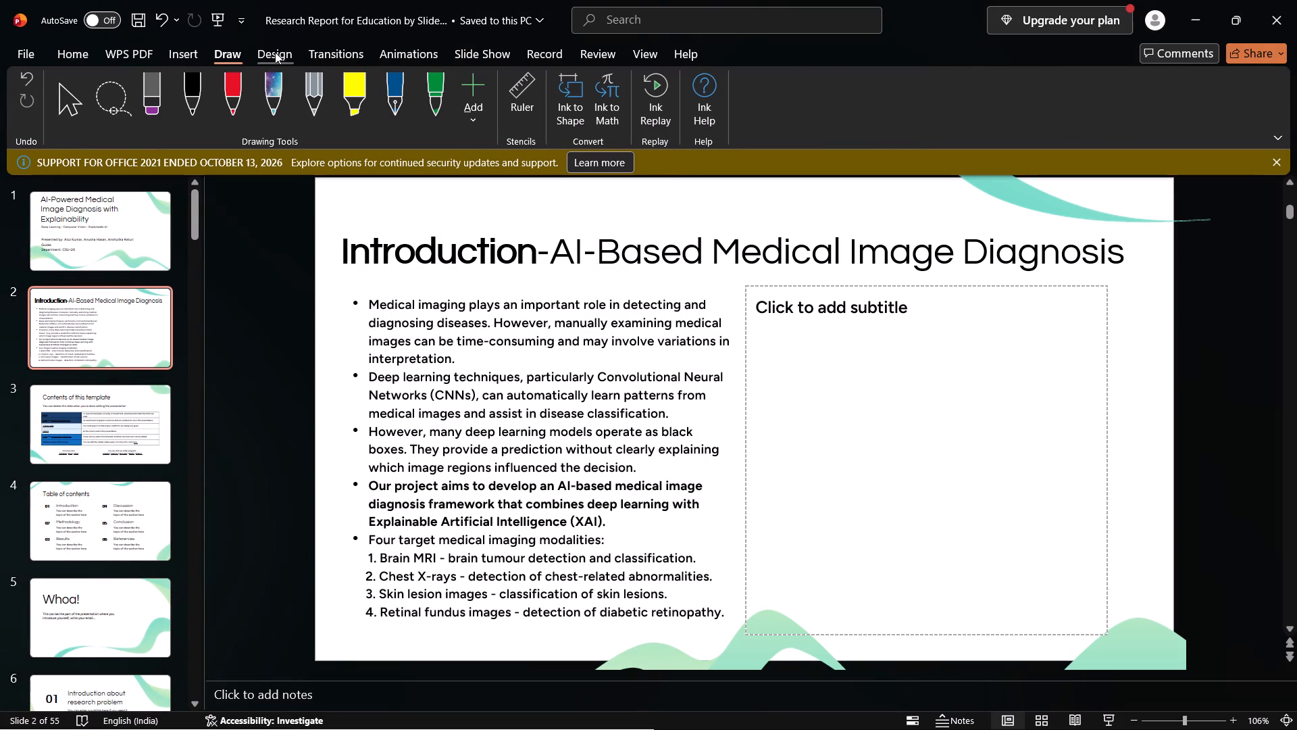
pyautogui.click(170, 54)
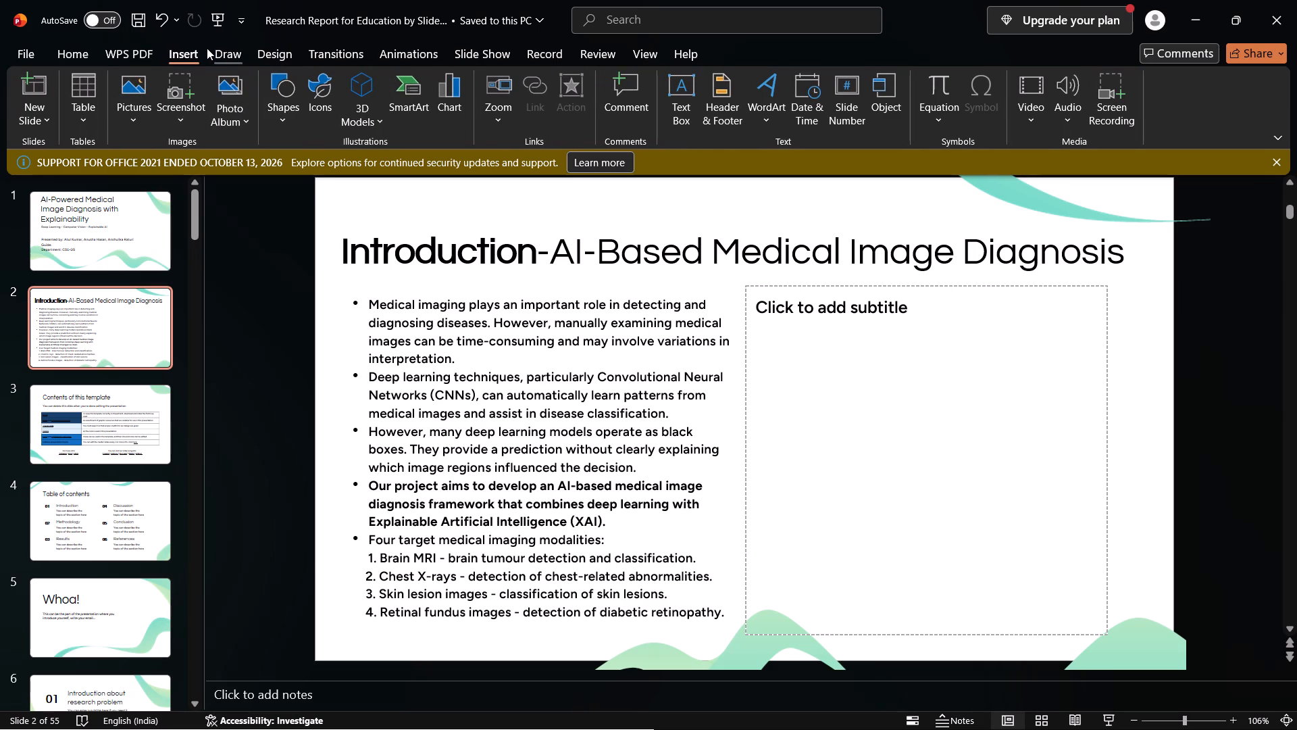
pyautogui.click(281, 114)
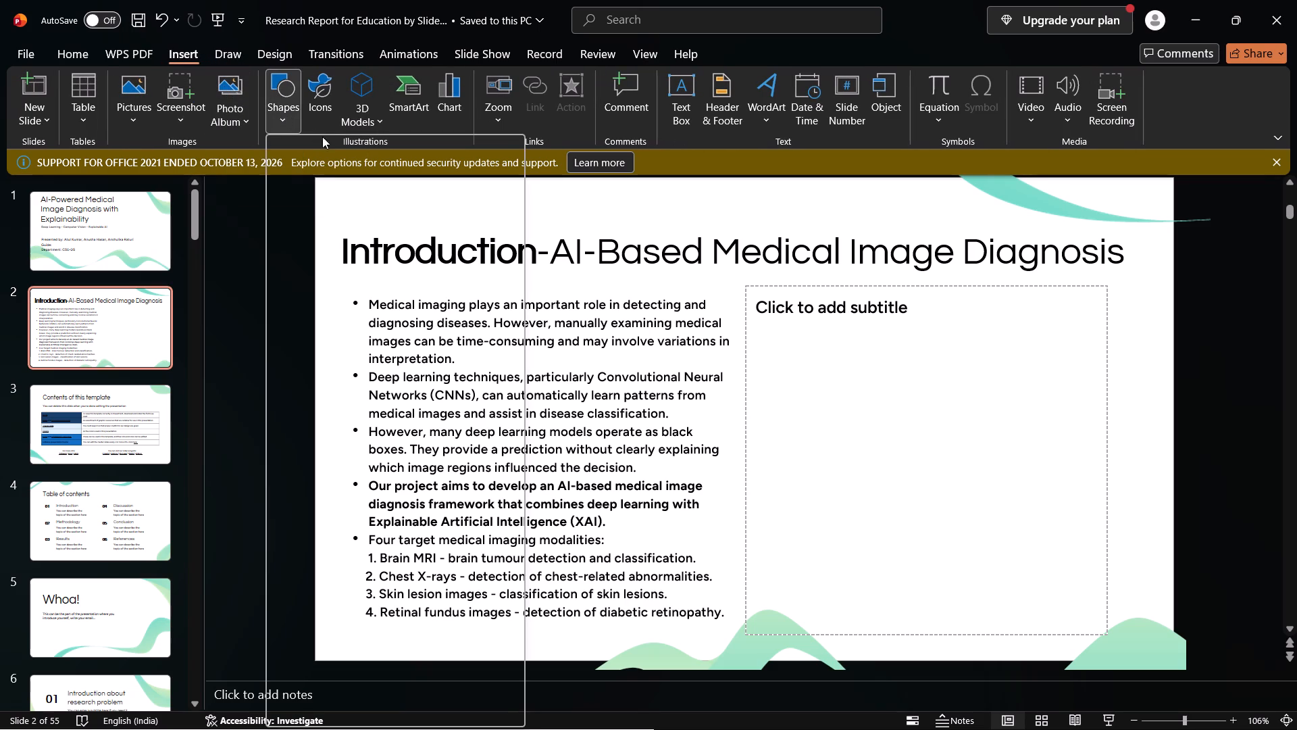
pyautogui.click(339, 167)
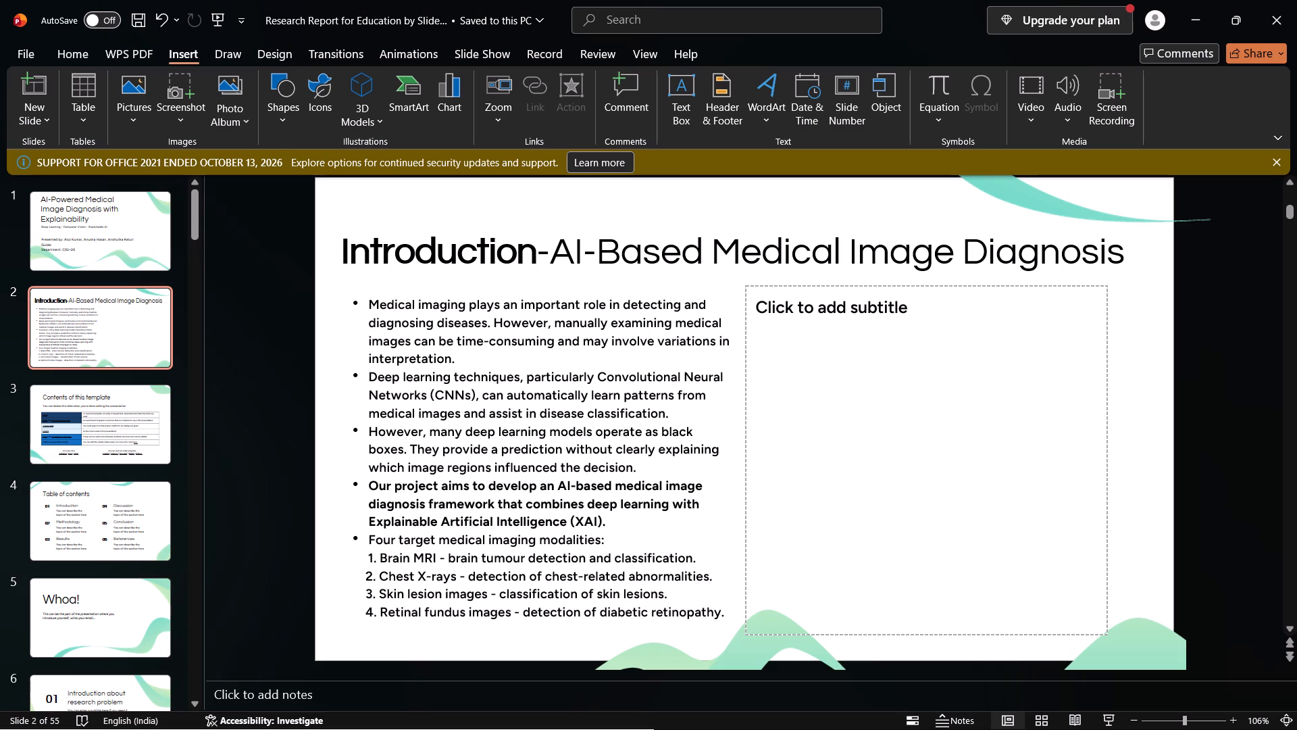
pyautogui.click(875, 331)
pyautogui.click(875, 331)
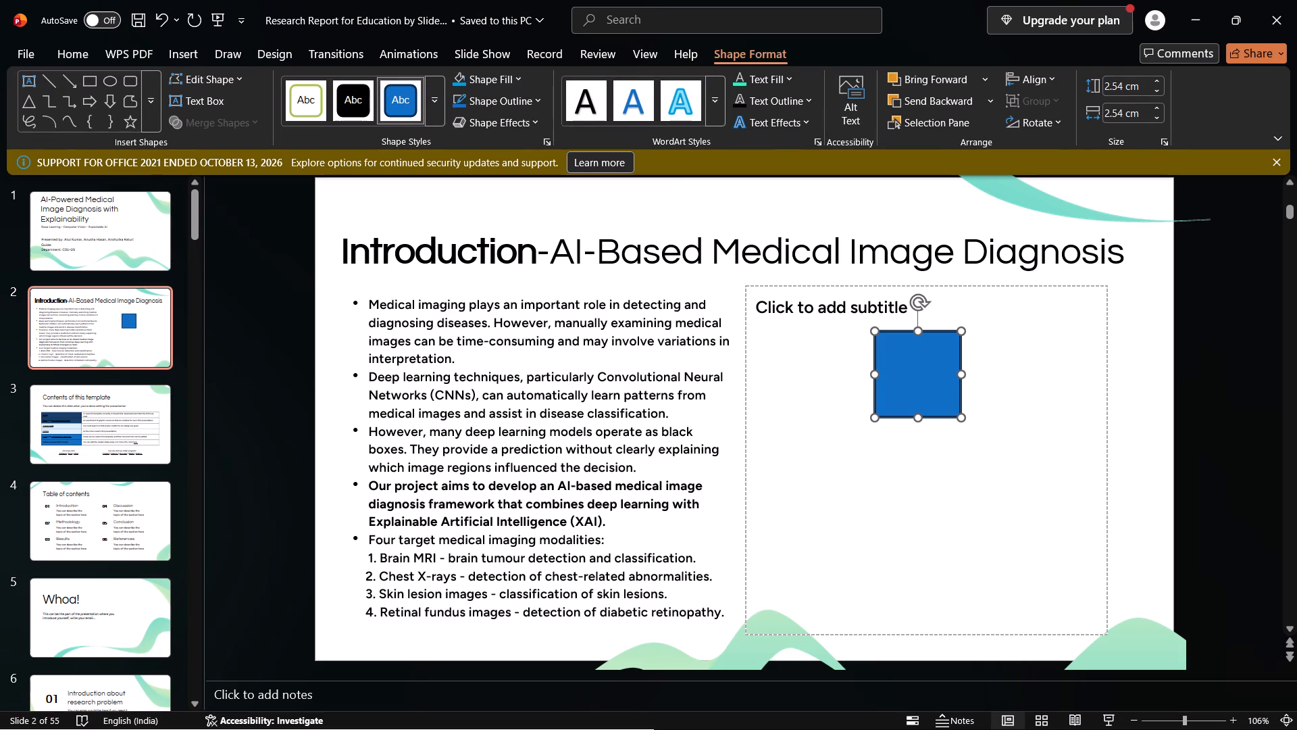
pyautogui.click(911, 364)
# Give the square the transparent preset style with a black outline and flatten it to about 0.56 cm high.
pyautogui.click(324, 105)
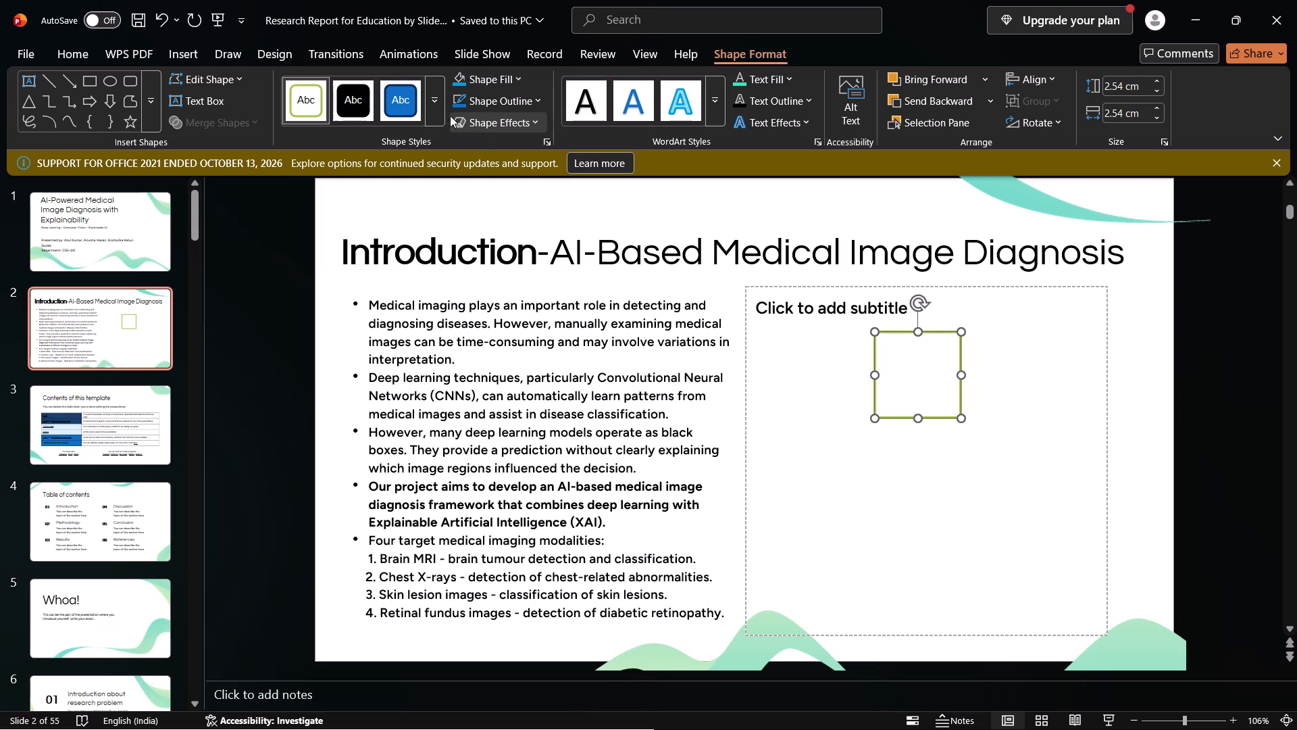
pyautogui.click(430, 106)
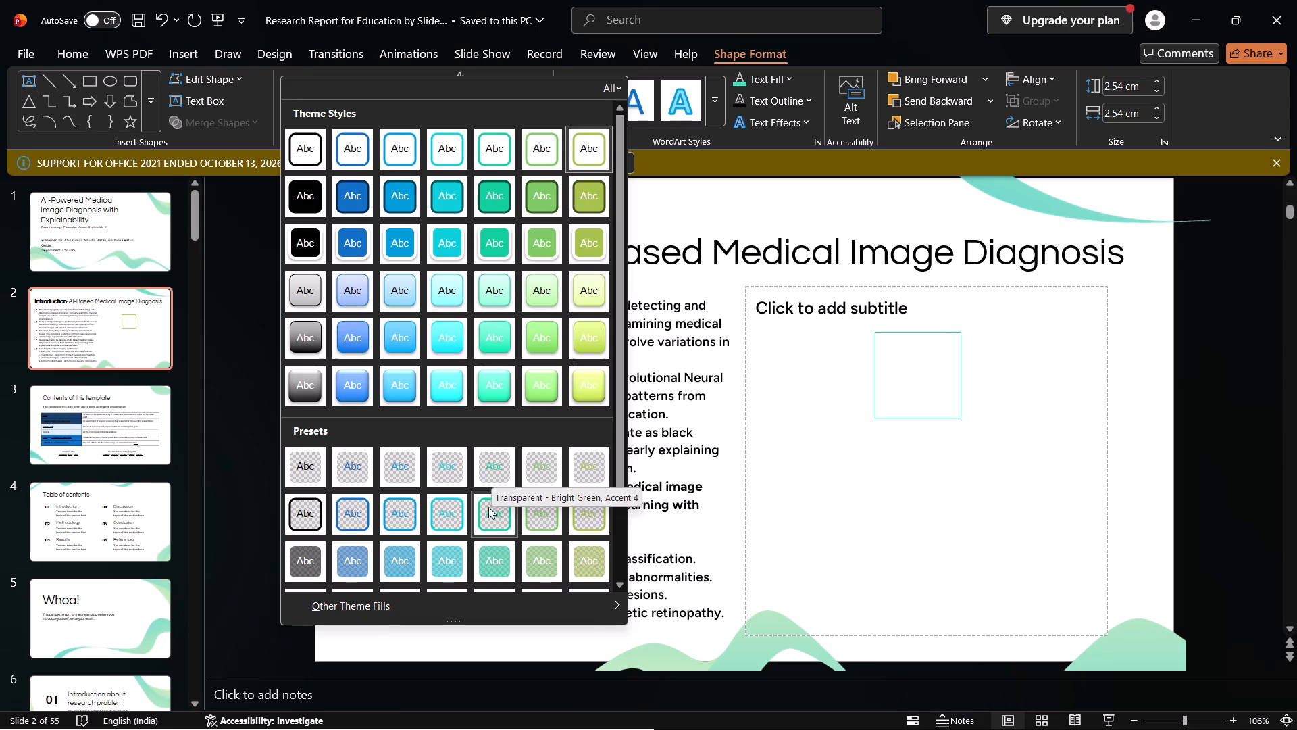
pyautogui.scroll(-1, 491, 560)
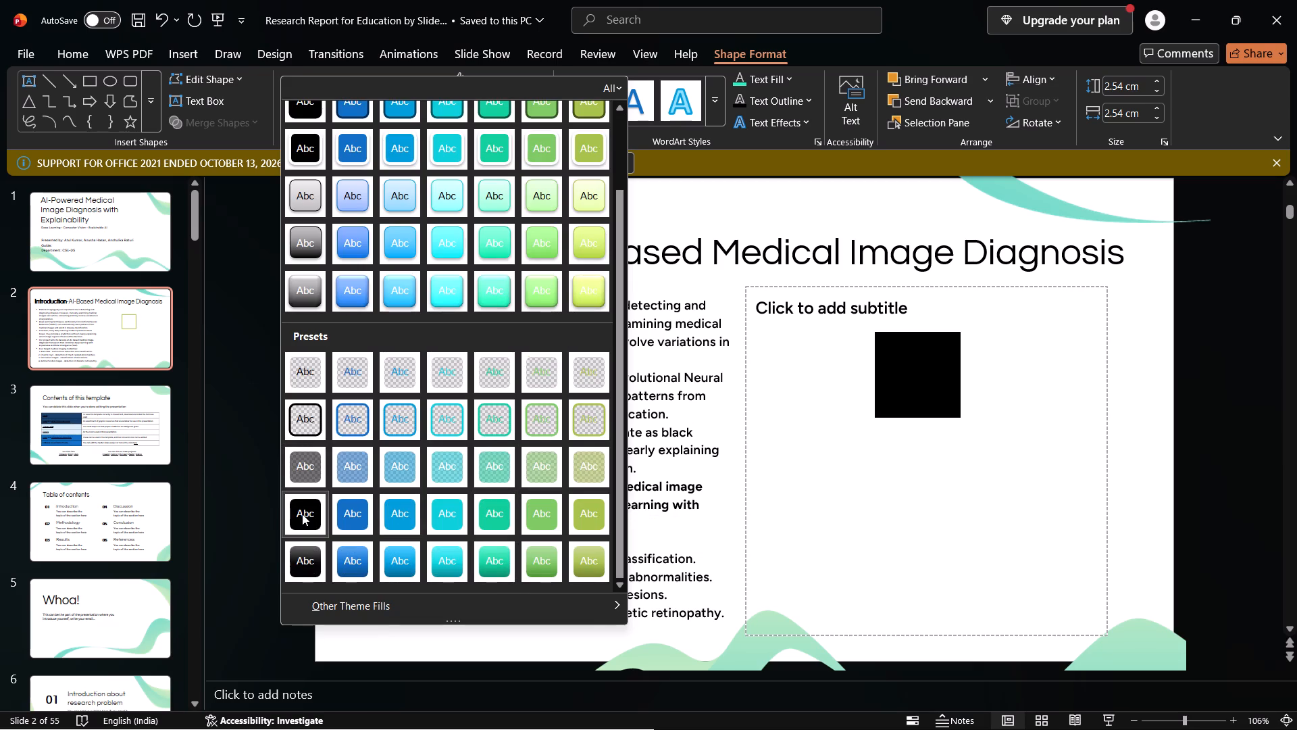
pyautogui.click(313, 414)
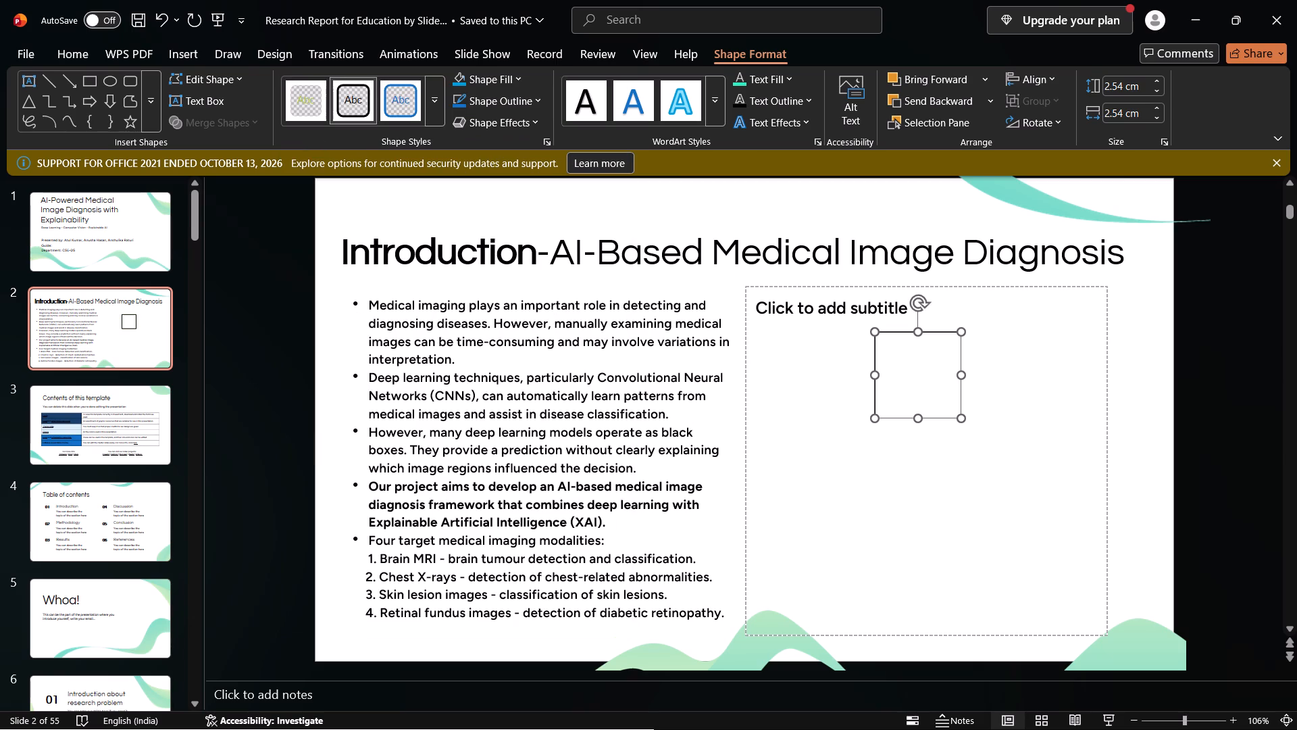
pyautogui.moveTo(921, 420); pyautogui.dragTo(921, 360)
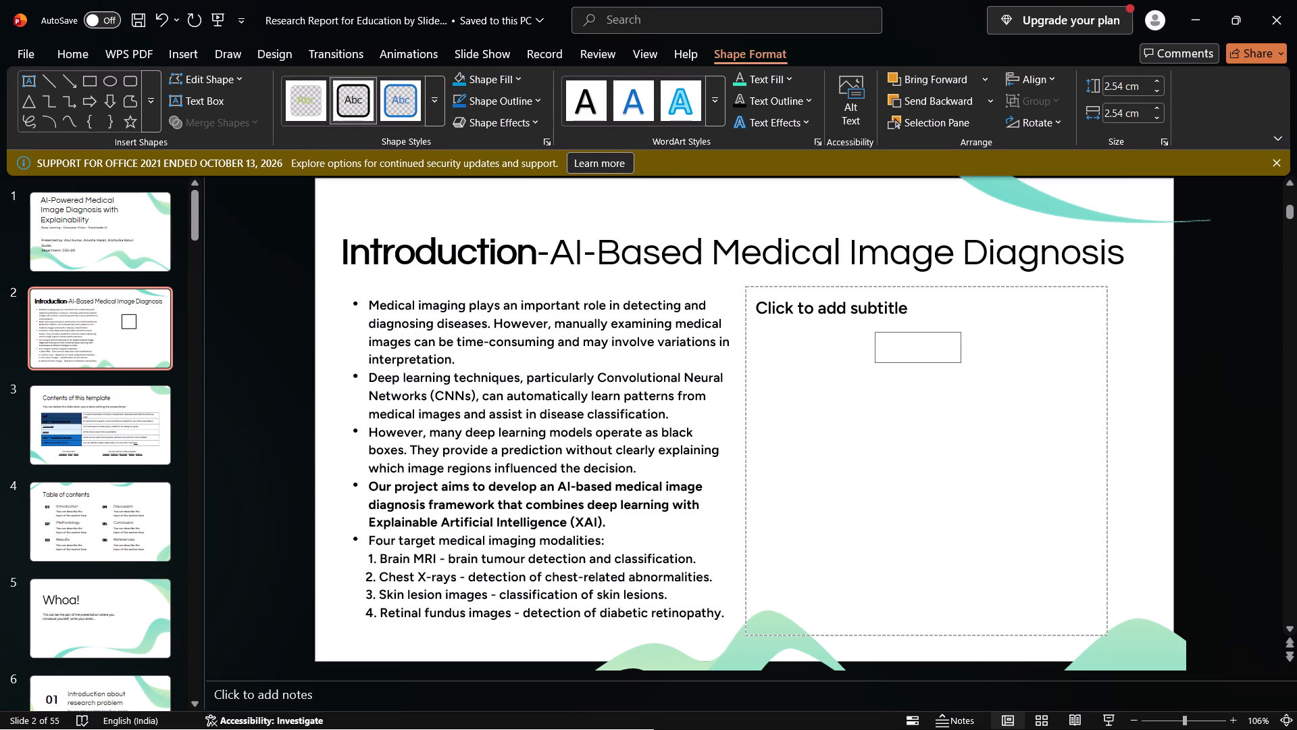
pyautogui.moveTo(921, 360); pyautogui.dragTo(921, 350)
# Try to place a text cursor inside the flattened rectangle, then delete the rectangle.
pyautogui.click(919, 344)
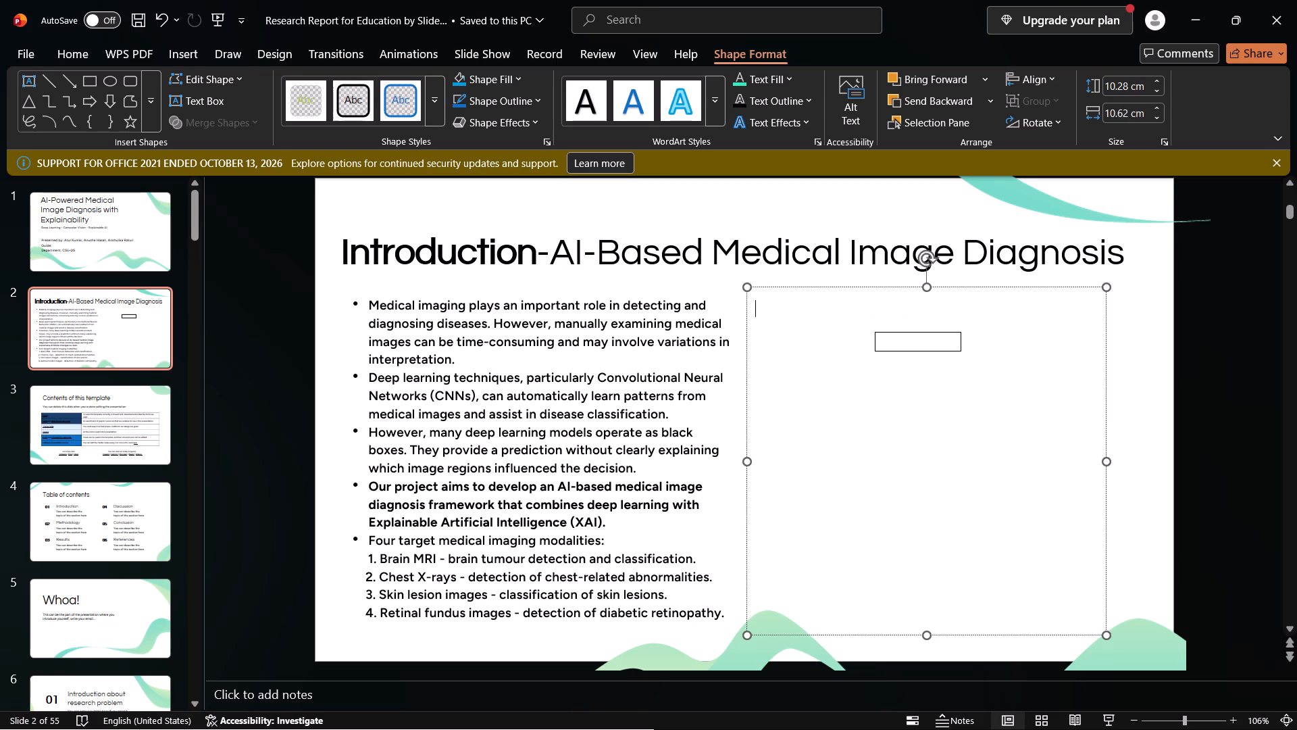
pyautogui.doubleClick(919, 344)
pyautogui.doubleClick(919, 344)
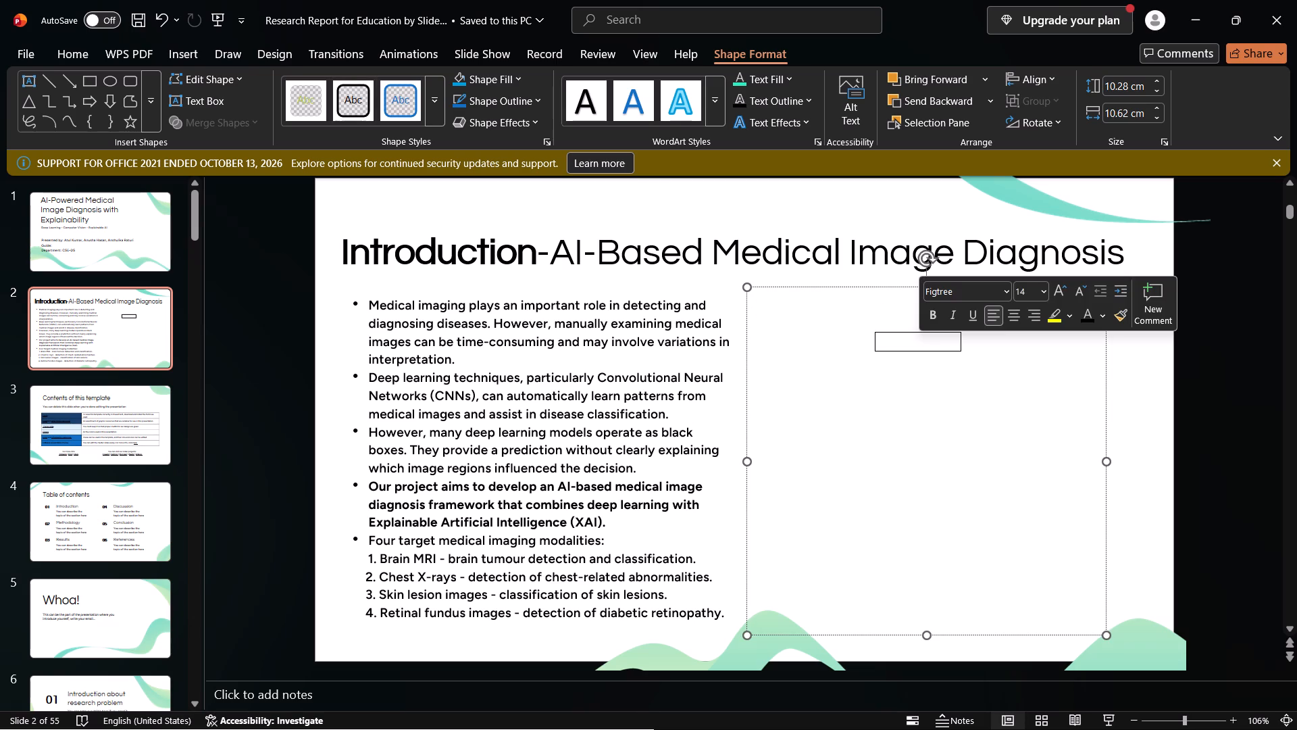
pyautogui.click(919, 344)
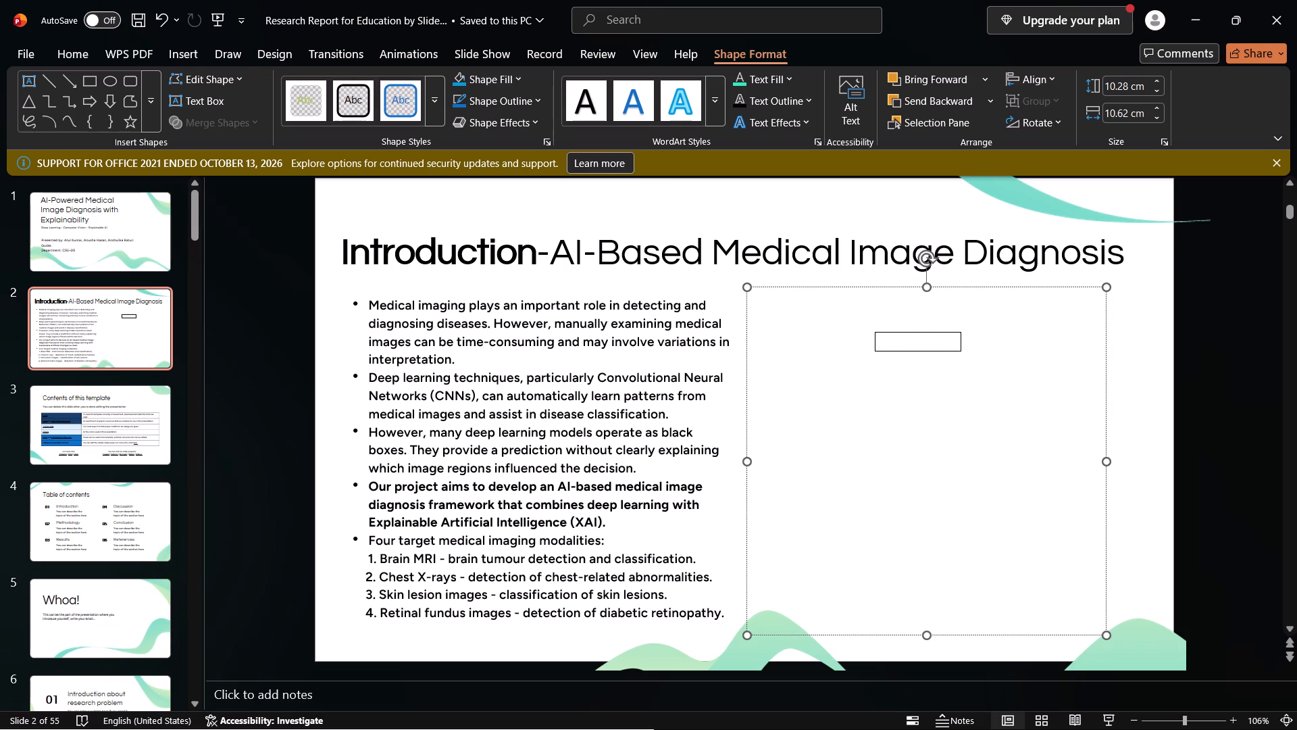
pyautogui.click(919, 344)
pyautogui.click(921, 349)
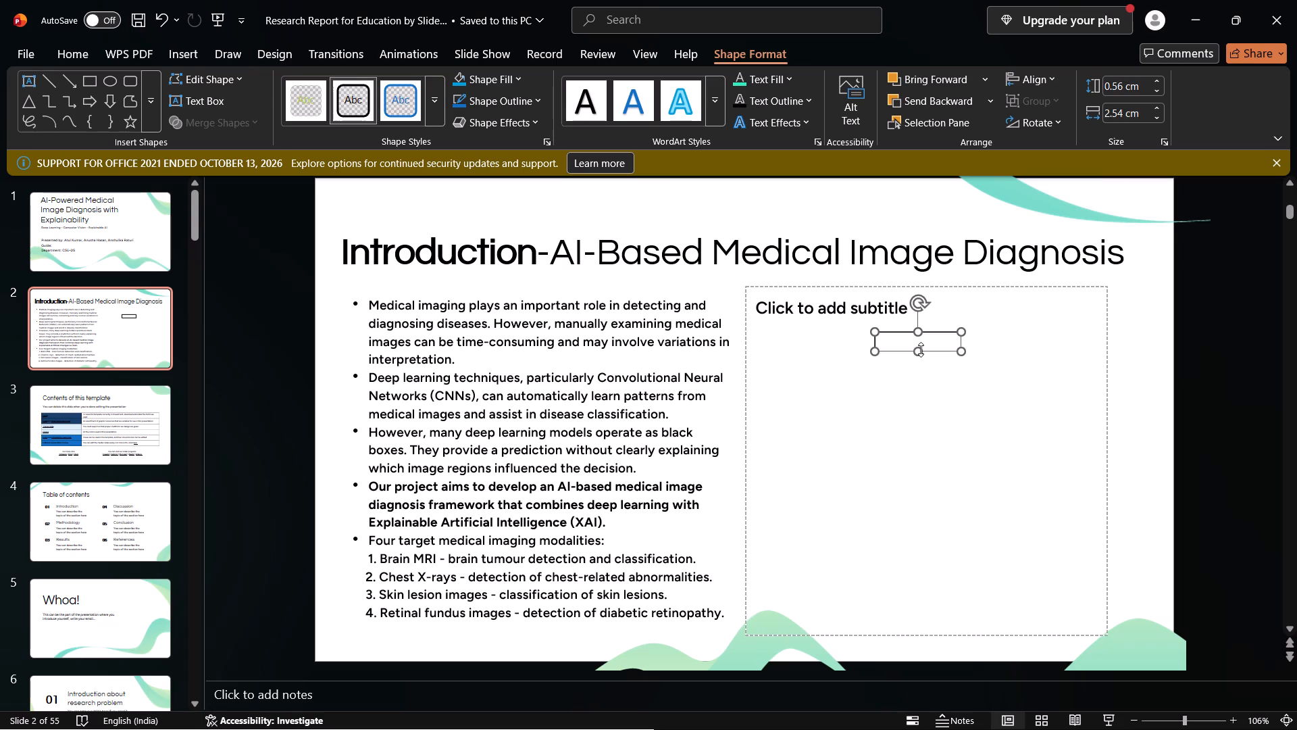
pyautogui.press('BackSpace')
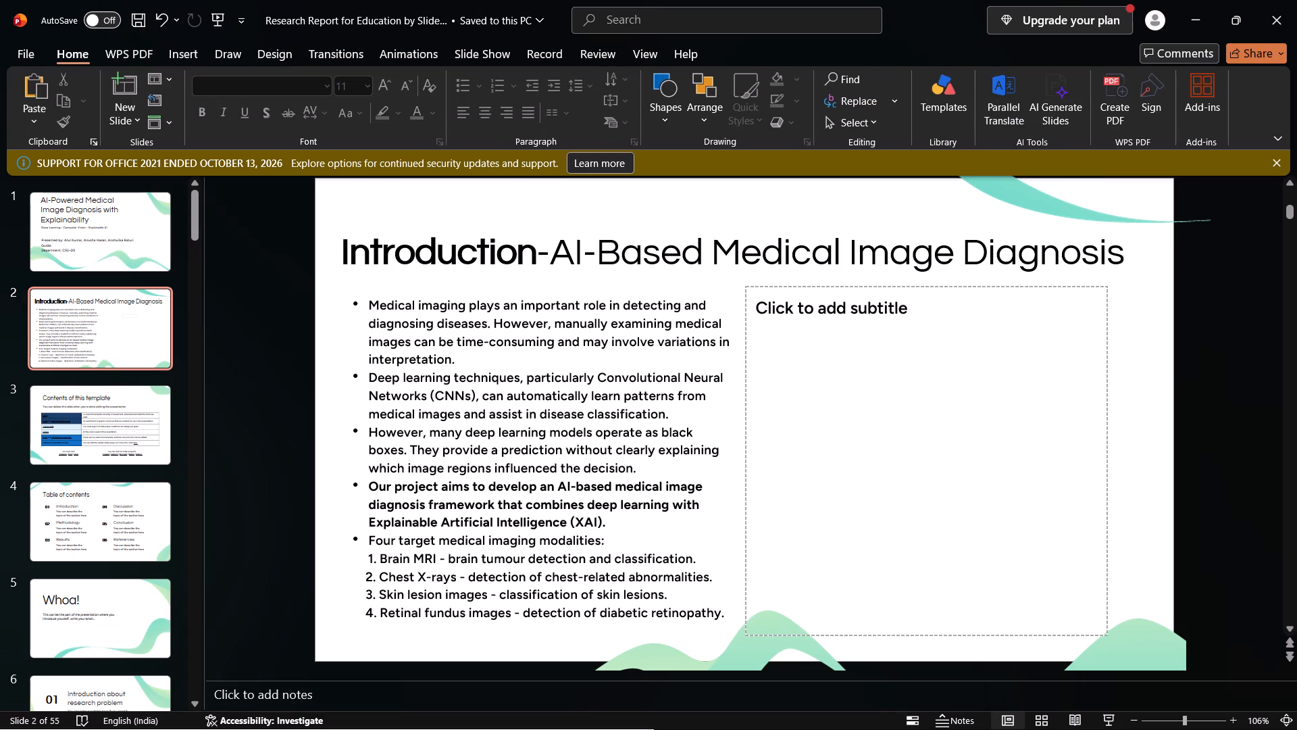
# Delete the empty subtitle placeholder beside the bullet text on the introduction slide.
pyautogui.click(898, 310)
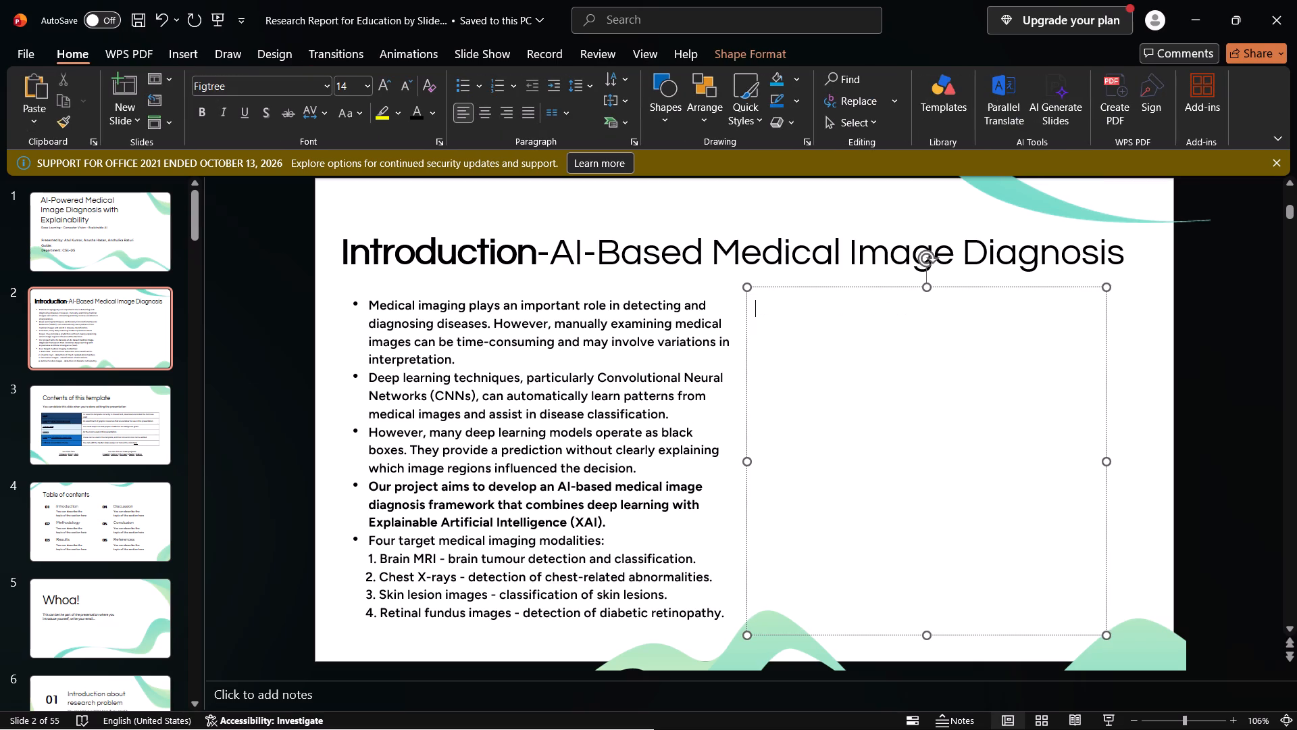
pyautogui.click(890, 288)
pyautogui.press('BackSpace')
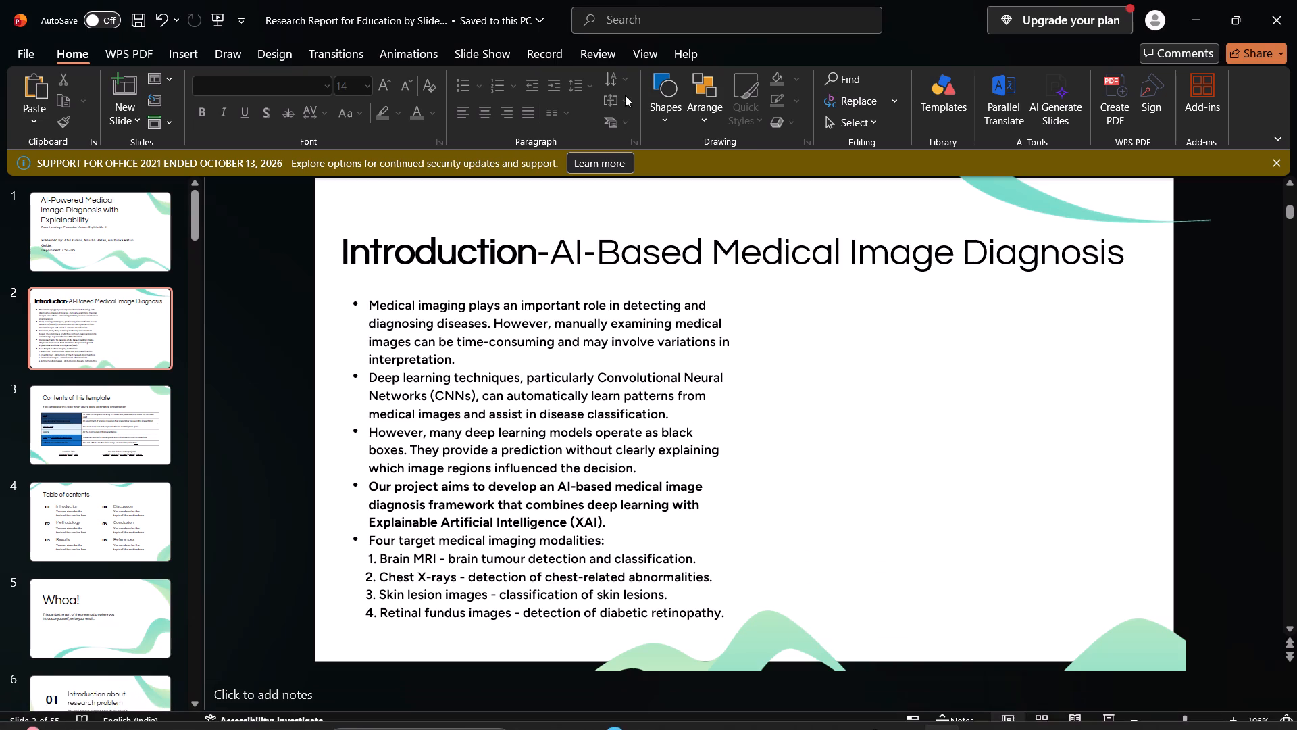
# Draw a small text box in the empty area just below the slide title, beside the bullet list.
pyautogui.click(193, 53)
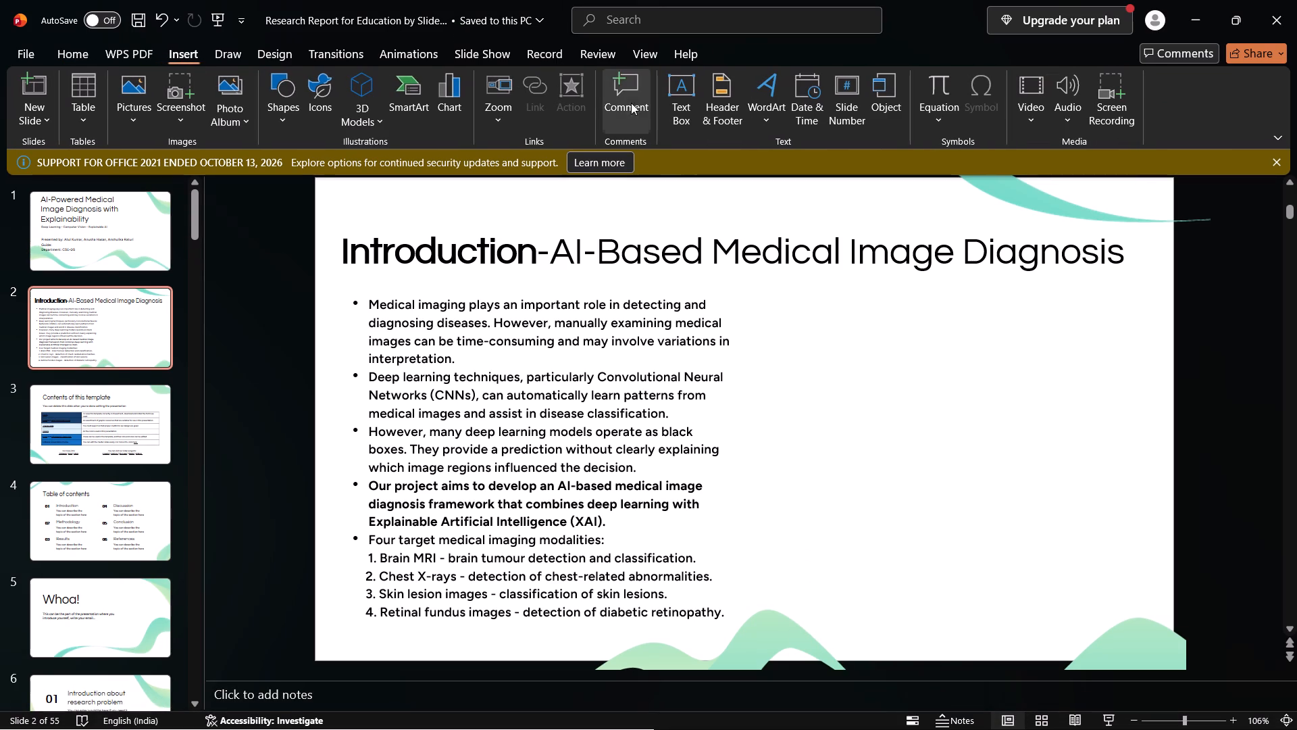
pyautogui.click(682, 104)
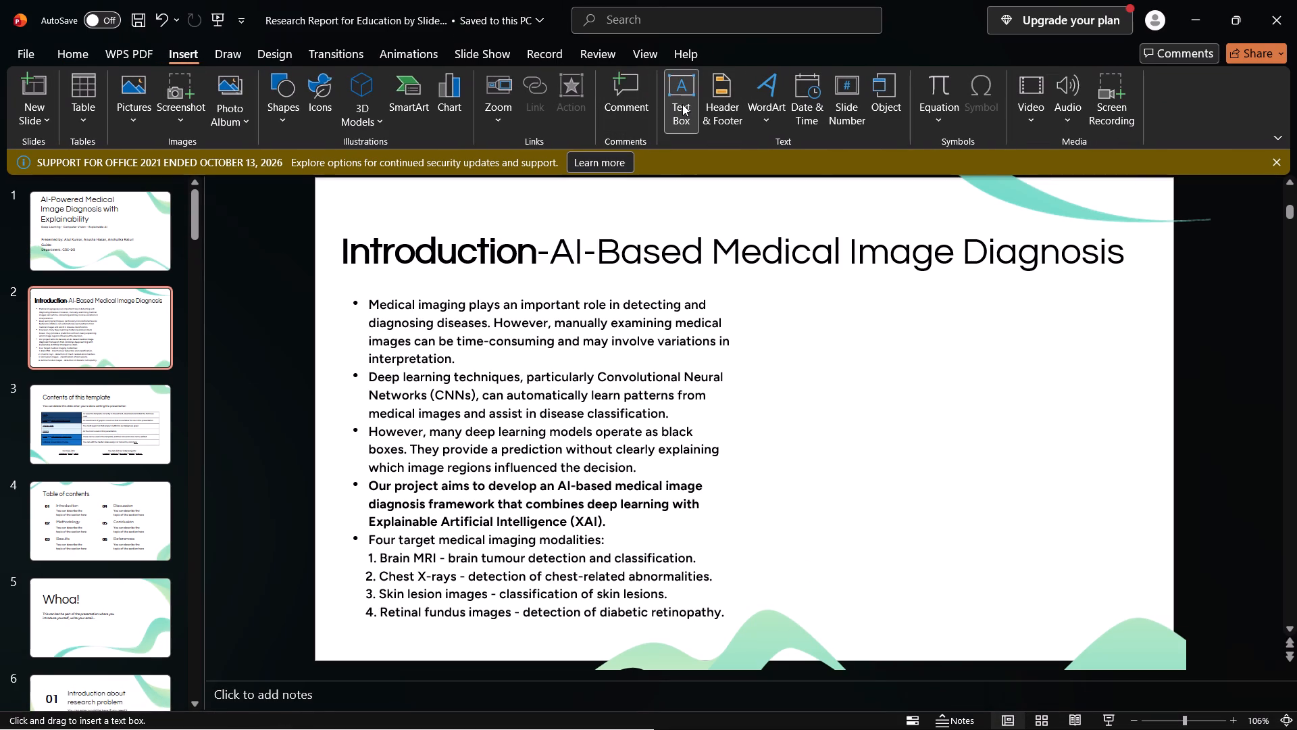
pyautogui.moveTo(883, 289); pyautogui.dragTo(917, 300)
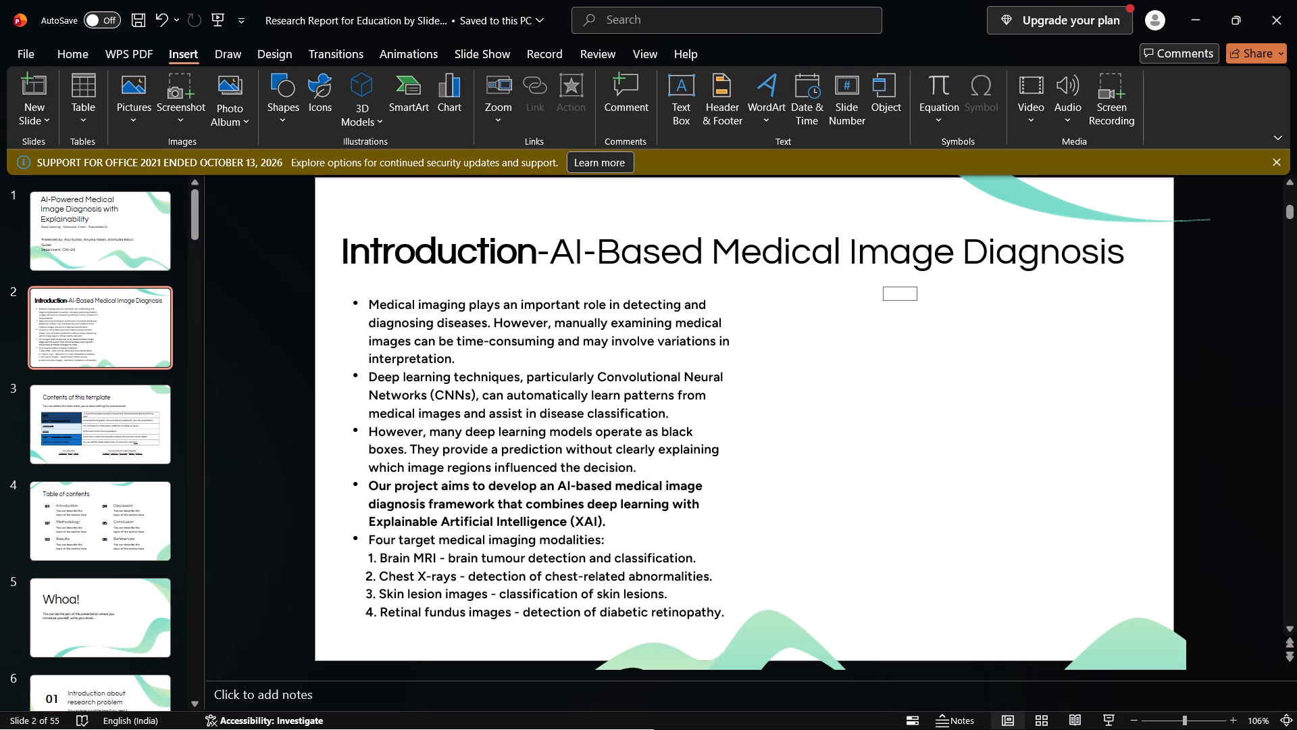
pyautogui.moveTo(917, 300); pyautogui.dragTo(986, 321)
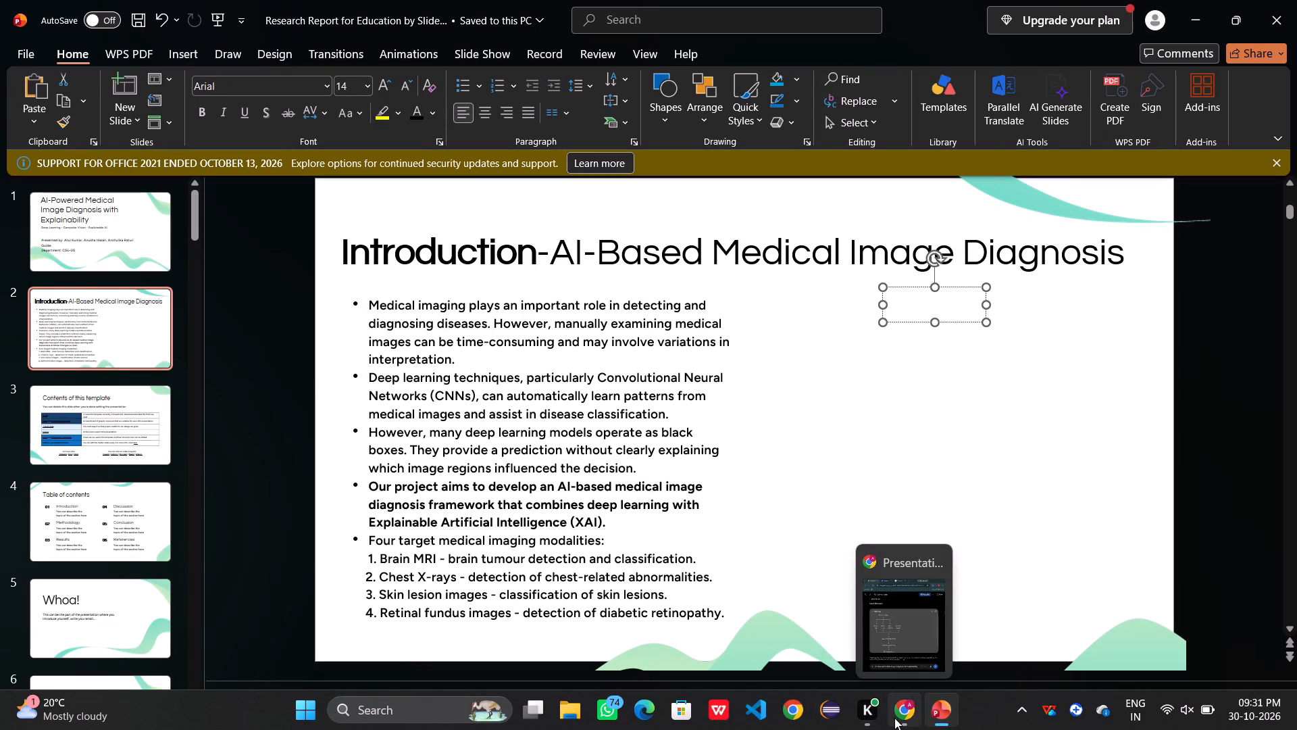
# Enter "Medical Images" in the new text box and widen the box so the label fits on one line.
pyautogui.click(901, 718)
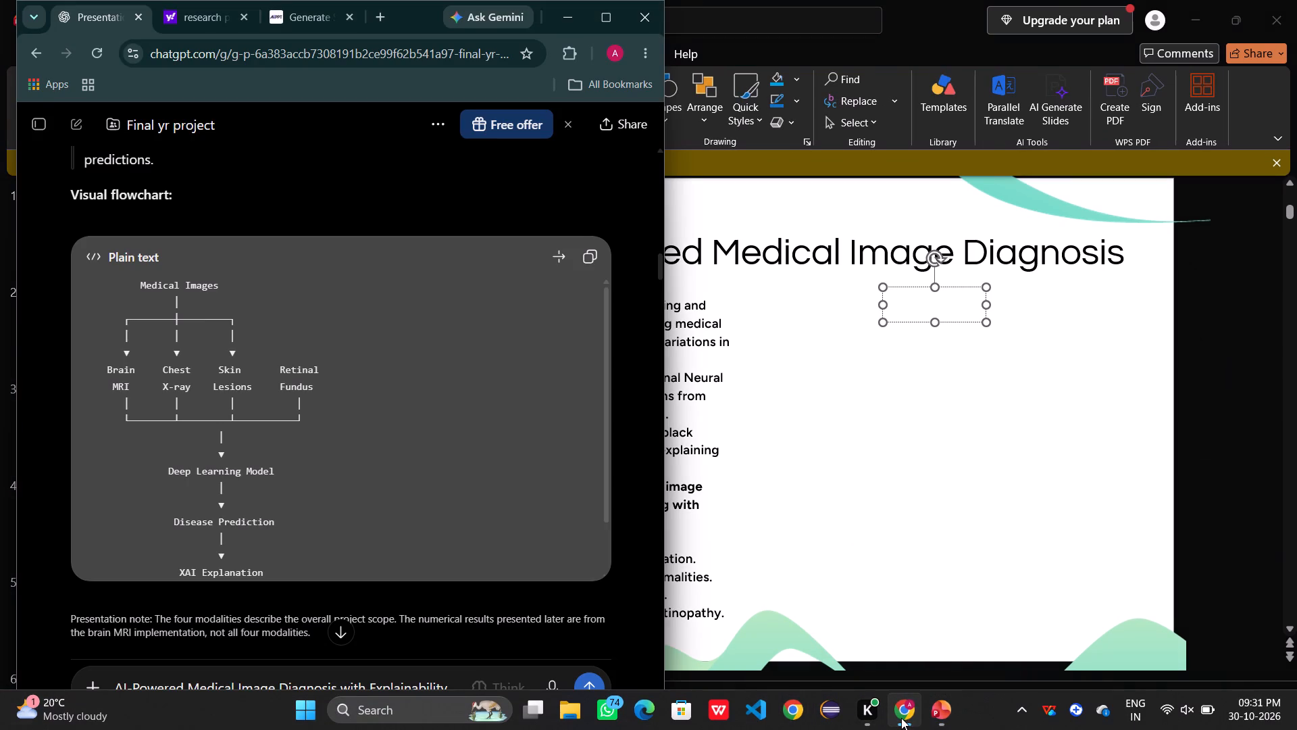
pyautogui.click(901, 718)
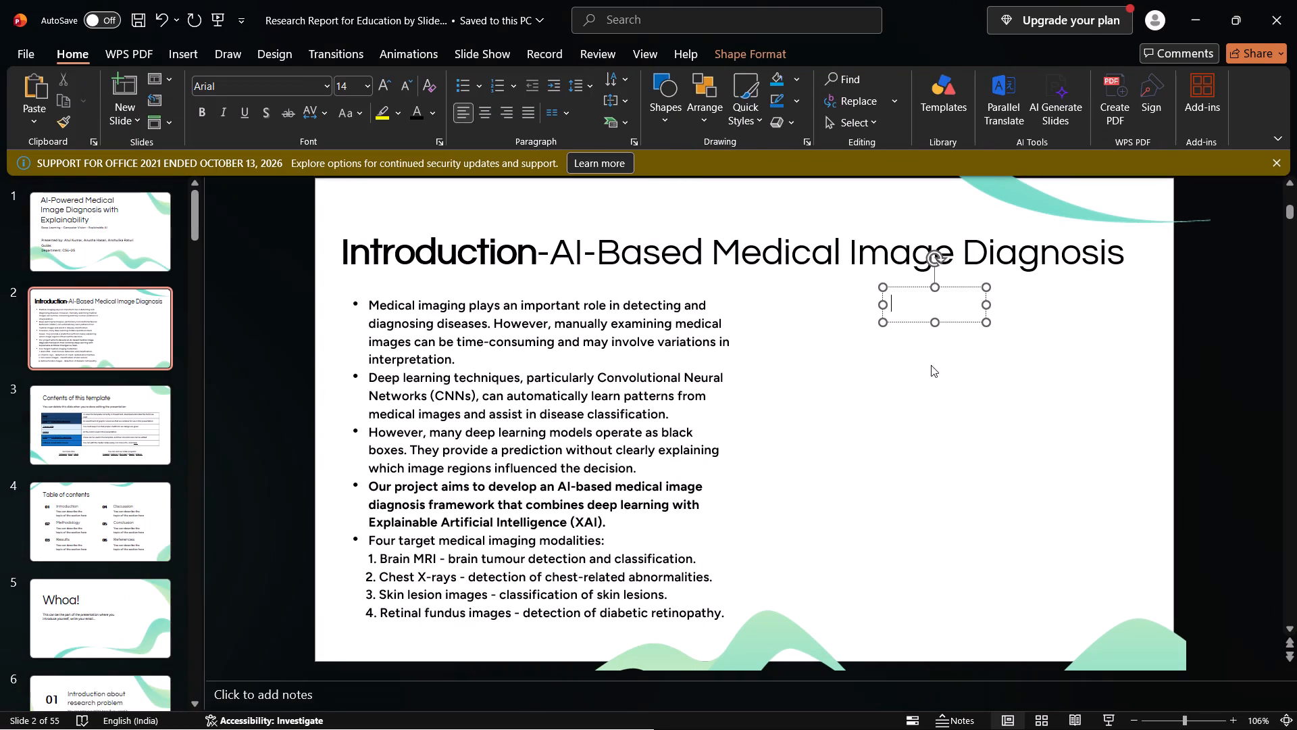
pyautogui.write('Me')
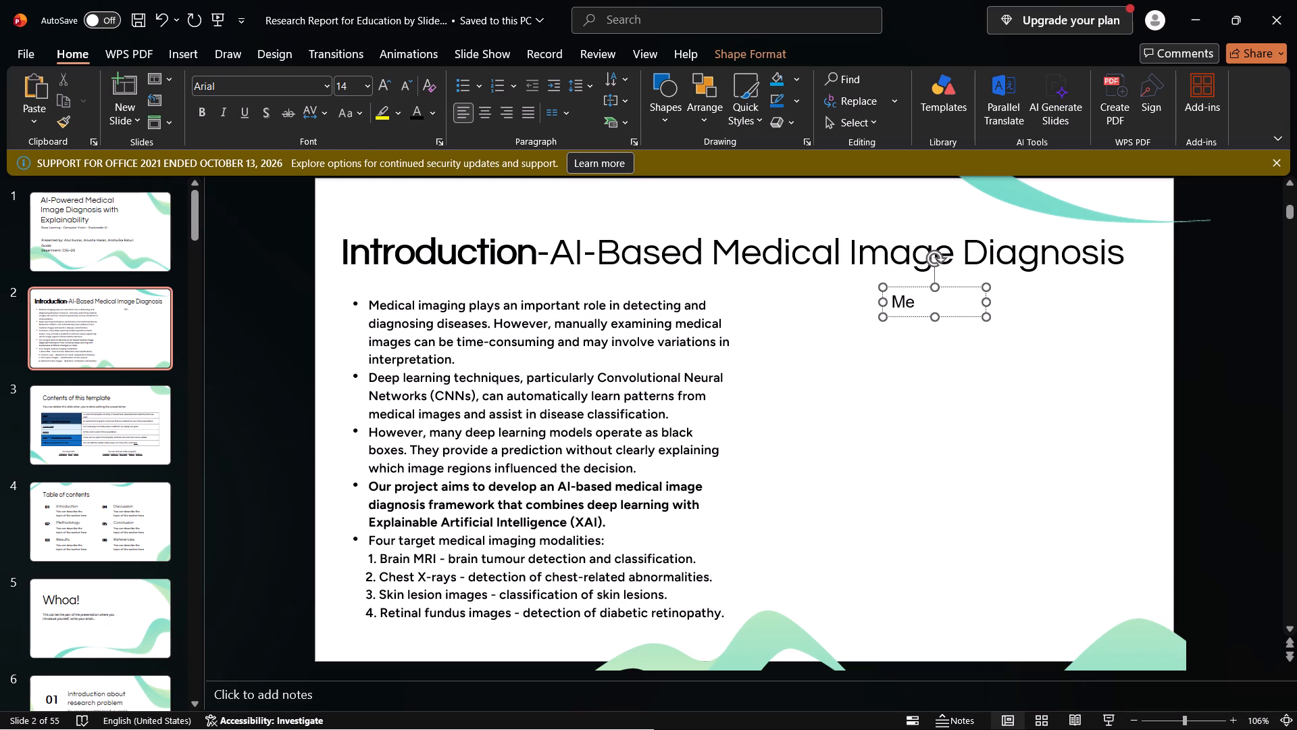
pyautogui.press('BackSpace')
pyautogui.press('BackSpace')
pyautogui.write('Me')
pyautogui.write('dical')
pyautogui.press('space')
pyautogui.write('Images')
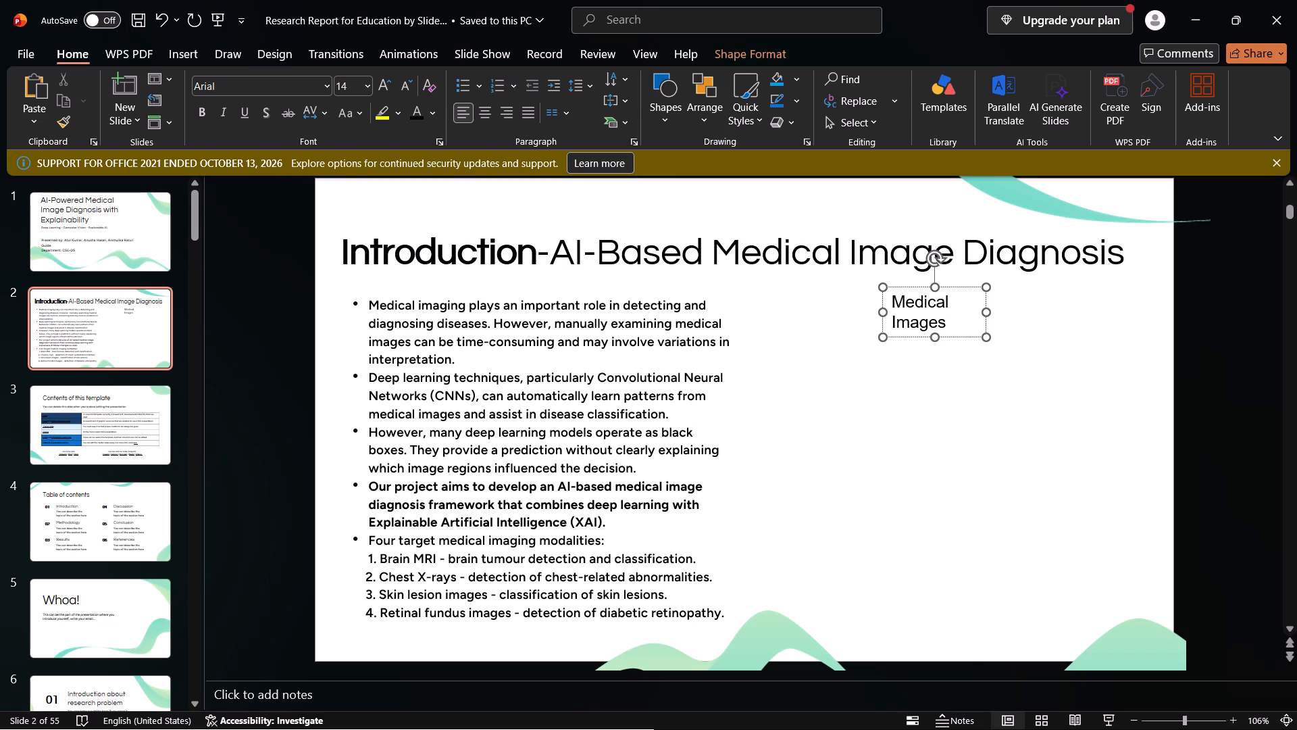
pyautogui.moveTo(884, 310); pyautogui.dragTo(860, 316)
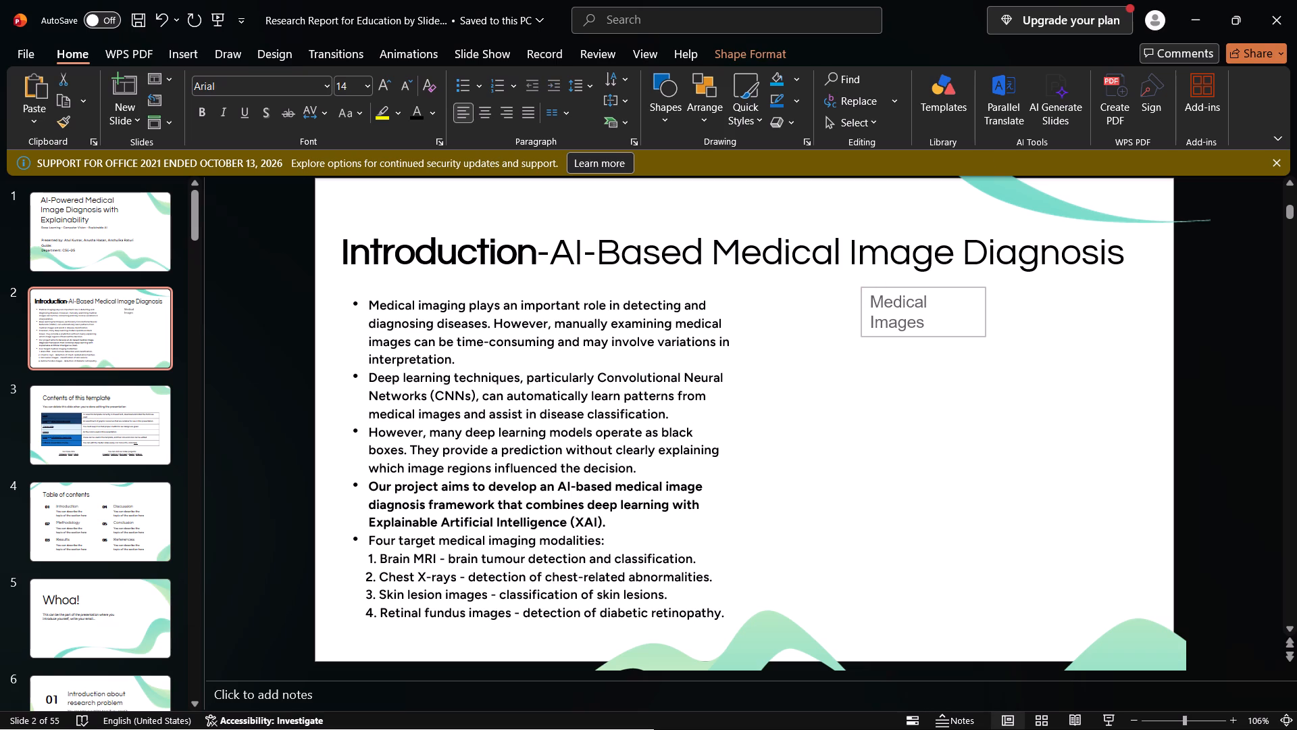
pyautogui.moveTo(860, 316); pyautogui.dragTo(846, 318)
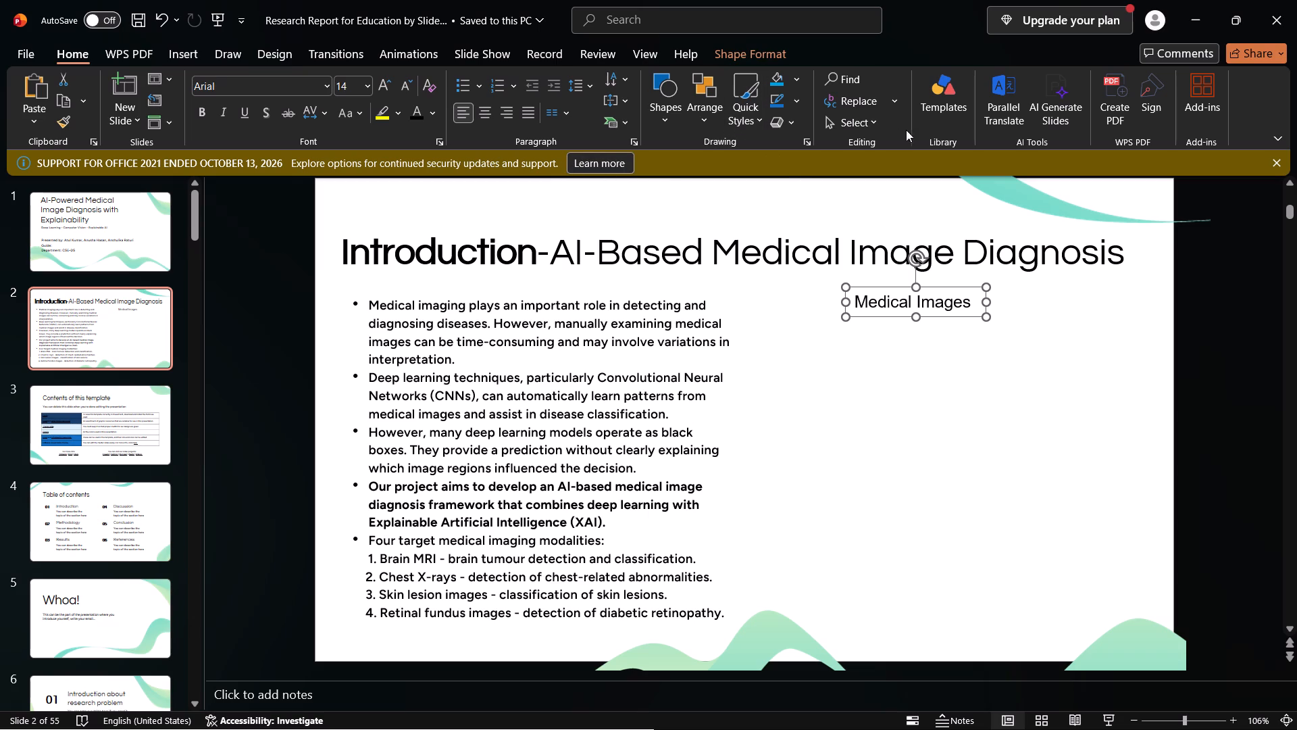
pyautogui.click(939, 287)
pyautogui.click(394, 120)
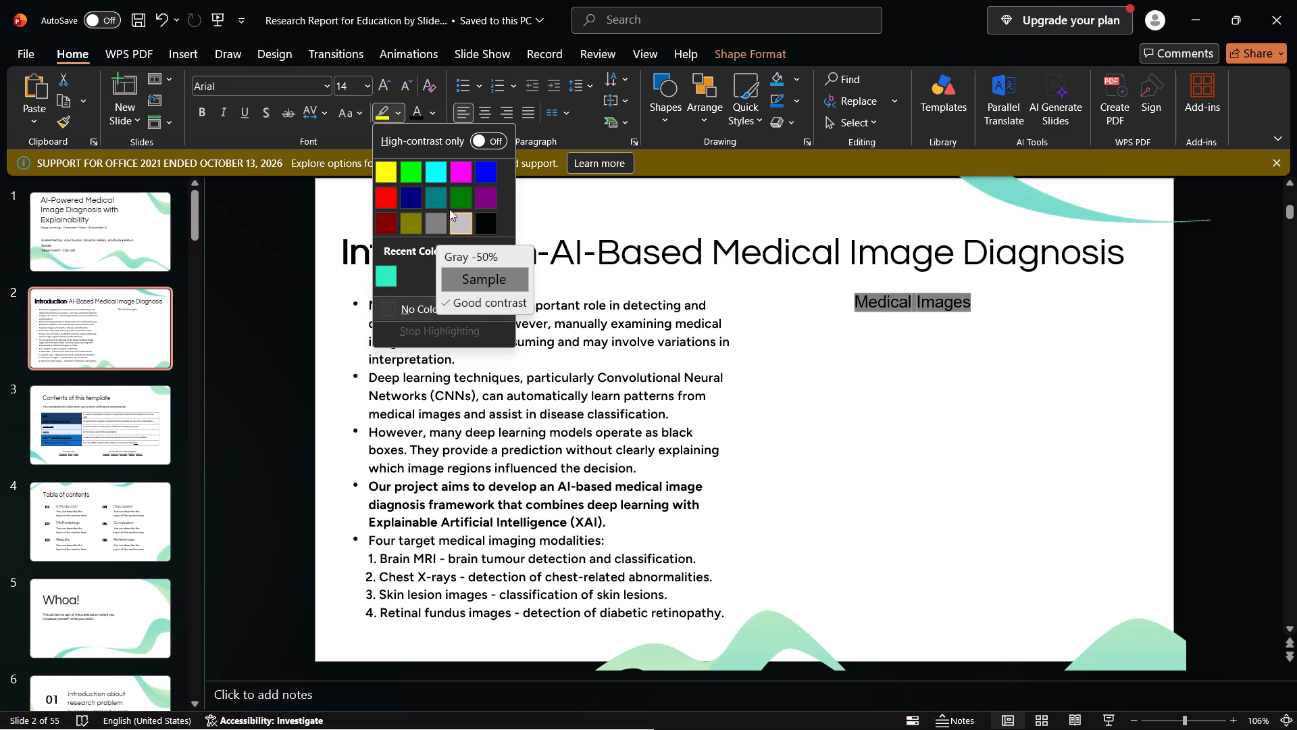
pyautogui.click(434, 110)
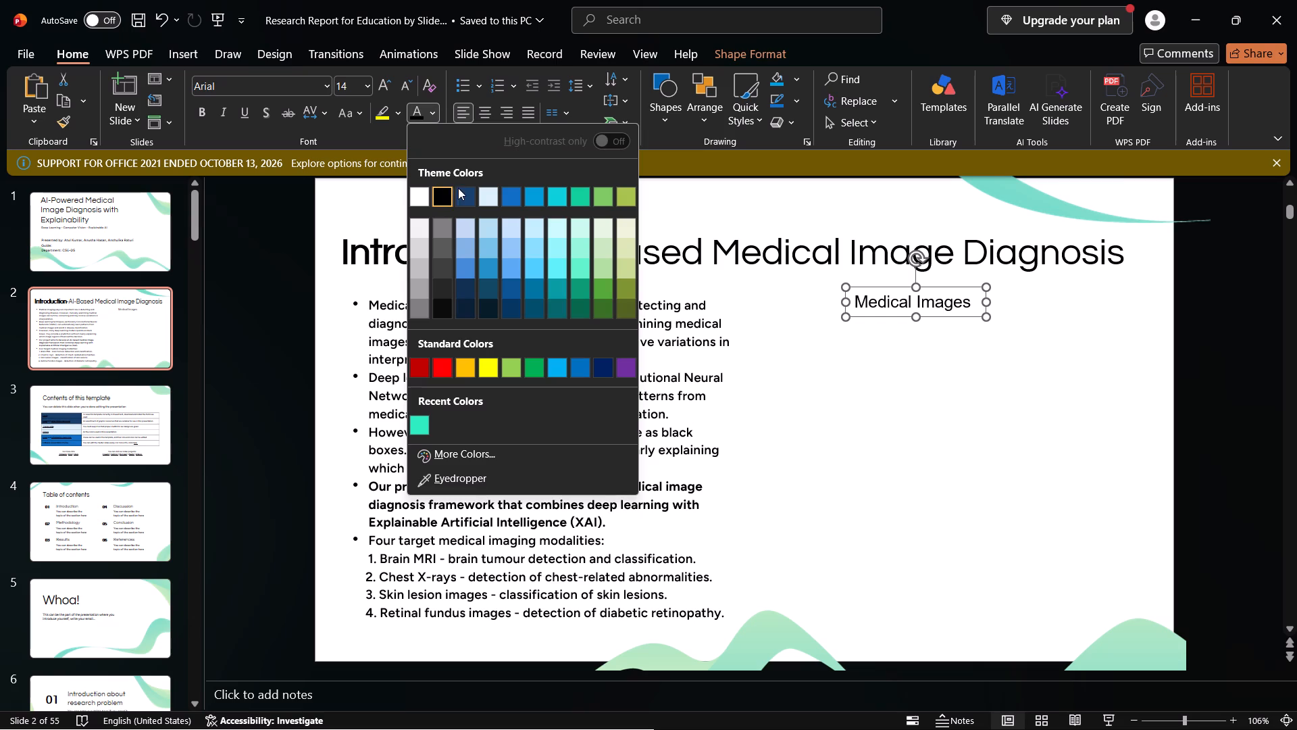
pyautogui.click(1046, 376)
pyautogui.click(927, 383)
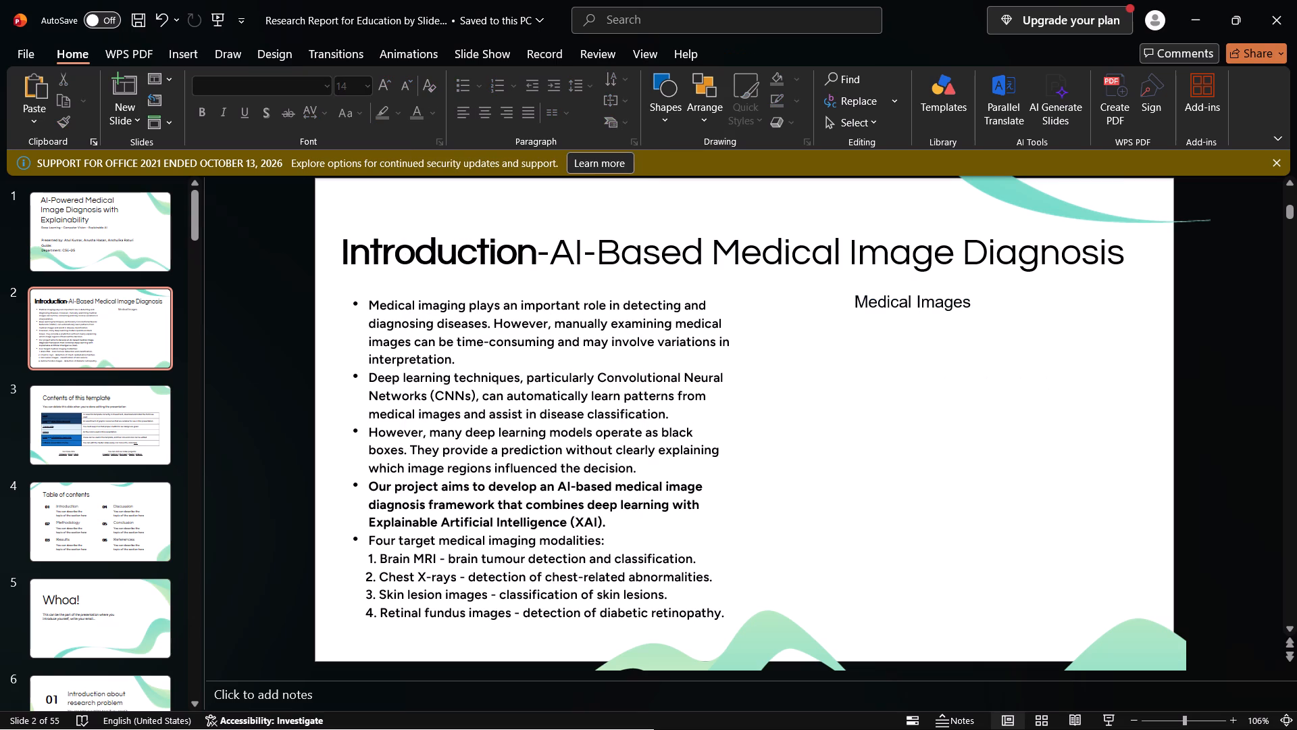
# Draw a vertical downward line arrow about 0.88 cm long below the "Medical Images" label and give it the black line style.
pyautogui.click(955, 303)
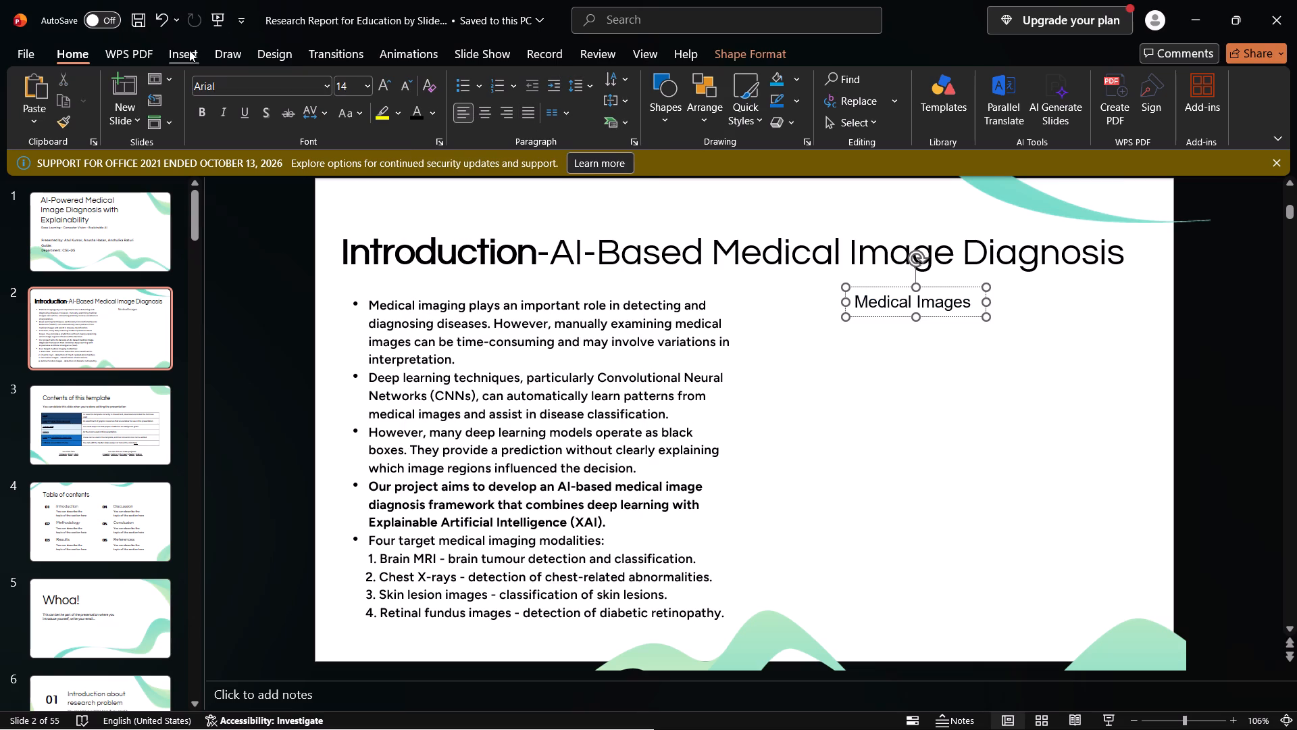
pyautogui.click(663, 122)
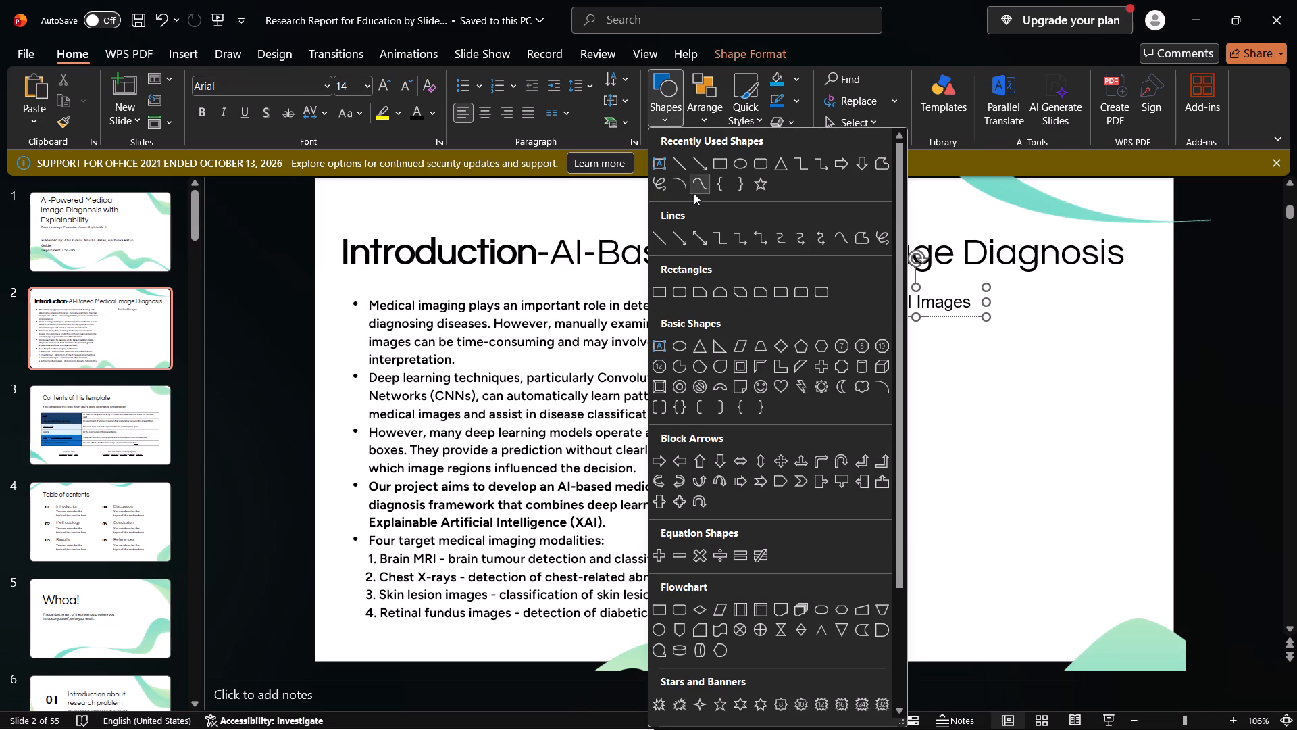
pyautogui.click(686, 230)
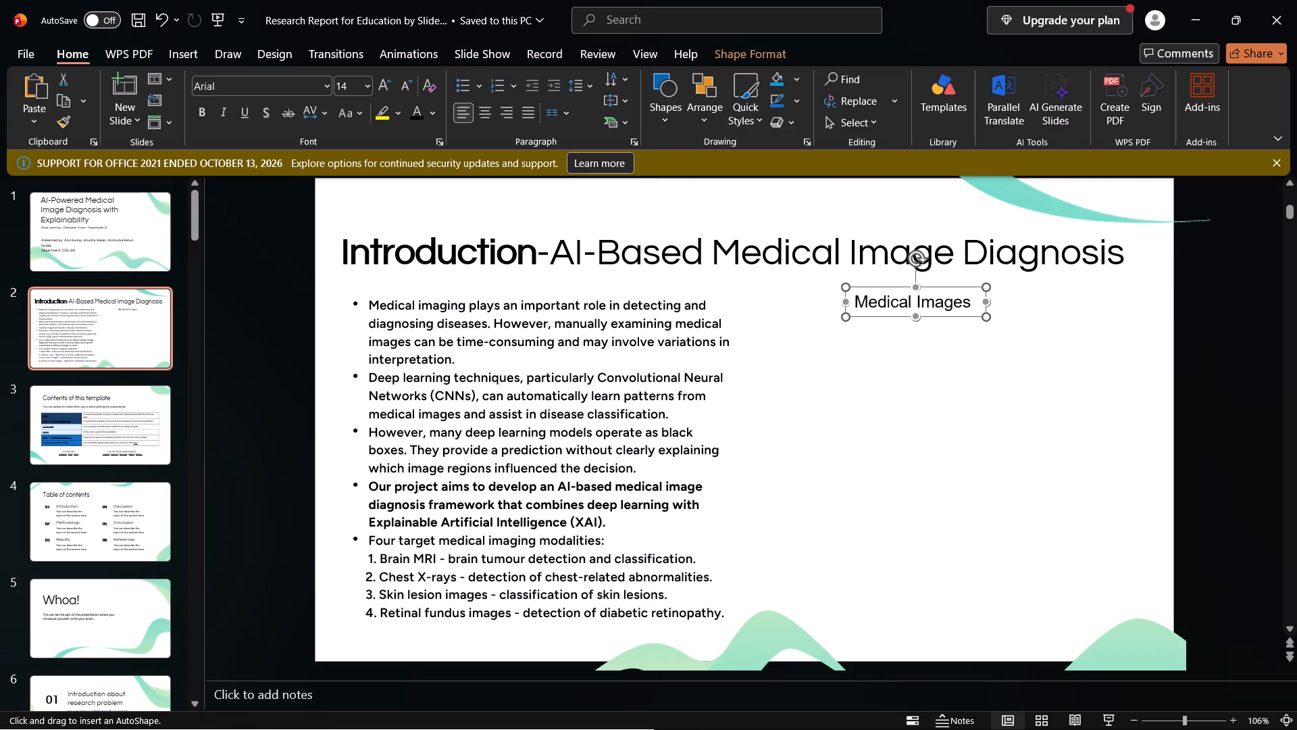
pyautogui.moveTo(917, 326); pyautogui.dragTo(917, 355)
pyautogui.moveTo(917, 355); pyautogui.dragTo(917, 356)
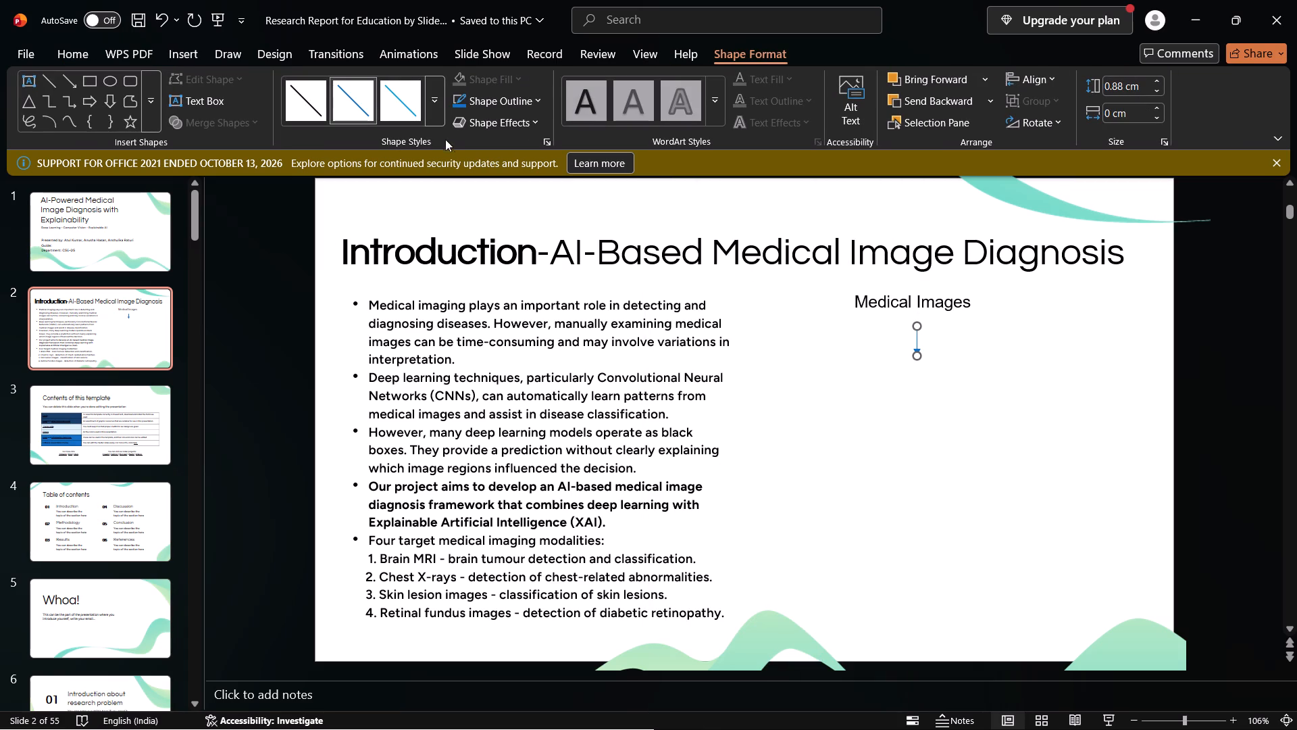
pyautogui.click(313, 107)
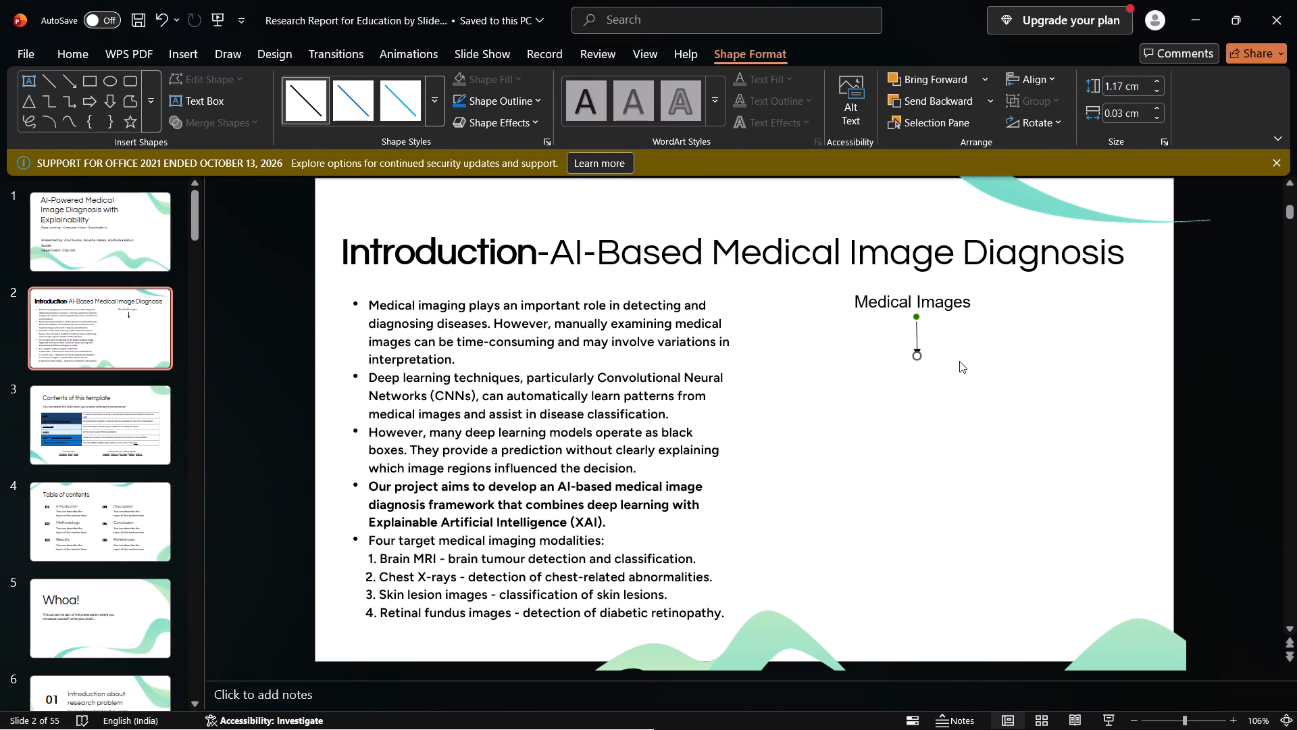
pyautogui.click(959, 361)
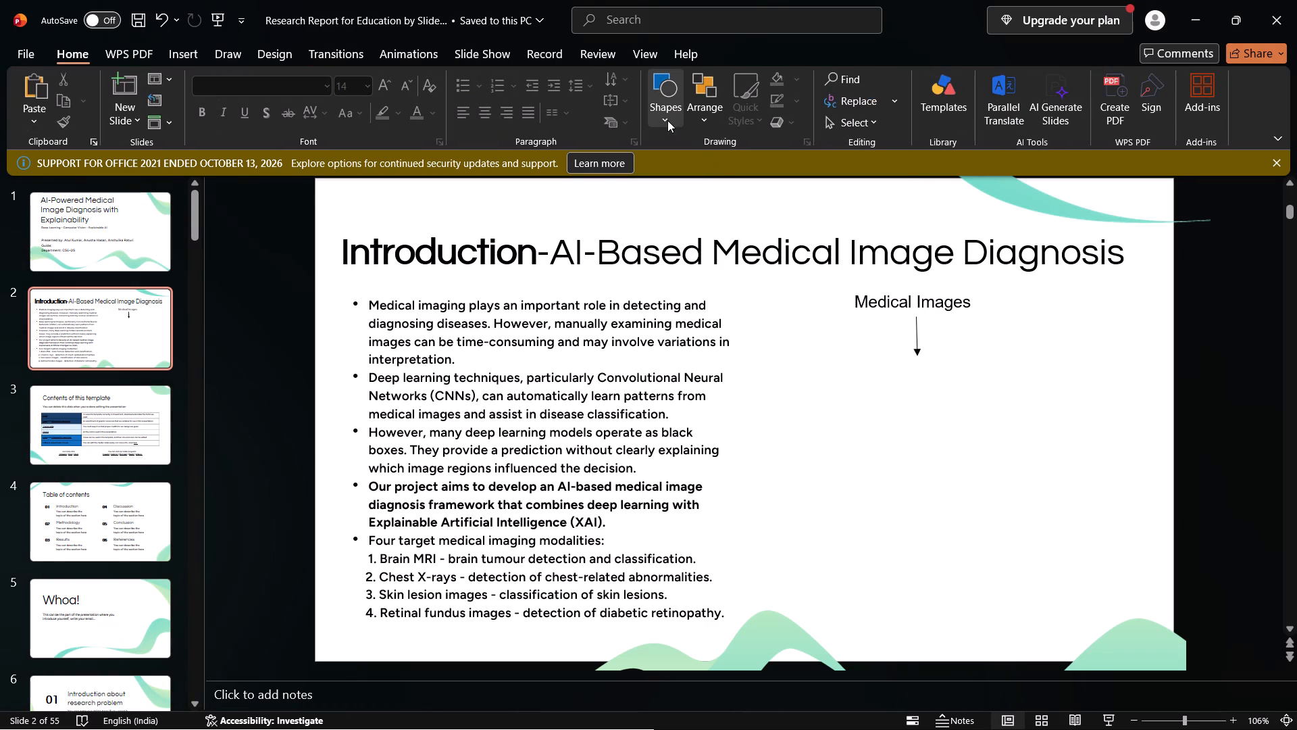
# Draw a horizontal straight line about 3.66 cm long across the arrow and move it up closer to the "Medical Images" label.
pyautogui.click(667, 120)
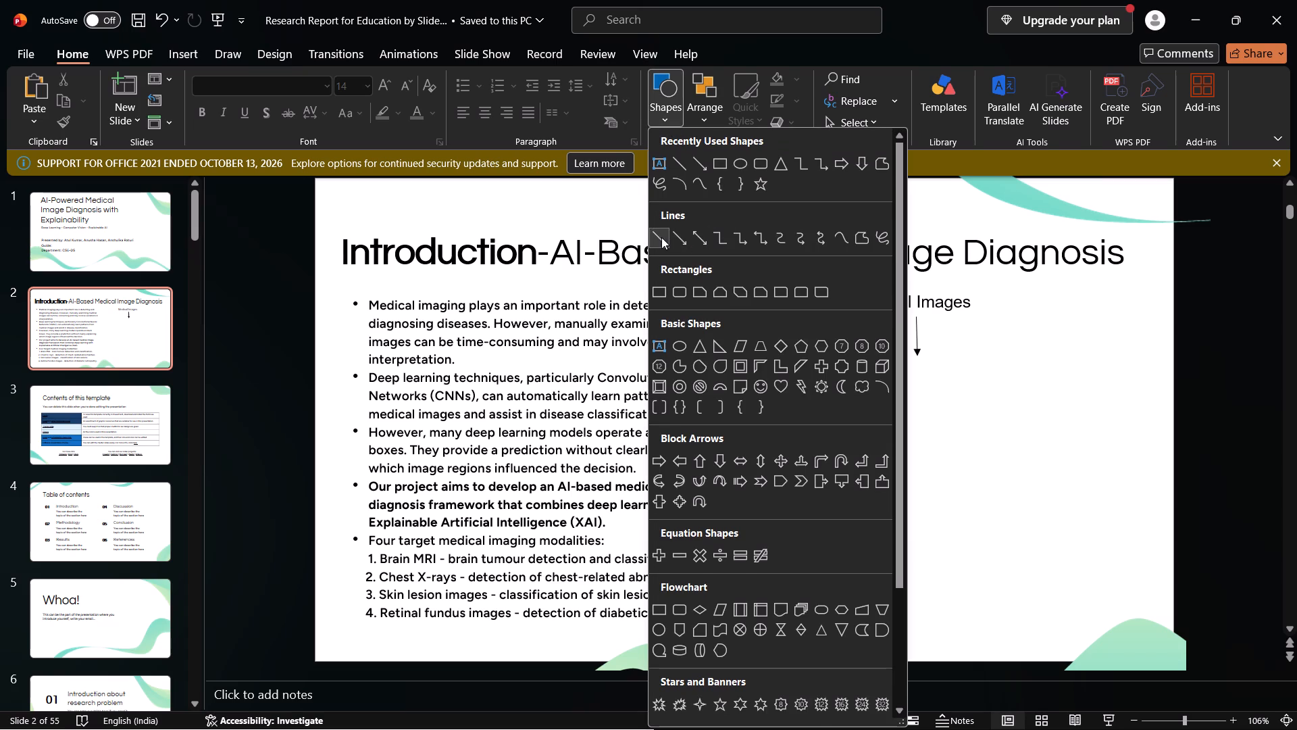
pyautogui.click(661, 237)
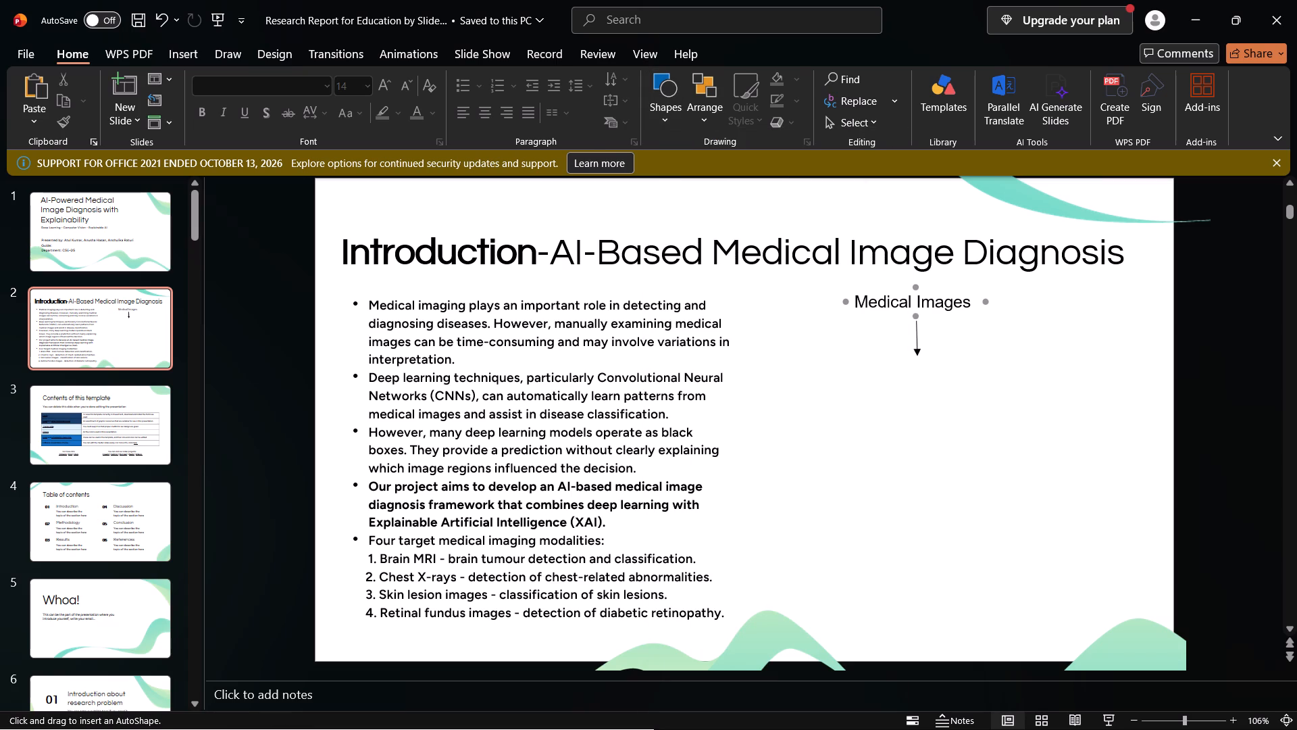
pyautogui.moveTo(855, 333); pyautogui.dragTo(955, 328)
pyautogui.moveTo(955, 328); pyautogui.dragTo(979, 328)
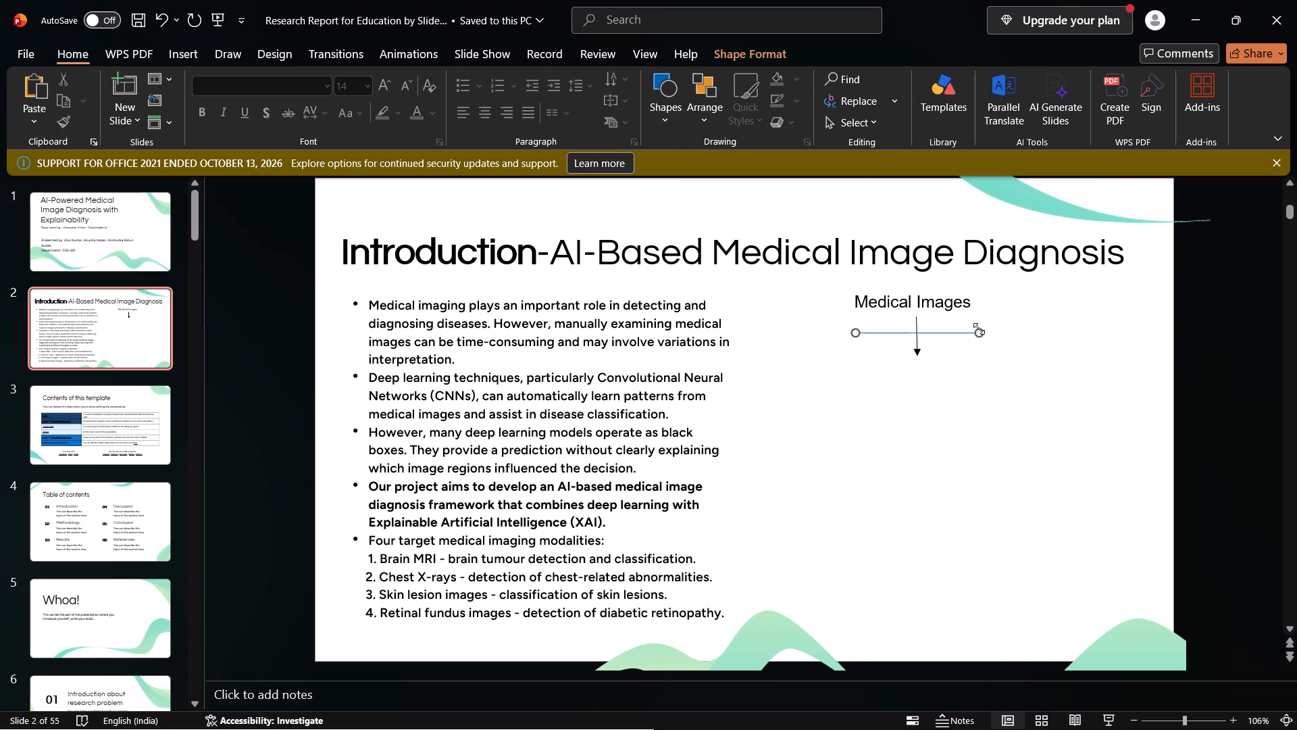
pyautogui.moveTo(956, 333); pyautogui.dragTo(956, 325)
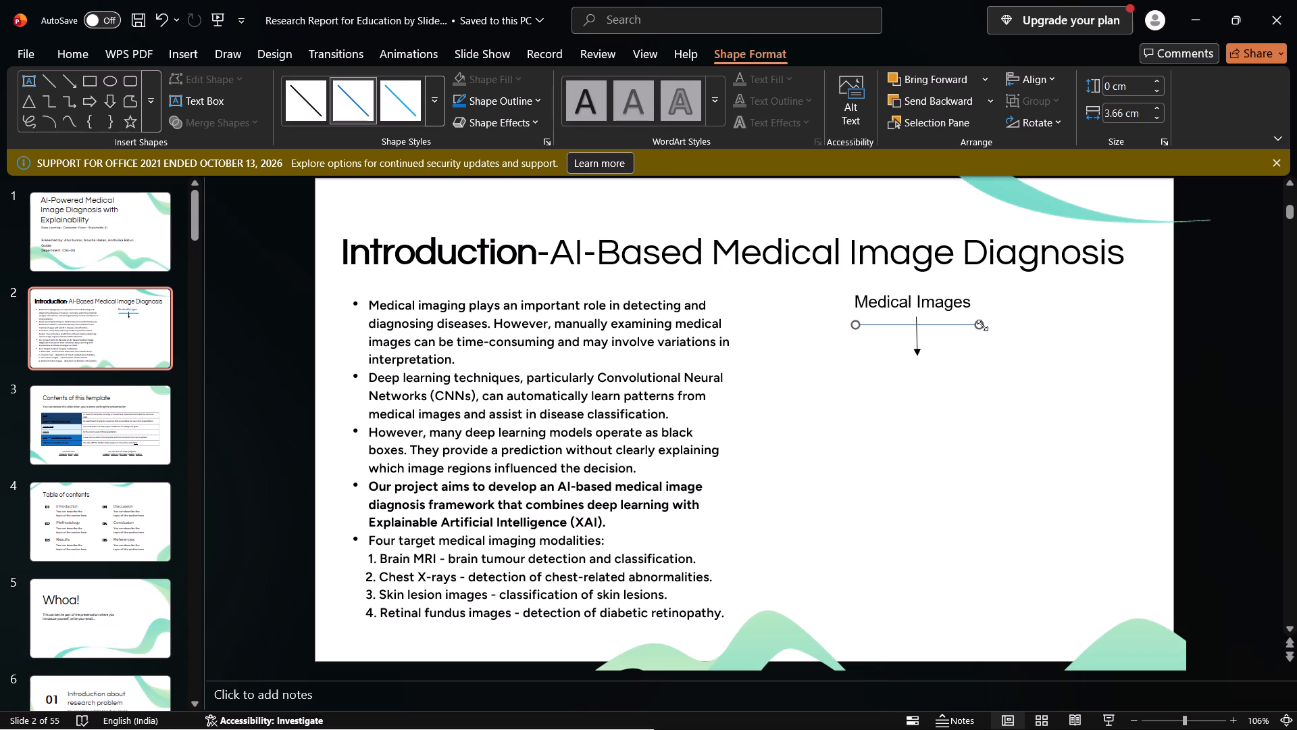
# Shorten the horizontal line from both ends to about 2.42 cm and centre it on the arrow.
pyautogui.moveTo(982, 325); pyautogui.dragTo(975, 325)
pyautogui.moveTo(975, 325); pyautogui.dragTo(958, 325)
pyautogui.moveTo(958, 325); pyautogui.dragTo(964, 325)
pyautogui.moveTo(856, 322); pyautogui.dragTo(873, 322)
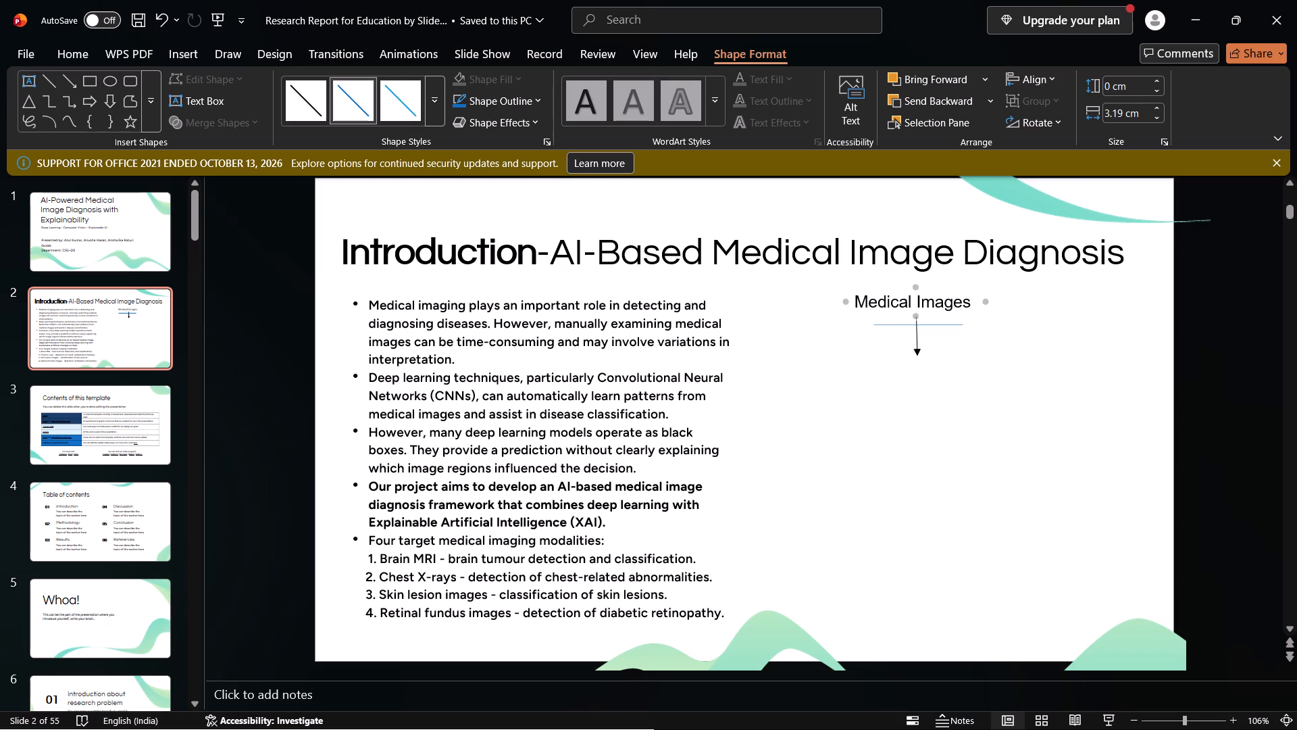
pyautogui.moveTo(873, 322); pyautogui.dragTo(880, 326)
pyautogui.click(942, 324)
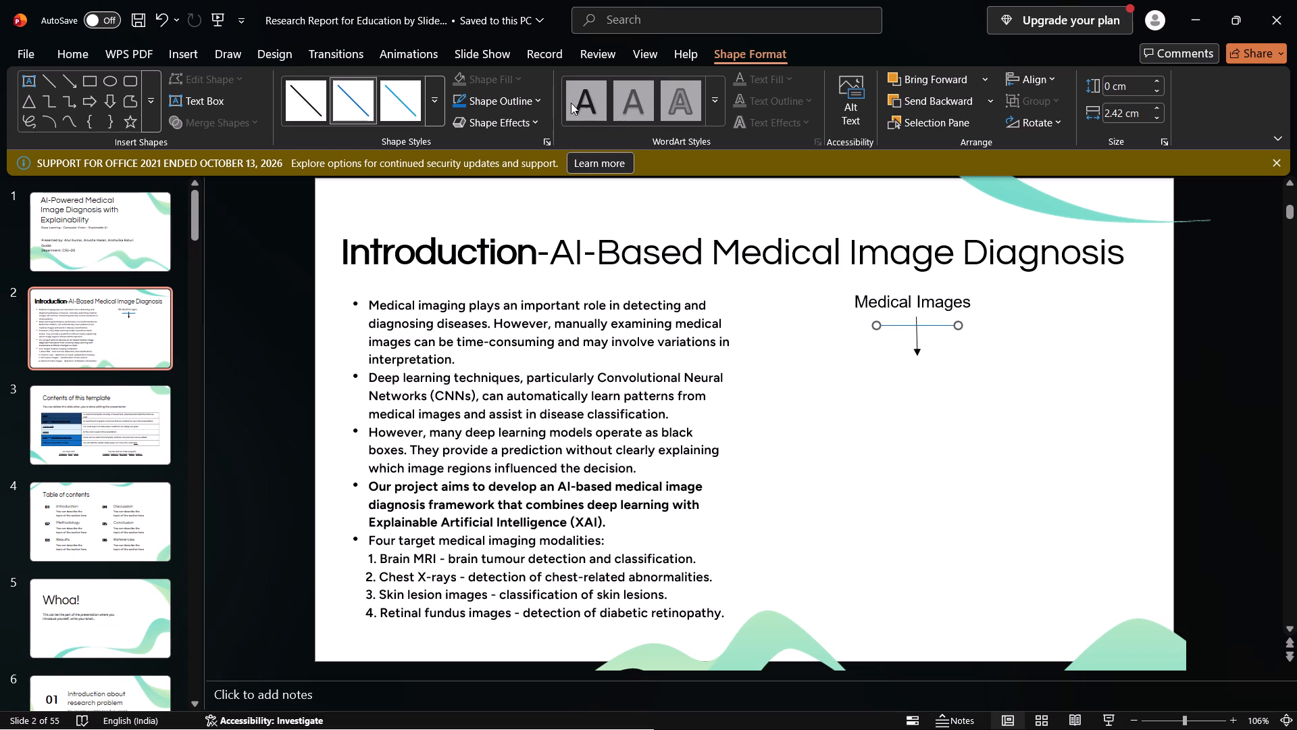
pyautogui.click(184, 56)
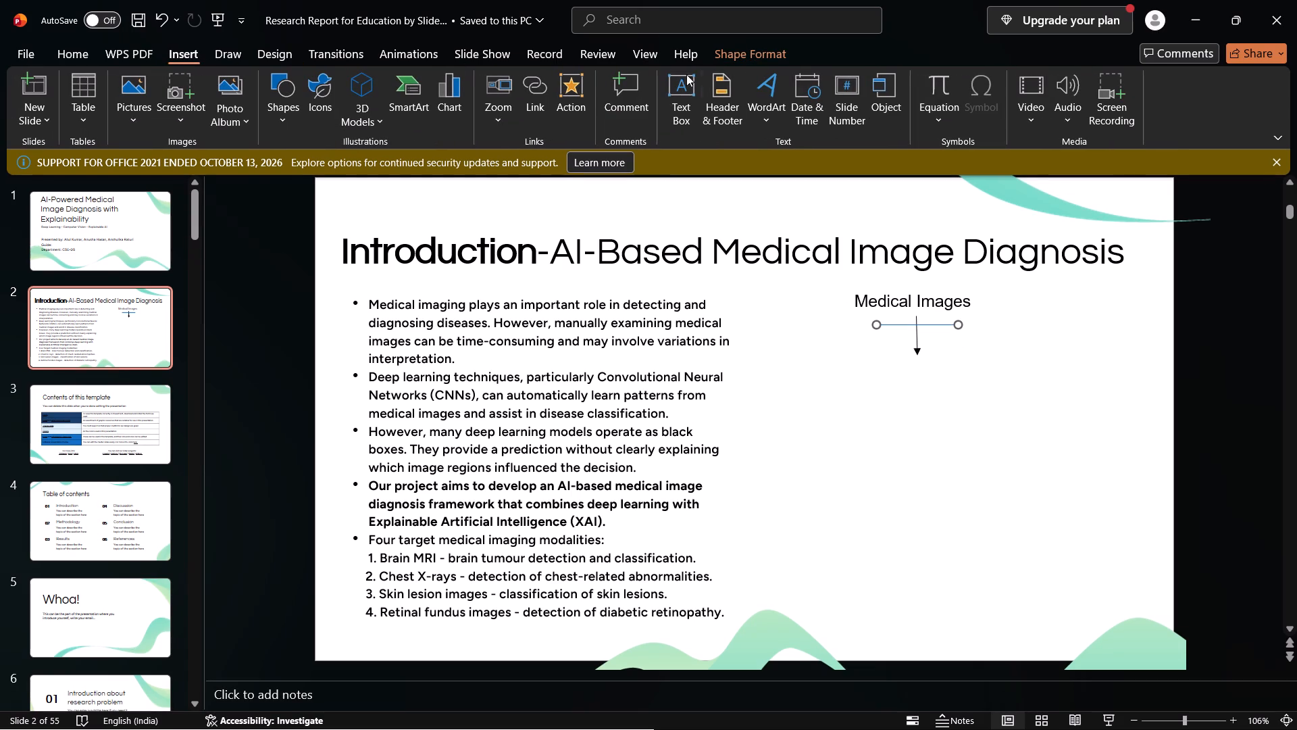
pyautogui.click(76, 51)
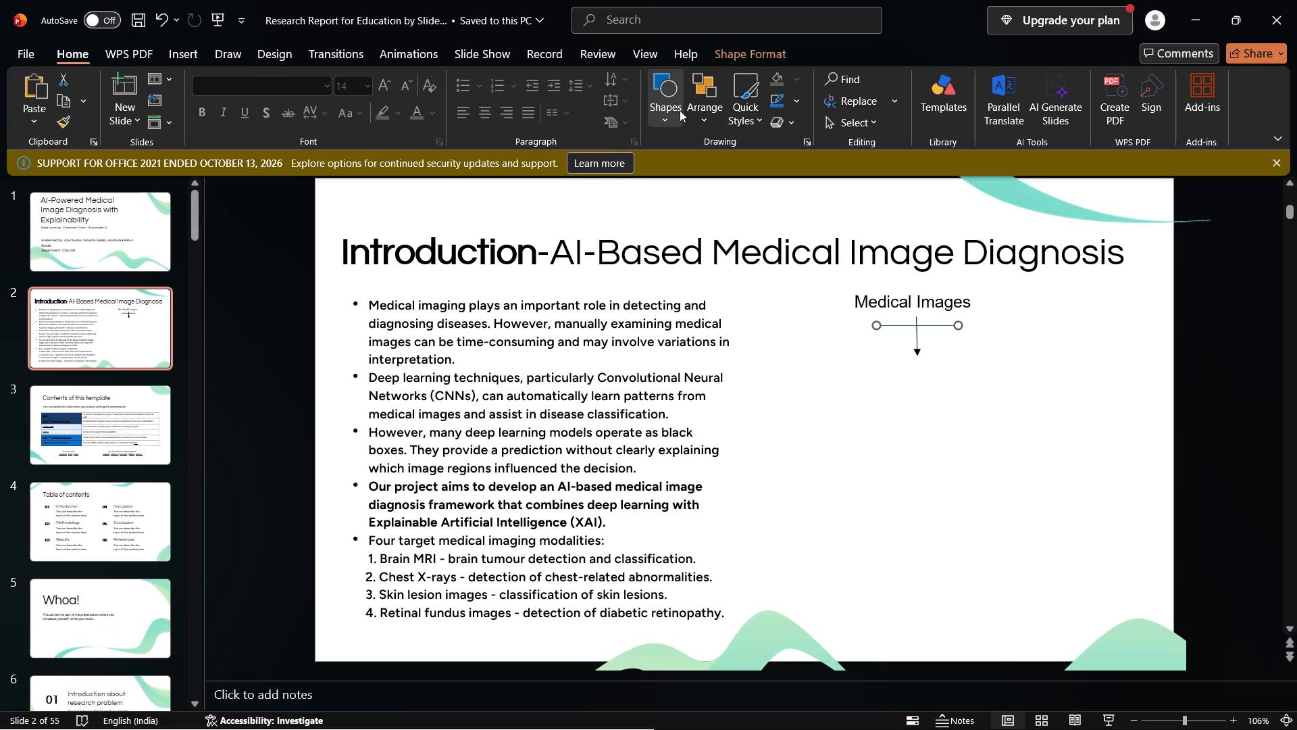
# Draw a vertical downward line arrow about 0.88 cm long from the horizontal line's left end and give it the black line style.
pyautogui.click(671, 116)
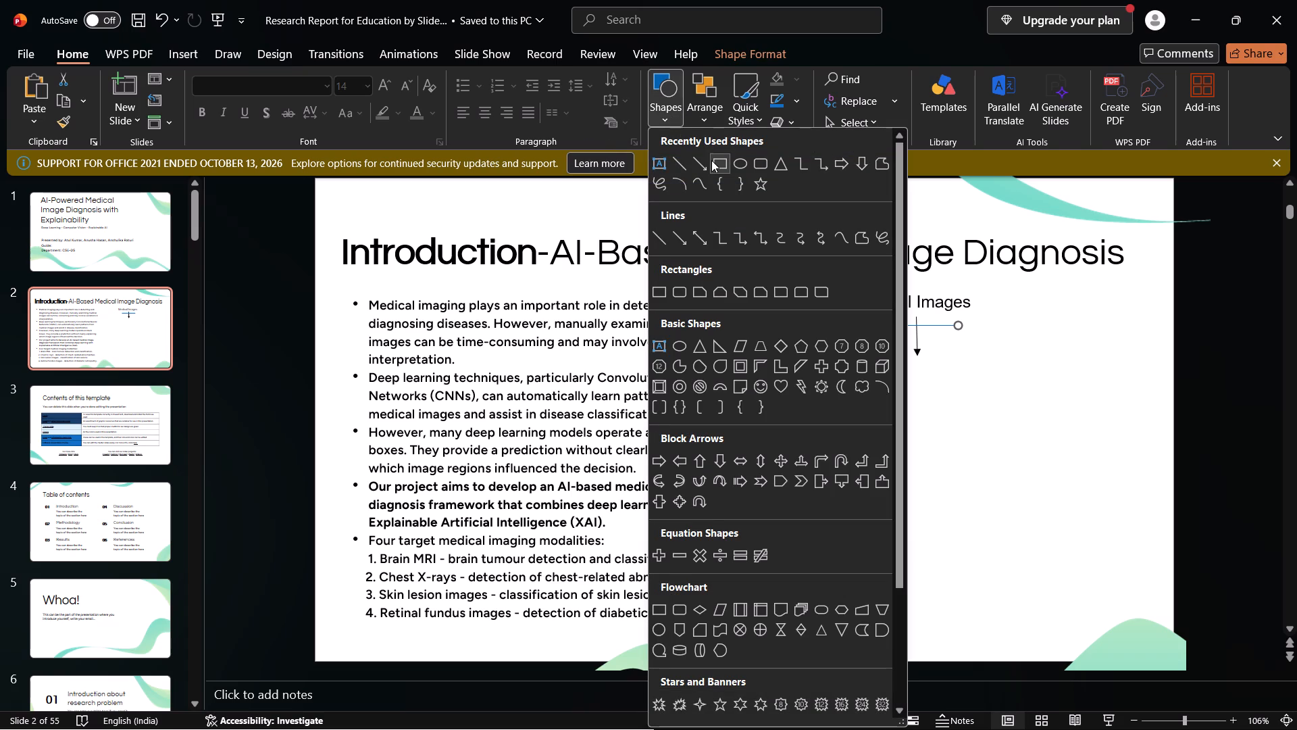
pyautogui.click(704, 161)
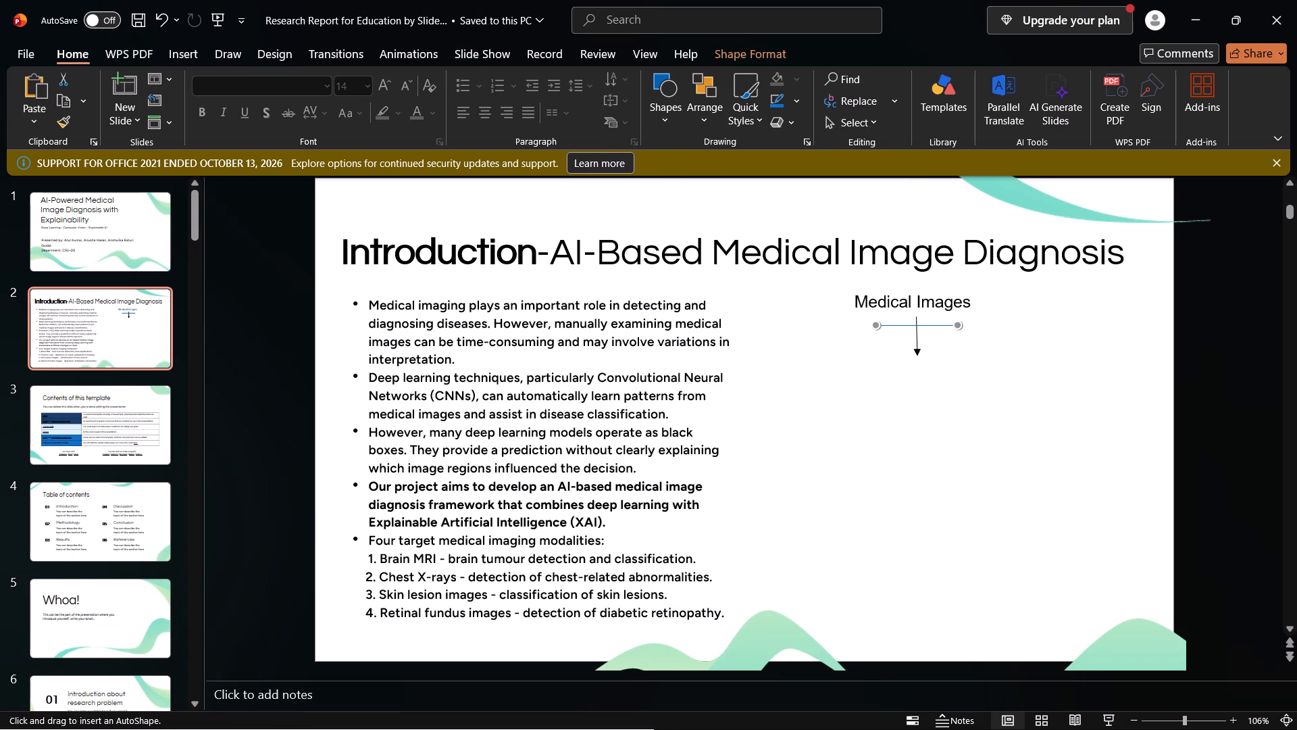
pyautogui.moveTo(877, 326); pyautogui.dragTo(877, 339)
pyautogui.moveTo(877, 339); pyautogui.dragTo(880, 358)
pyautogui.moveTo(880, 358); pyautogui.dragTo(882, 358)
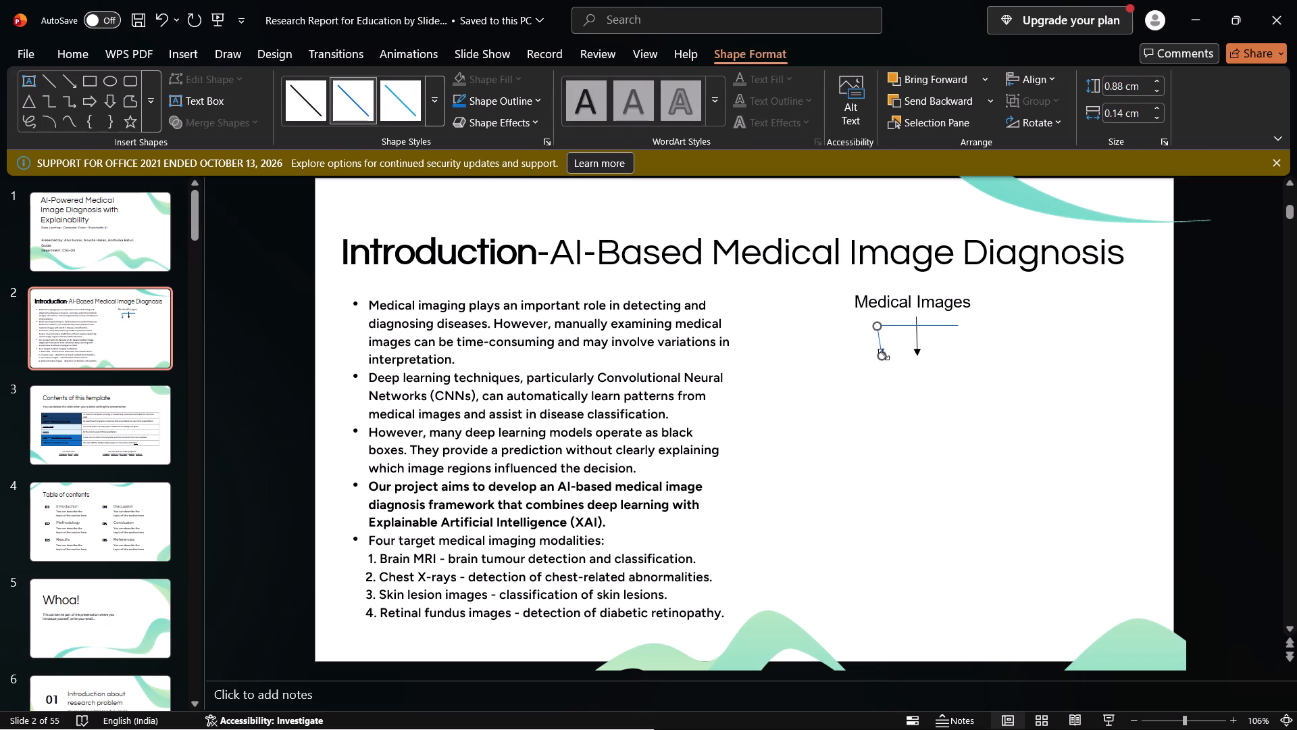
pyautogui.click(884, 355)
pyautogui.click(321, 96)
# Draw a matching downward line arrow about 0.9 cm long from the horizontal line's right end and give it the black line style.
pyautogui.click(69, 52)
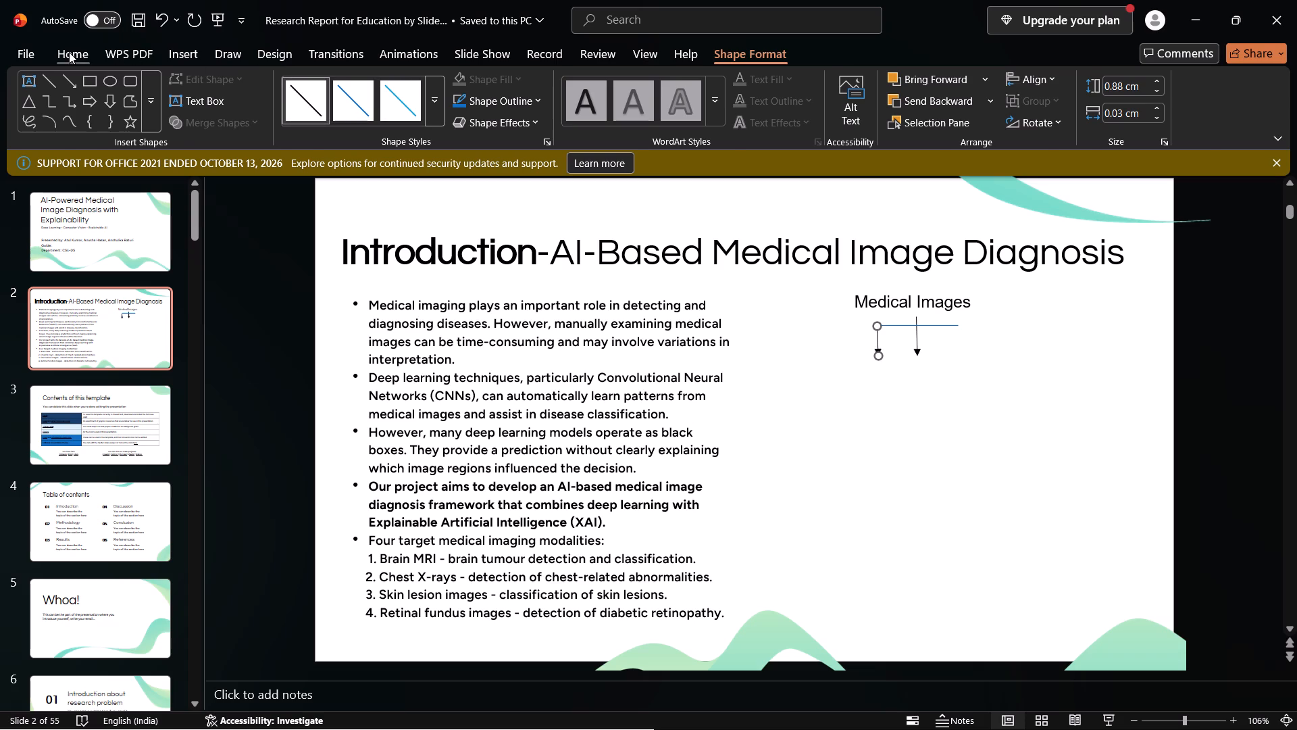
pyautogui.click(654, 117)
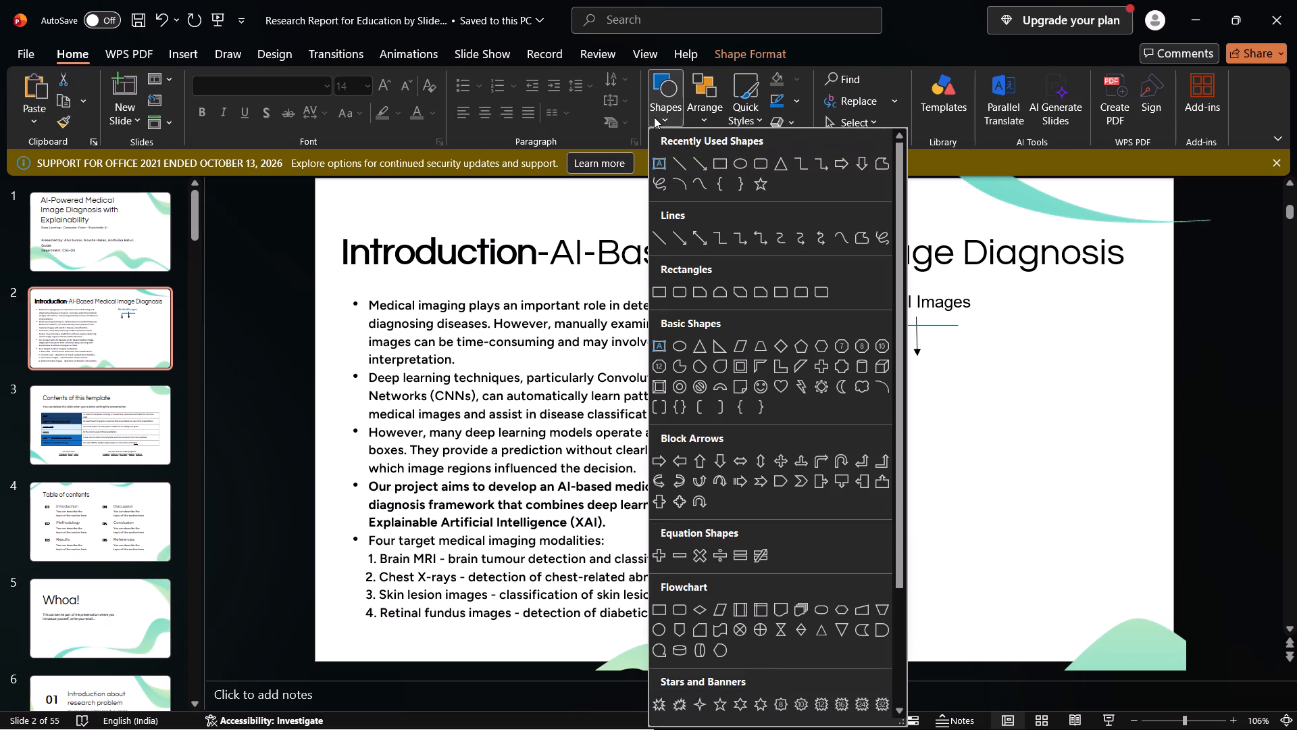
pyautogui.click(701, 159)
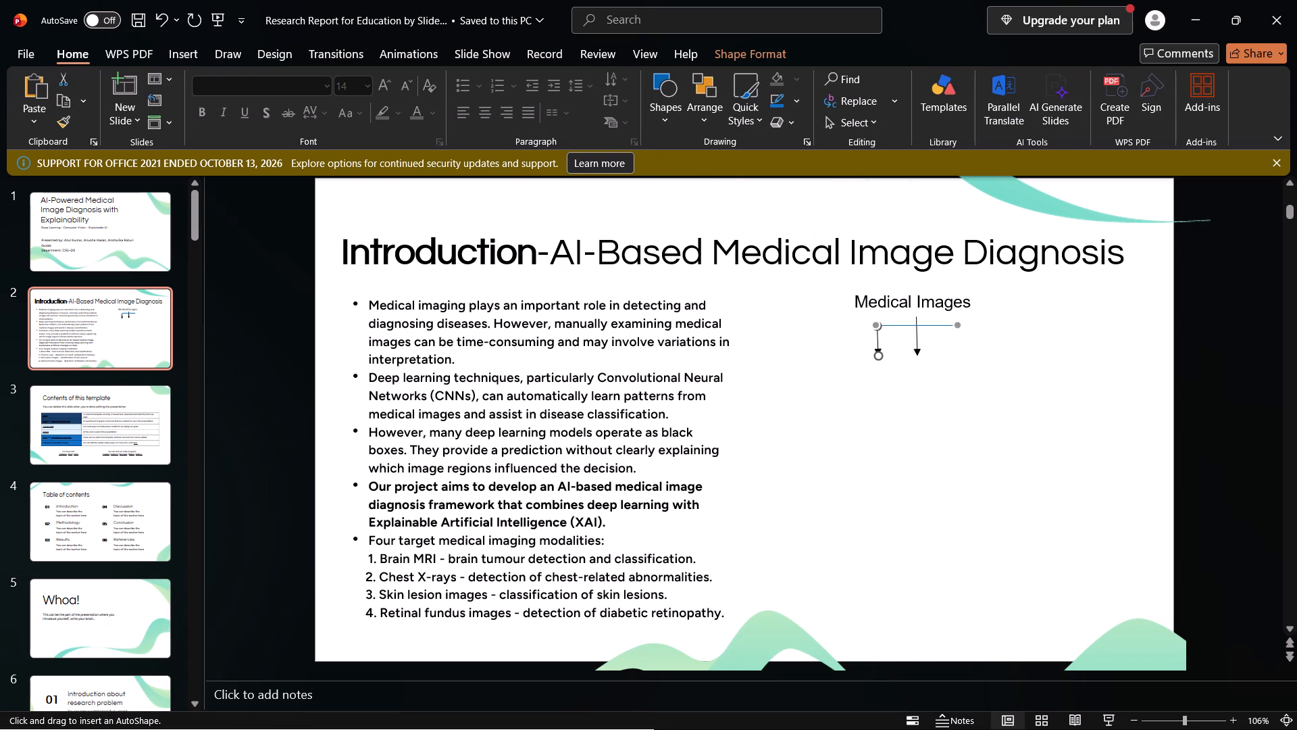
pyautogui.moveTo(957, 324); pyautogui.dragTo(959, 354)
pyautogui.moveTo(959, 354); pyautogui.dragTo(961, 355)
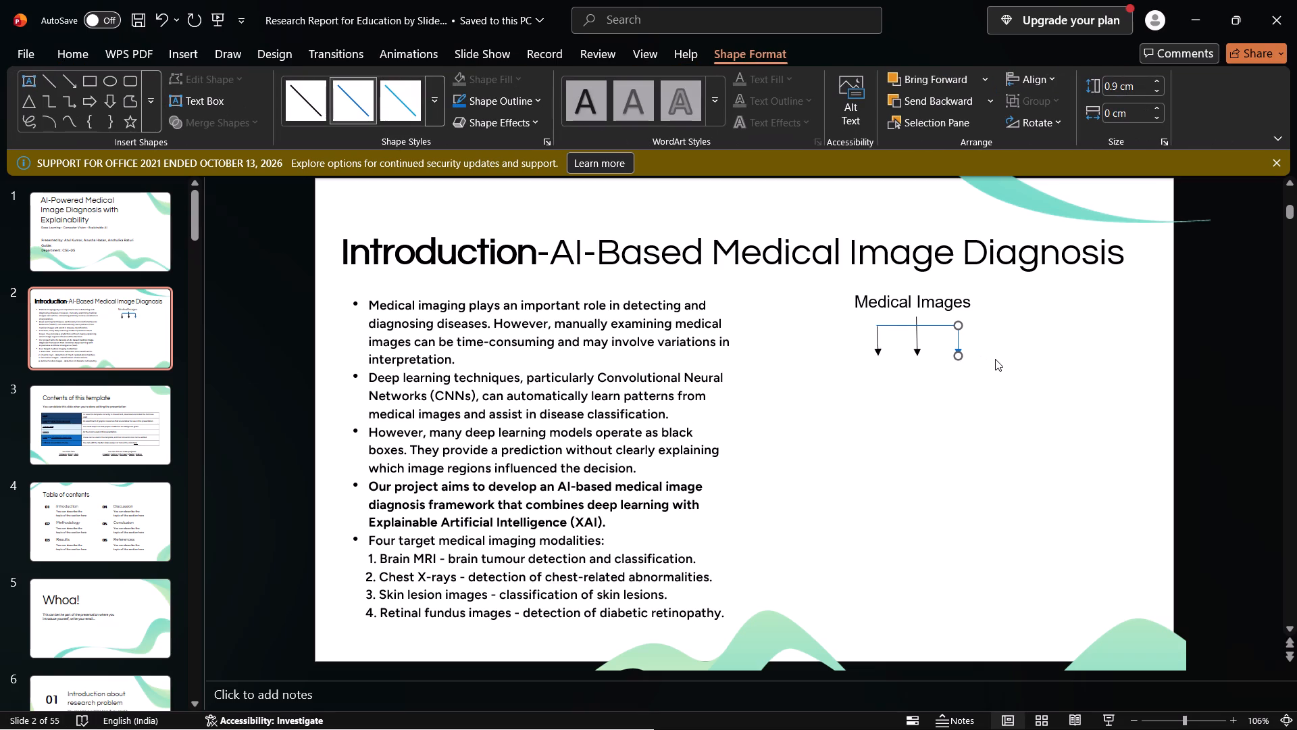
pyautogui.click(320, 100)
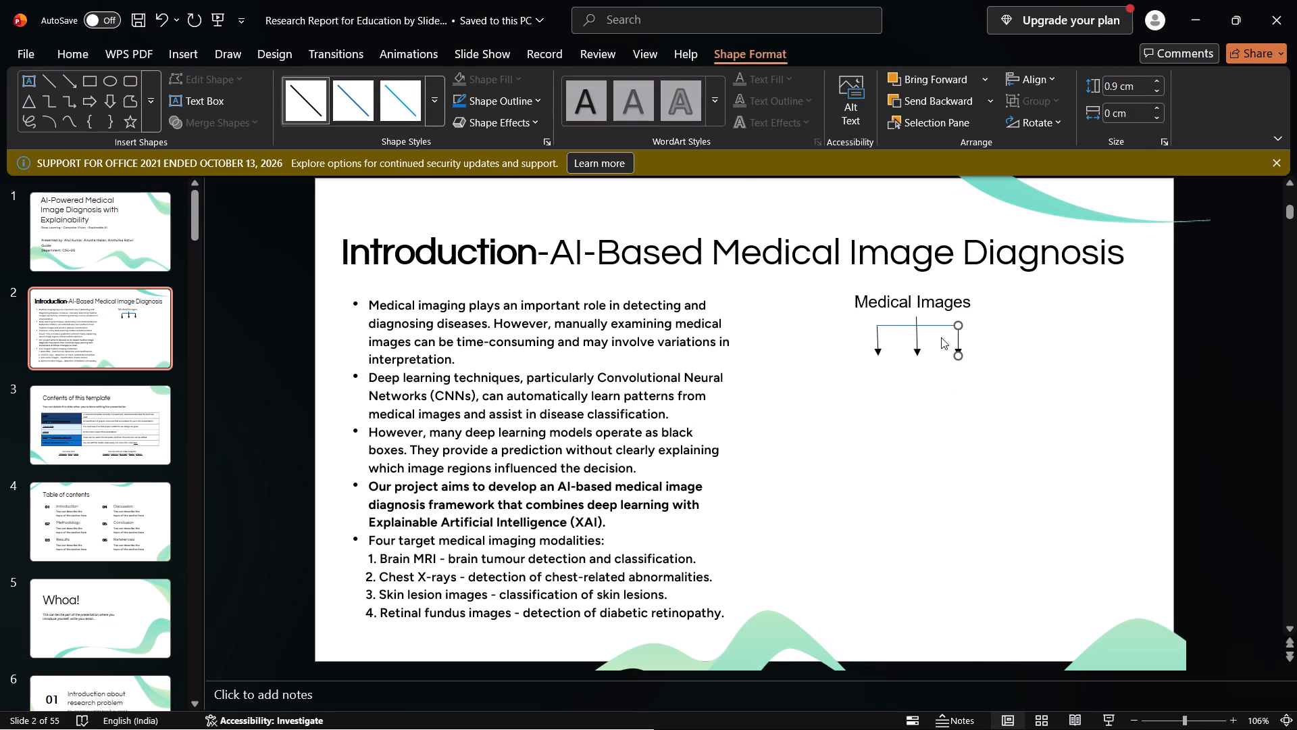
# Apply the black line style to the horizontal line connecting the three arrows.
pyautogui.click(934, 322)
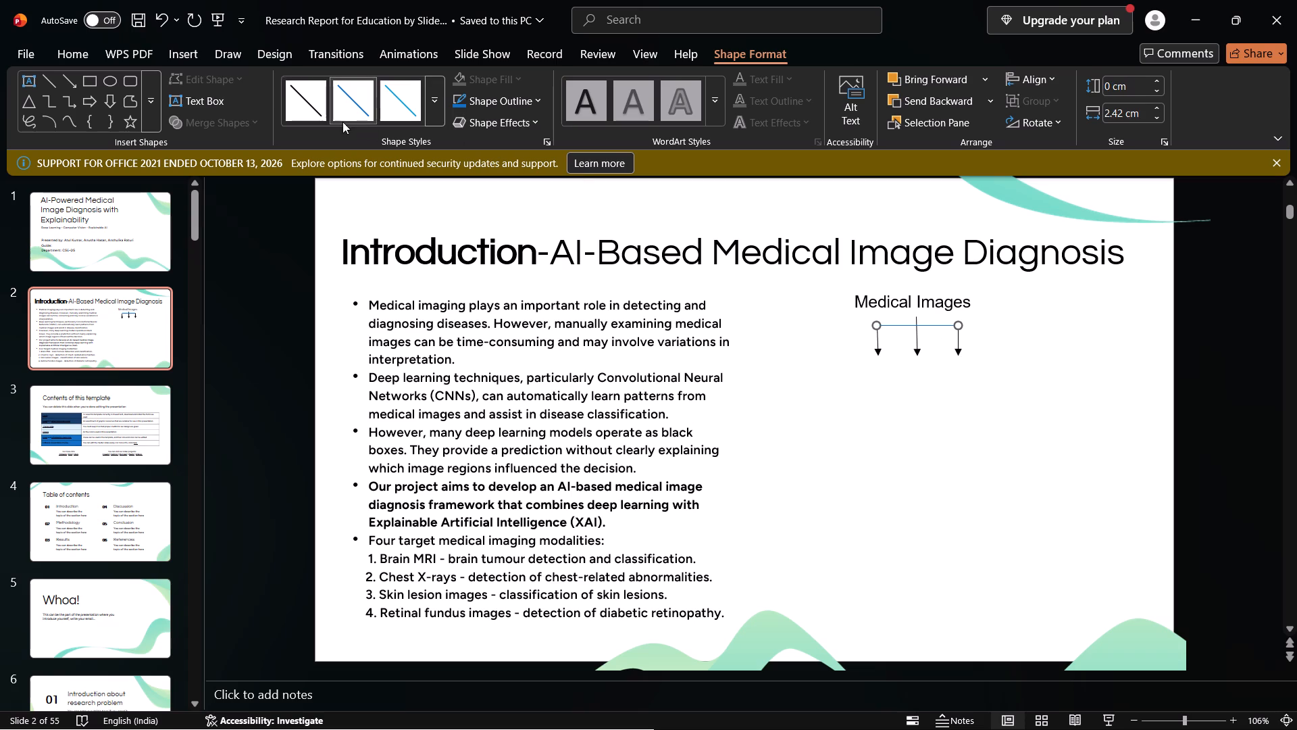
pyautogui.click(319, 116)
pyautogui.click(944, 406)
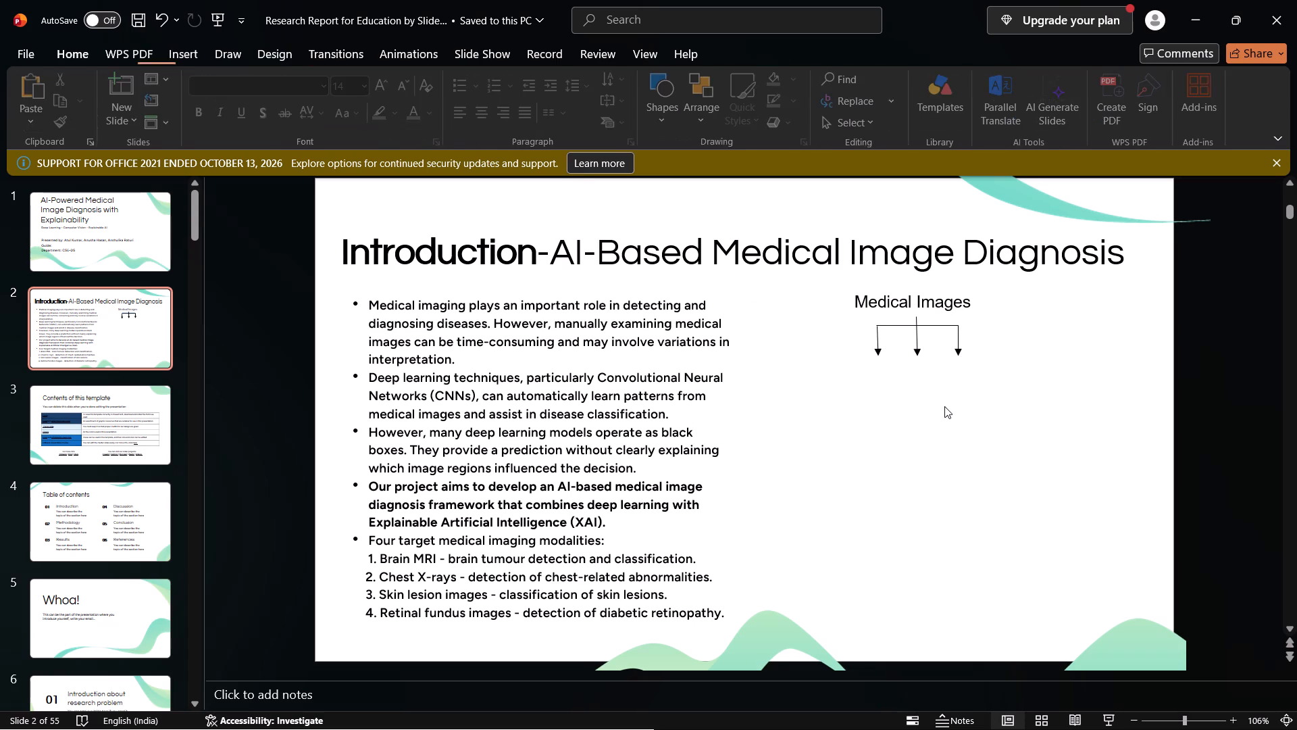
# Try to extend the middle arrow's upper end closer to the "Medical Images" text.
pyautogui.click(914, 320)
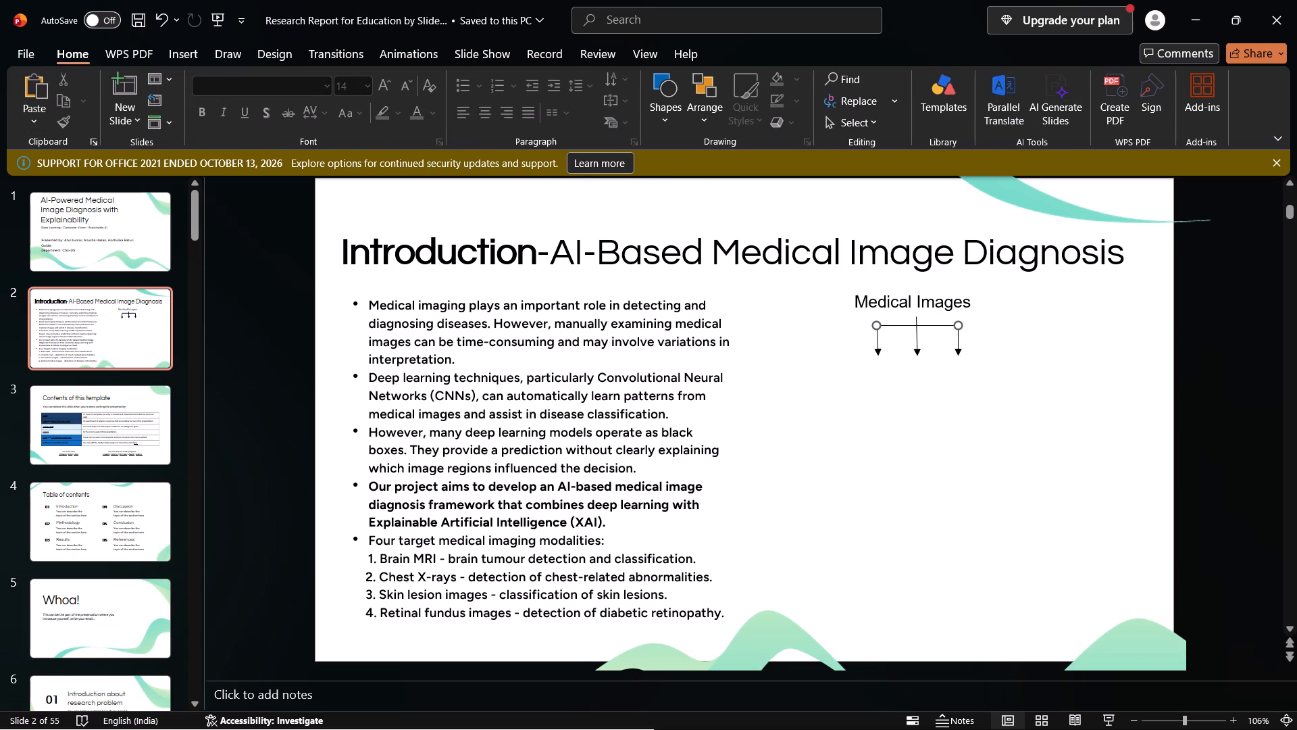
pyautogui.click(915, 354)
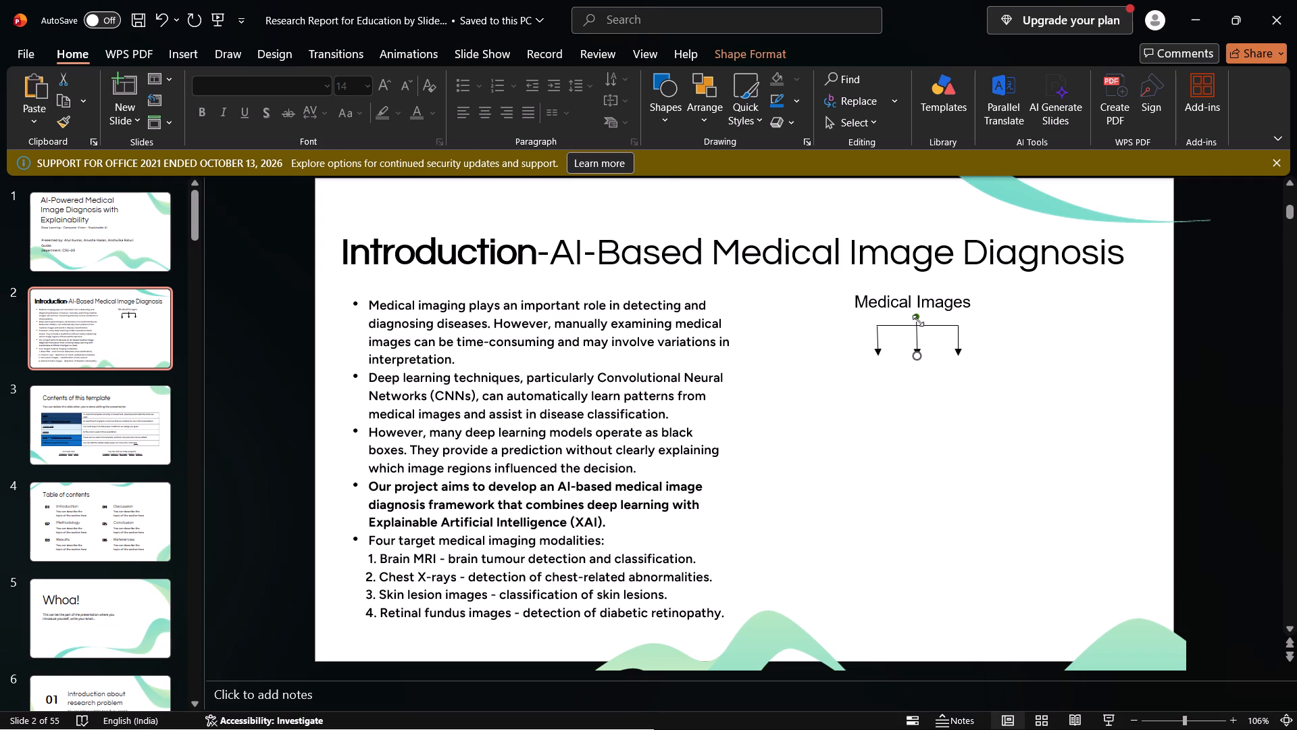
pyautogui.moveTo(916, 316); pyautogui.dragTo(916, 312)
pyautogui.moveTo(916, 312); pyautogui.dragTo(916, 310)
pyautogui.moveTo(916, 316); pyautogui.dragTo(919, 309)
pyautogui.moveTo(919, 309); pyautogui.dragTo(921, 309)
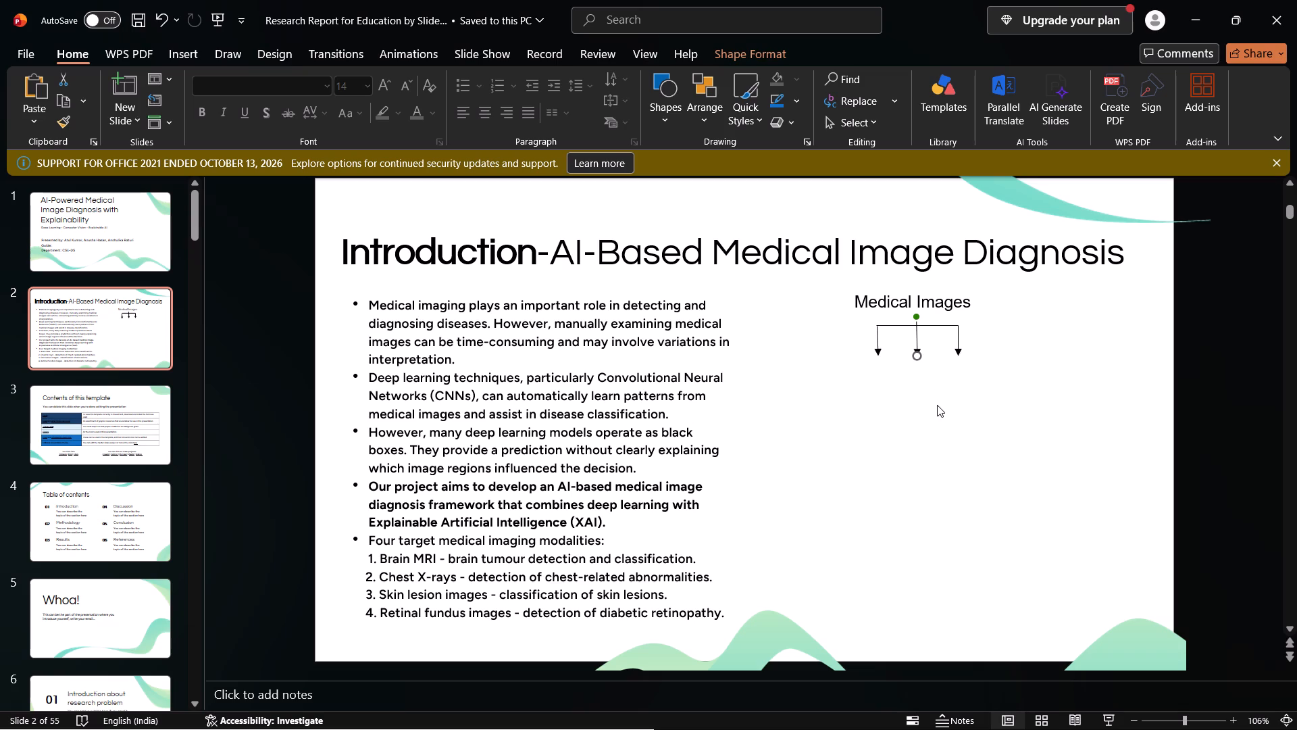
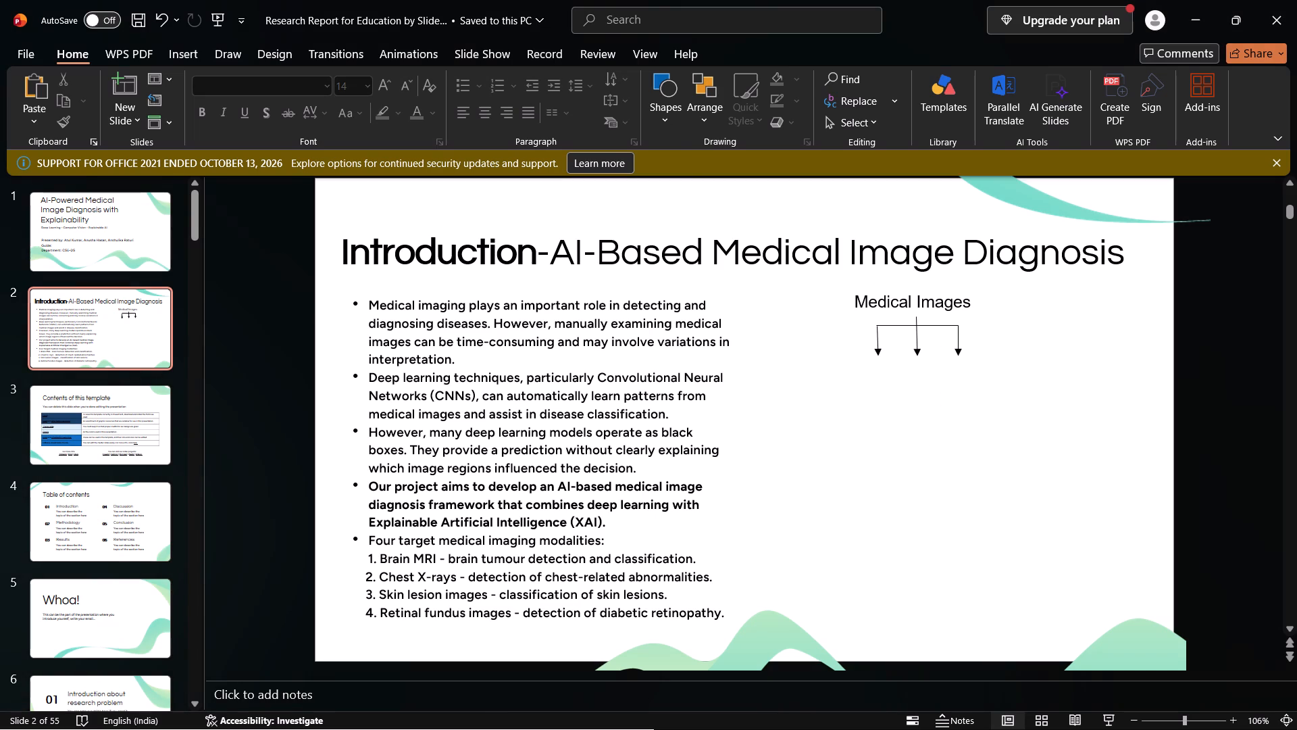
pyautogui.moveTo(942, 326); pyautogui.dragTo(923, 328)
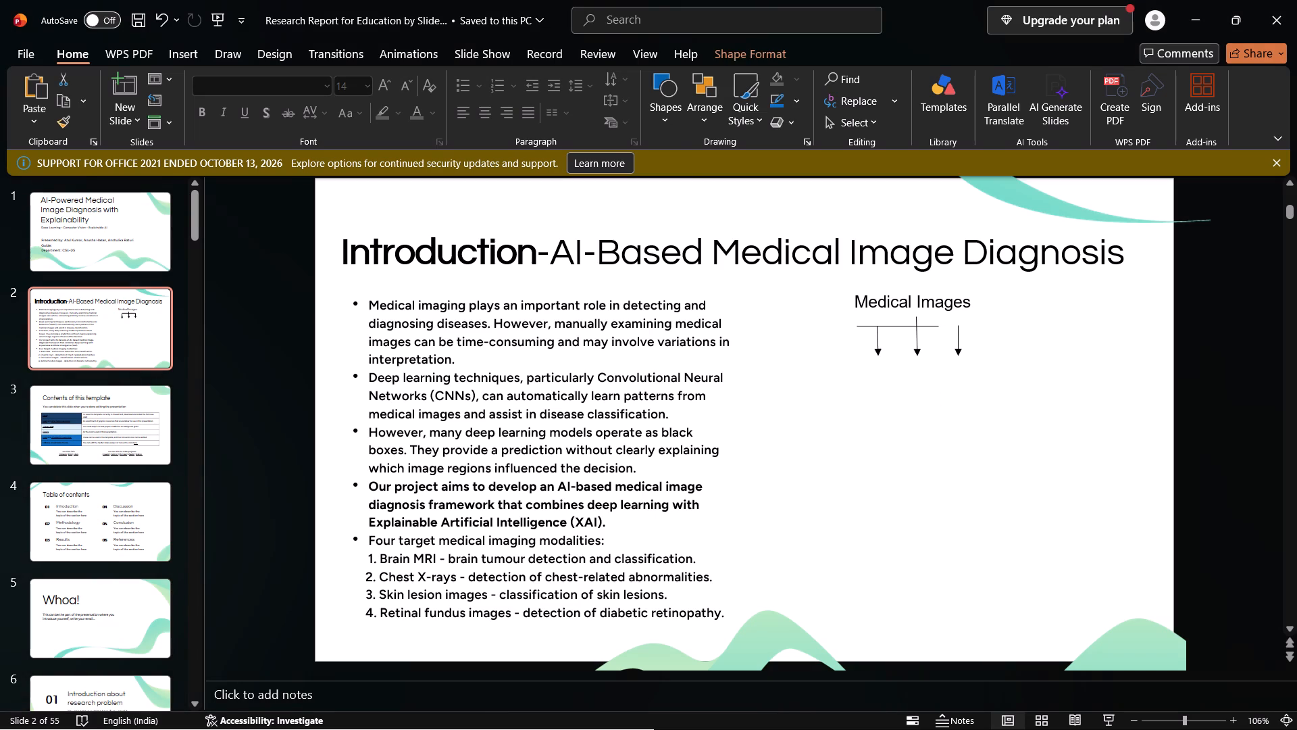
pyautogui.moveTo(923, 328); pyautogui.dragTo(920, 330)
pyautogui.moveTo(931, 326); pyautogui.dragTo(956, 326)
pyautogui.moveTo(849, 326); pyautogui.dragTo(843, 326)
pyautogui.moveTo(843, 326); pyautogui.dragTo(826, 326)
pyautogui.moveTo(959, 327); pyautogui.dragTo(996, 326)
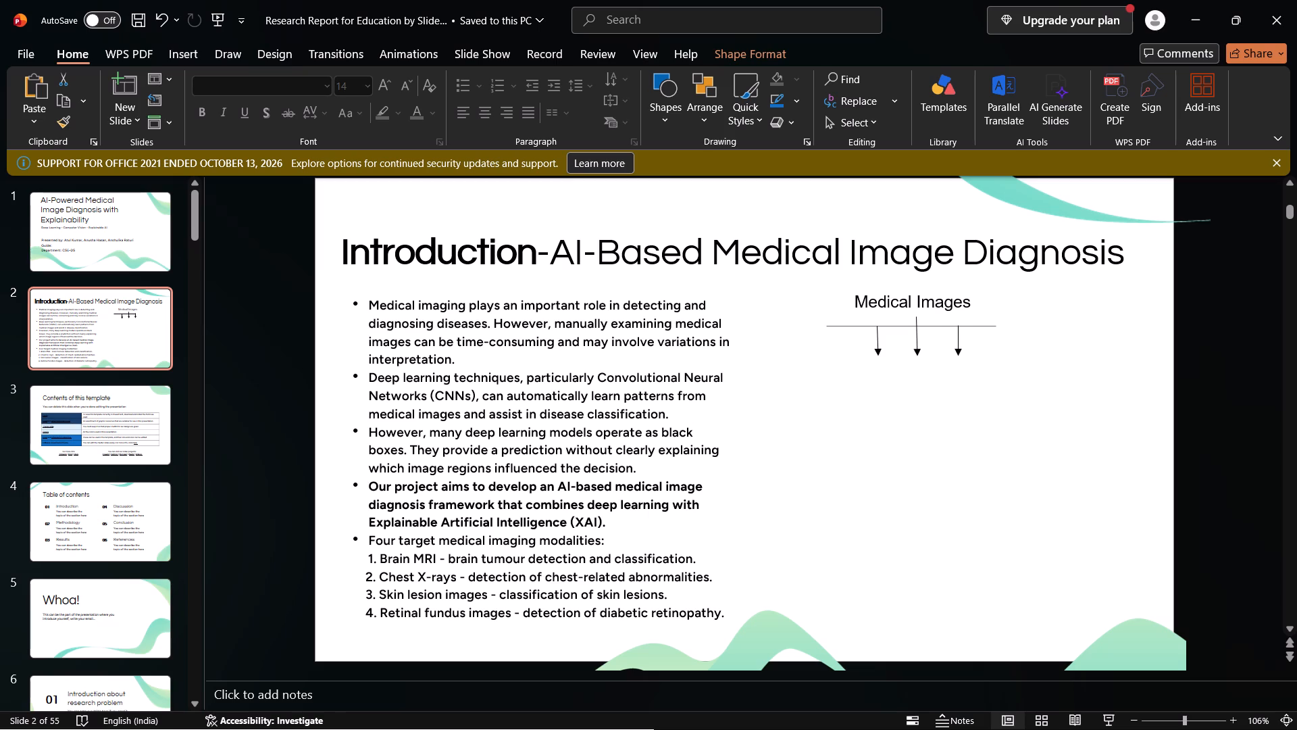
pyautogui.moveTo(996, 326); pyautogui.dragTo(997, 326)
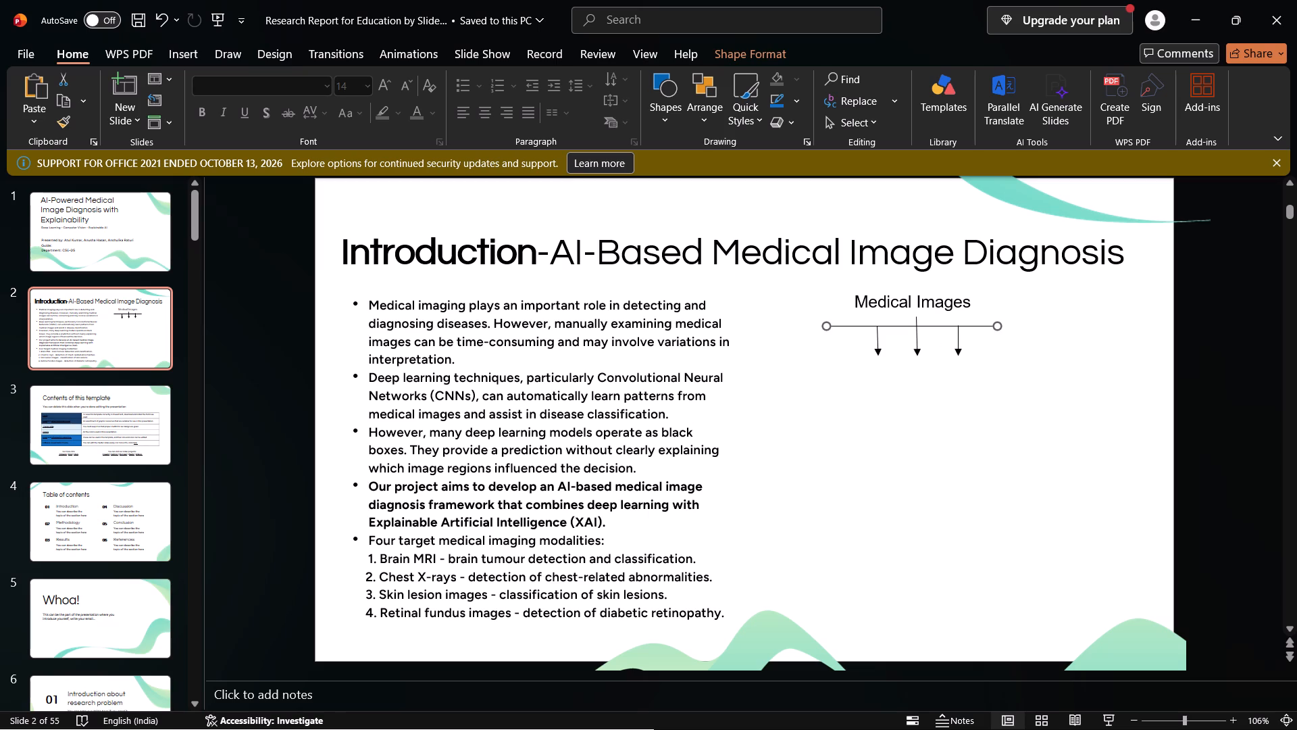
# Move the two outer downward arrows outward so they hang from the ends of the lengthened horizontal line.
pyautogui.click(917, 339)
pyautogui.moveTo(955, 346); pyautogui.dragTo(991, 346)
pyautogui.moveTo(878, 356); pyautogui.dragTo(836, 356)
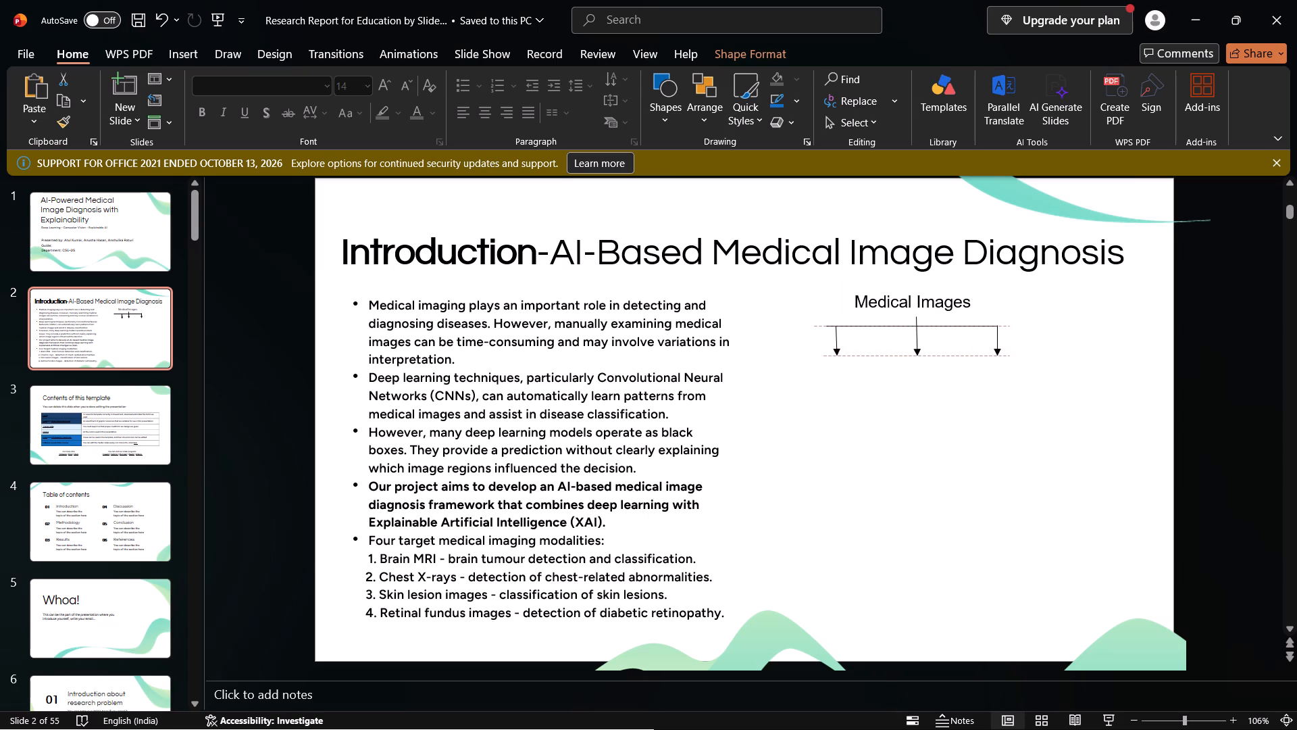
pyautogui.moveTo(836, 356); pyautogui.dragTo(825, 356)
# Shift the middle arrow left along the horizontal line, closer to the leftmost arrow.
pyautogui.moveTo(919, 339); pyautogui.dragTo(880, 339)
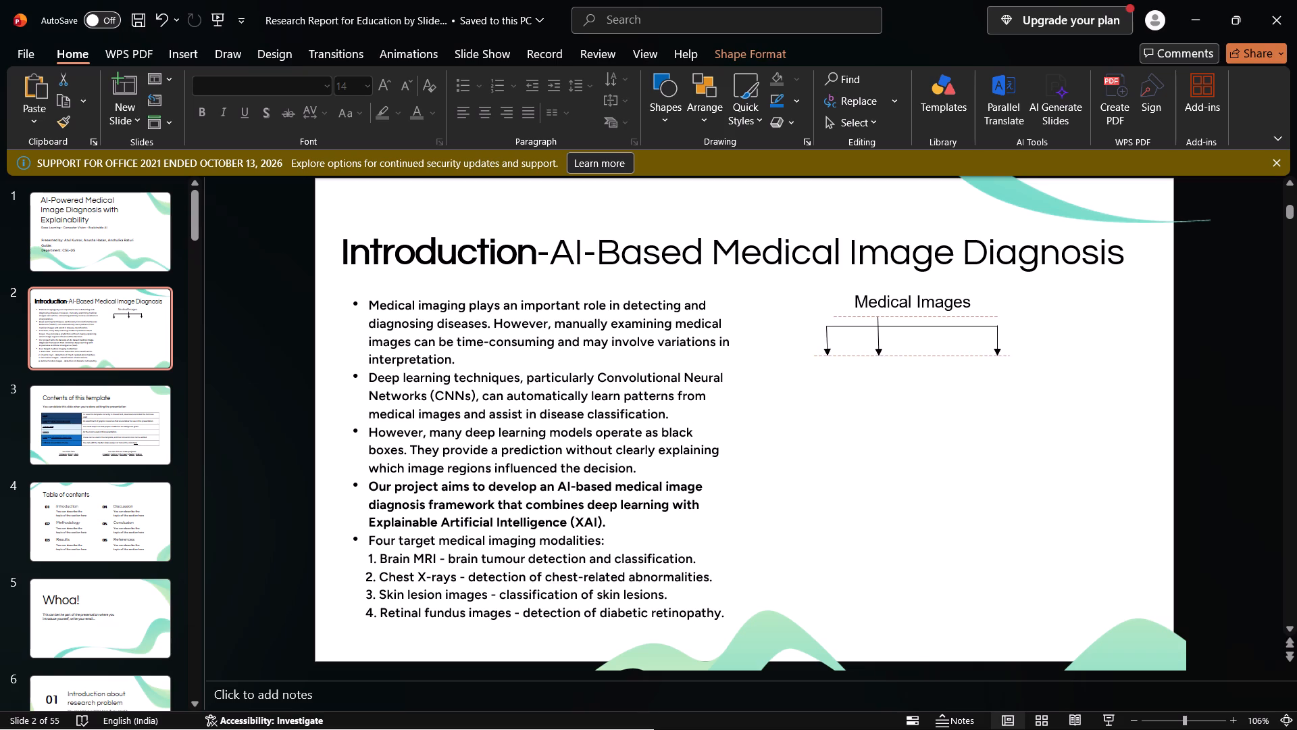
pyautogui.moveTo(880, 339); pyautogui.dragTo(873, 339)
# Draw a fourth downward line arrow about 0.9 cm long between the middle and rightmost arrows and give it the black line style.
pyautogui.click(675, 118)
pyautogui.click(698, 164)
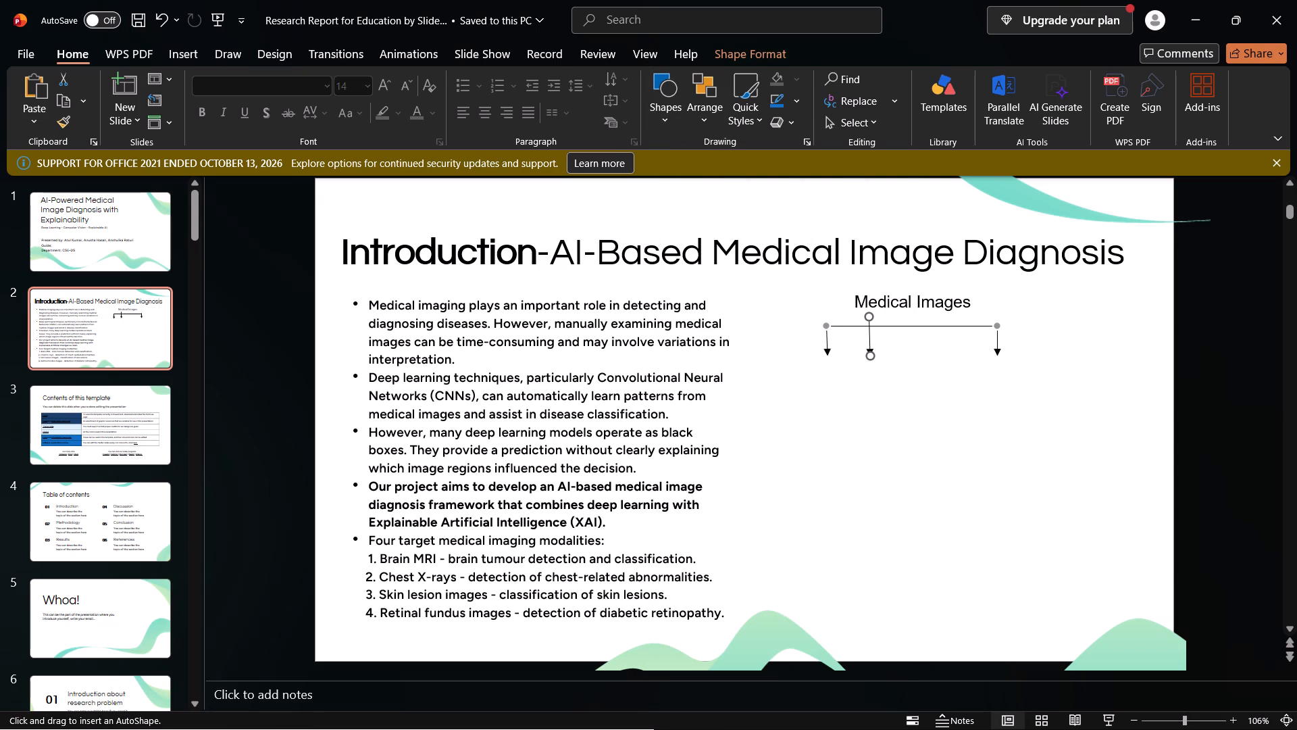
pyautogui.moveTo(942, 325); pyautogui.dragTo(942, 357)
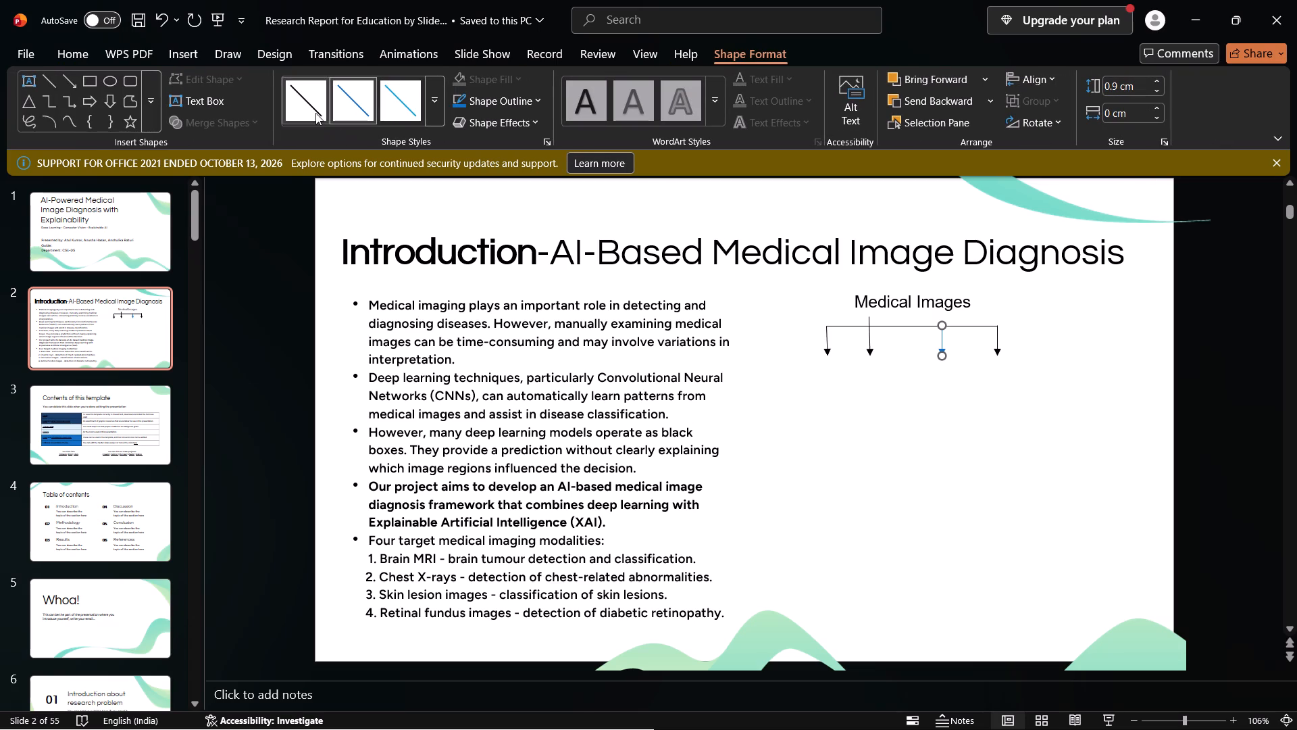
pyautogui.click(315, 113)
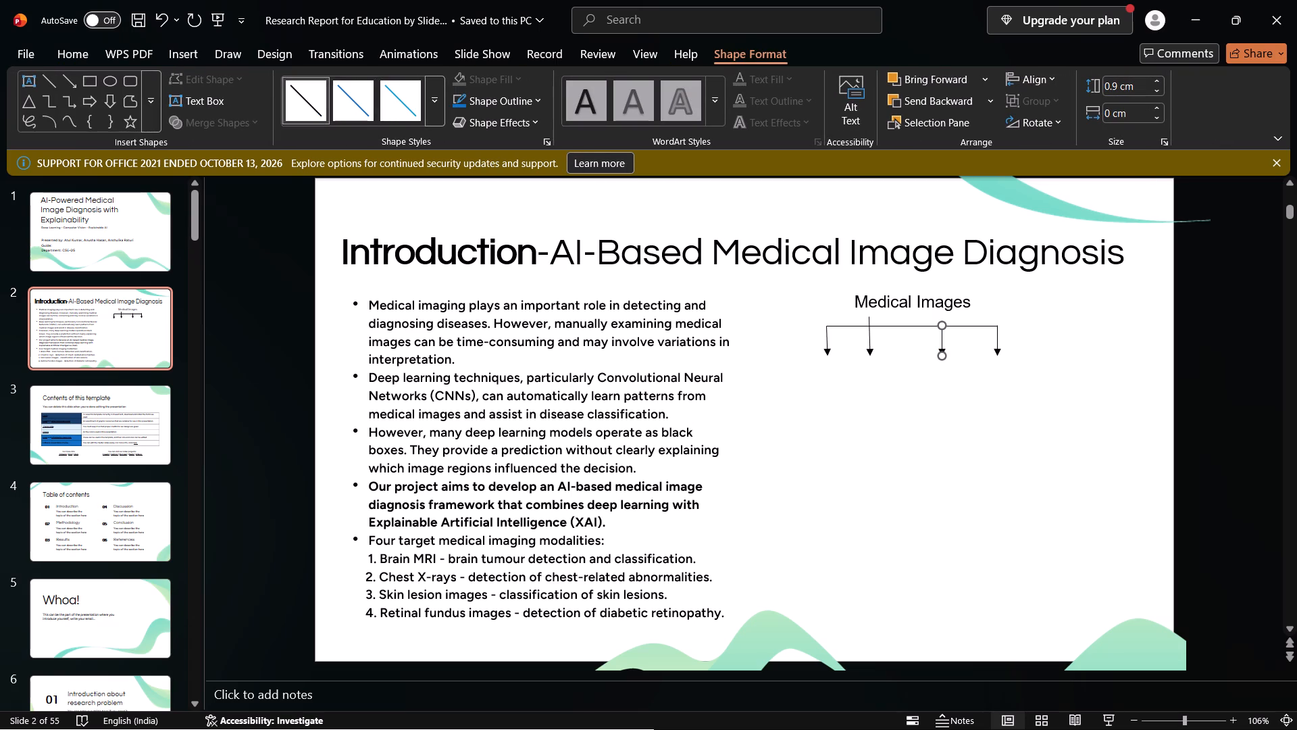
# Shorten the second arrow to about 0.88 cm so it starts on the horizontal line, and shift it right to even the spacing.
pyautogui.click(868, 340)
pyautogui.moveTo(868, 317); pyautogui.dragTo(868, 321)
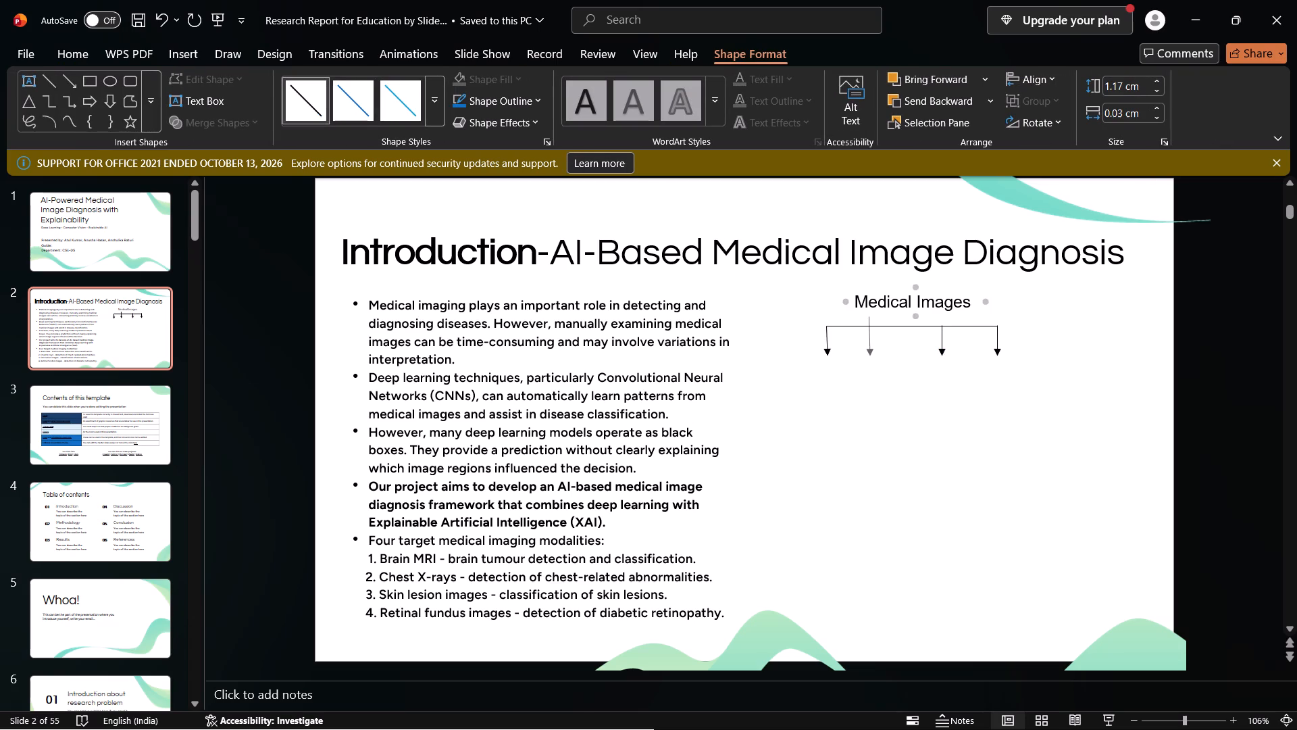
pyautogui.moveTo(868, 321); pyautogui.dragTo(871, 327)
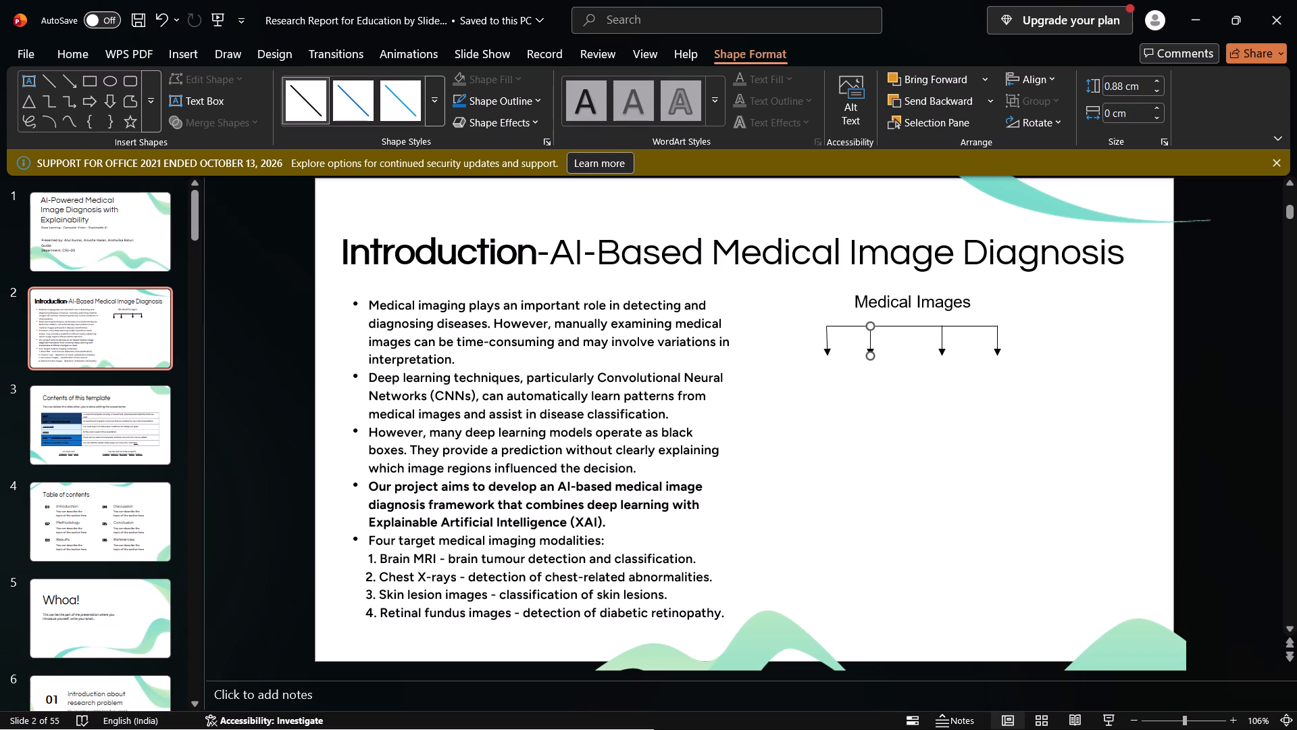
pyautogui.moveTo(871, 346); pyautogui.dragTo(884, 346)
pyautogui.click(861, 422)
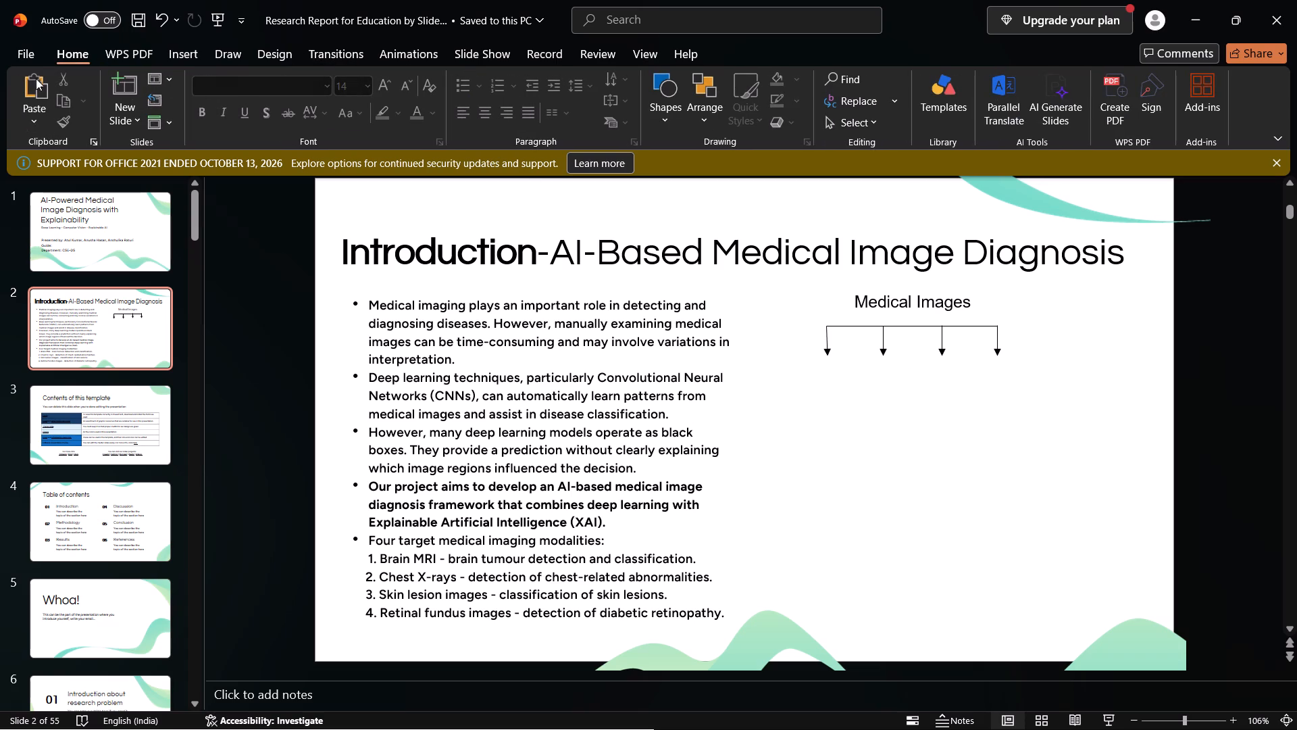
# Insert a text box near the leftmost arrow containing "Brain MRI".
pyautogui.hscroll(1, 101, 72)
pyautogui.click(184, 57)
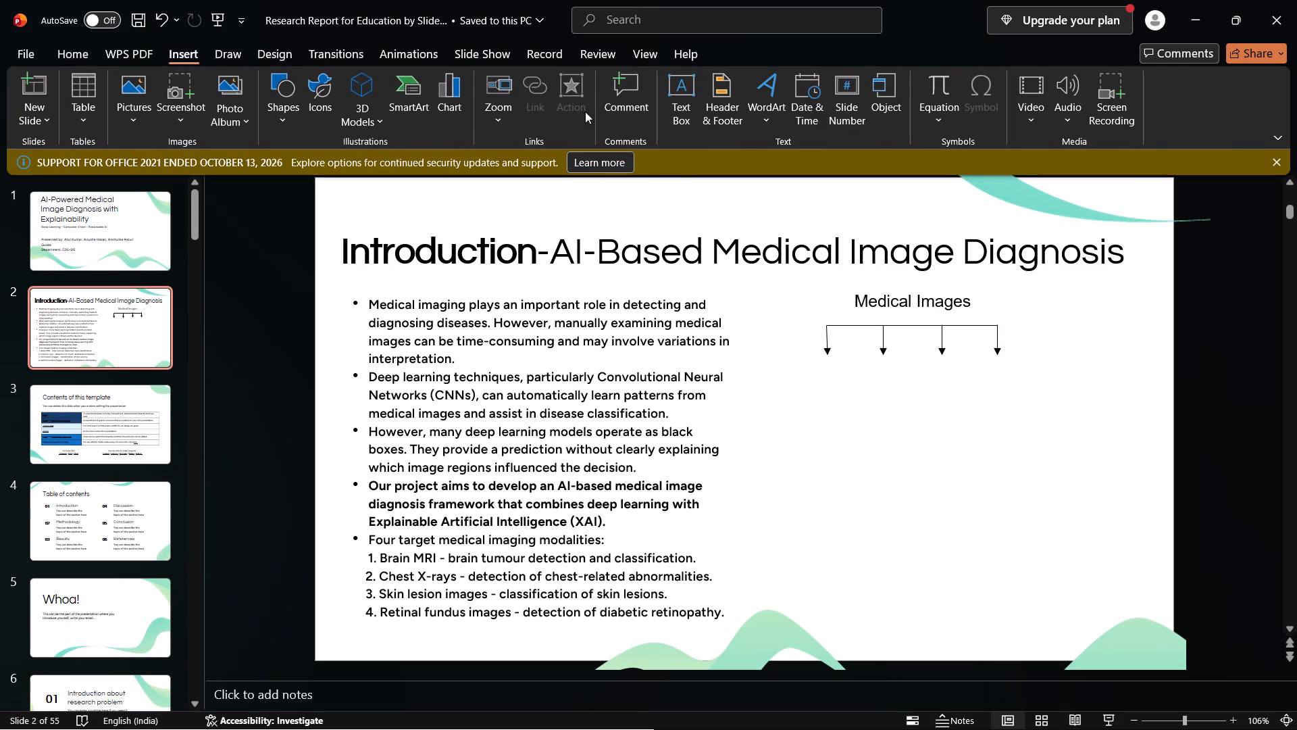
pyautogui.click(667, 102)
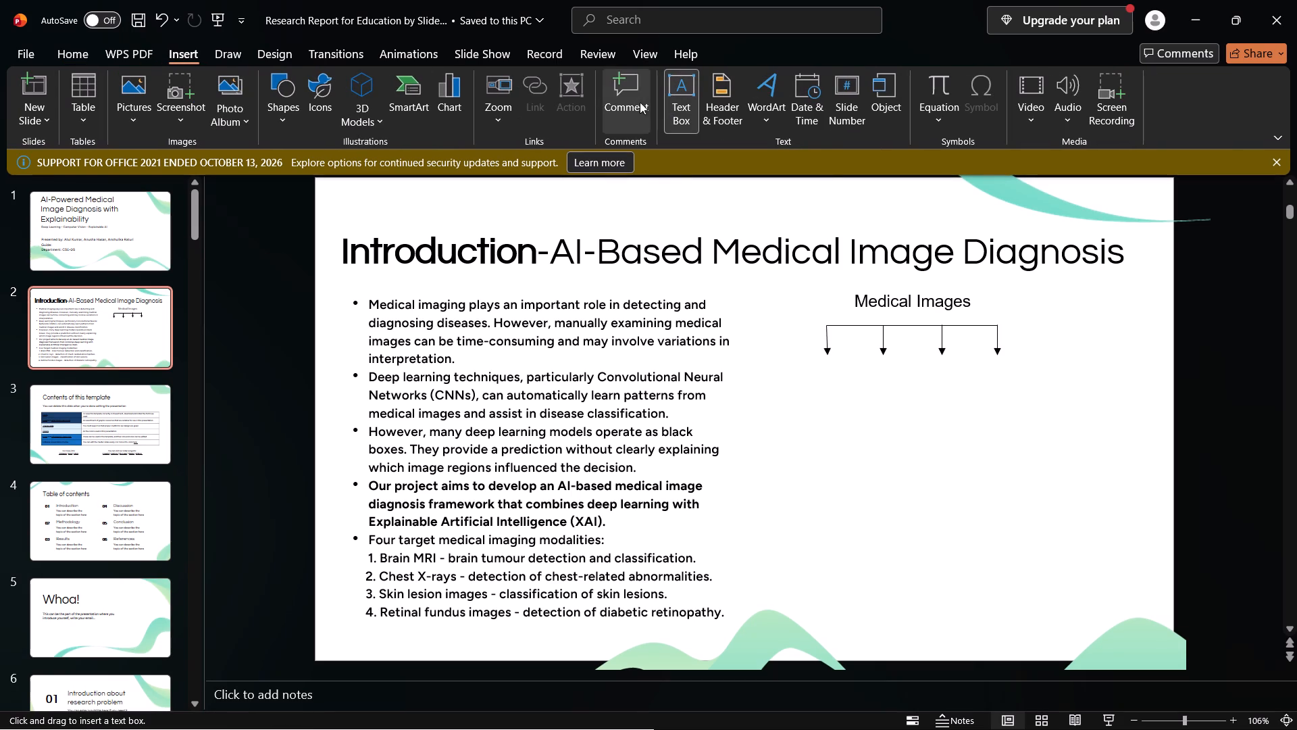
pyautogui.click(769, 364)
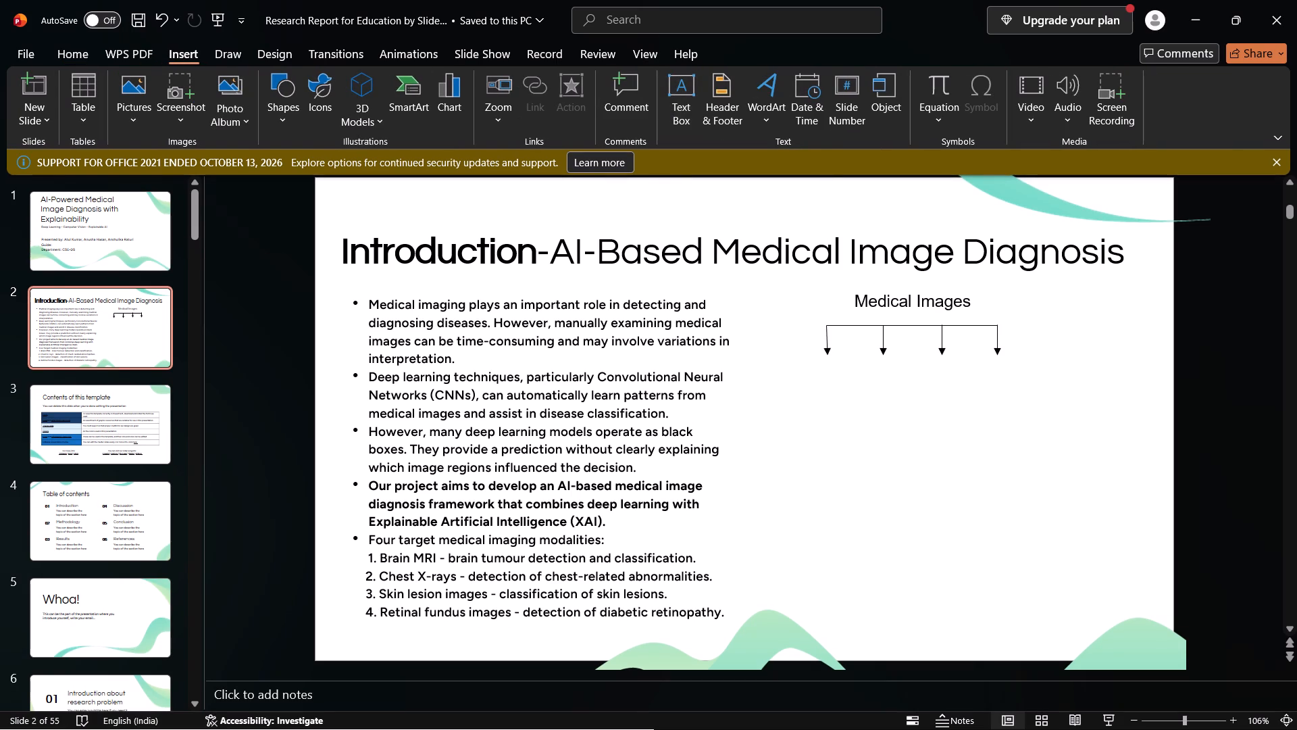
pyautogui.click(769, 364)
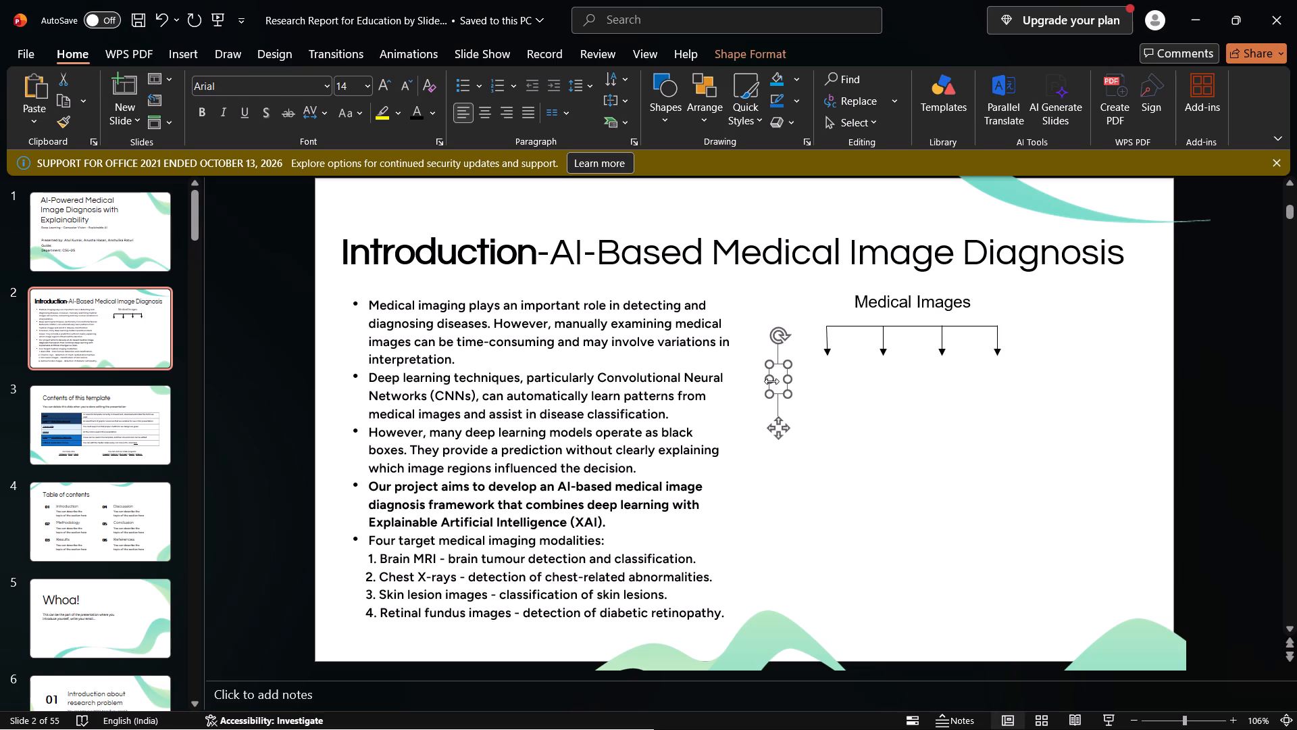
pyautogui.click(780, 381)
pyautogui.hotkey('shift', 'b')
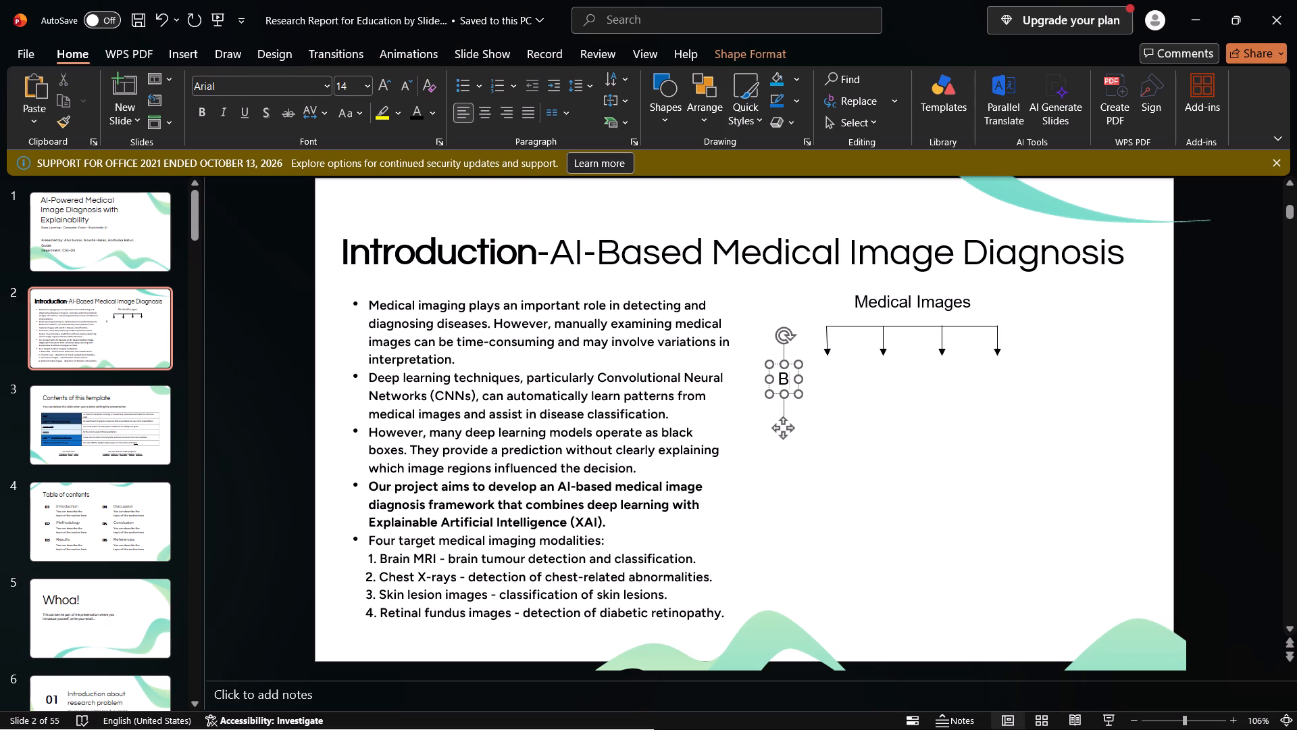
pyautogui.press('r')
pyautogui.write('ain MRI')
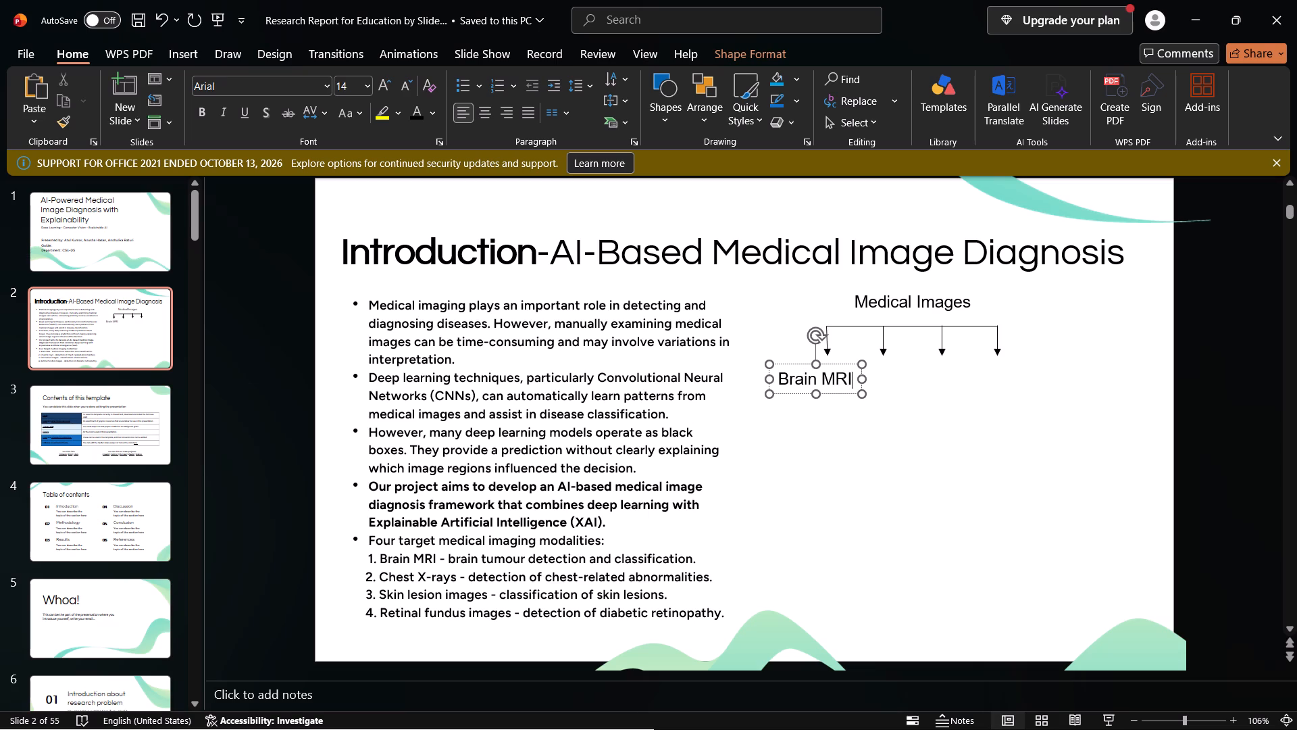
# Reduce the "Brain MRI" label to 10.5 pt and centre it directly beneath the leftmost arrow.
pyautogui.tripleClick(839, 380)
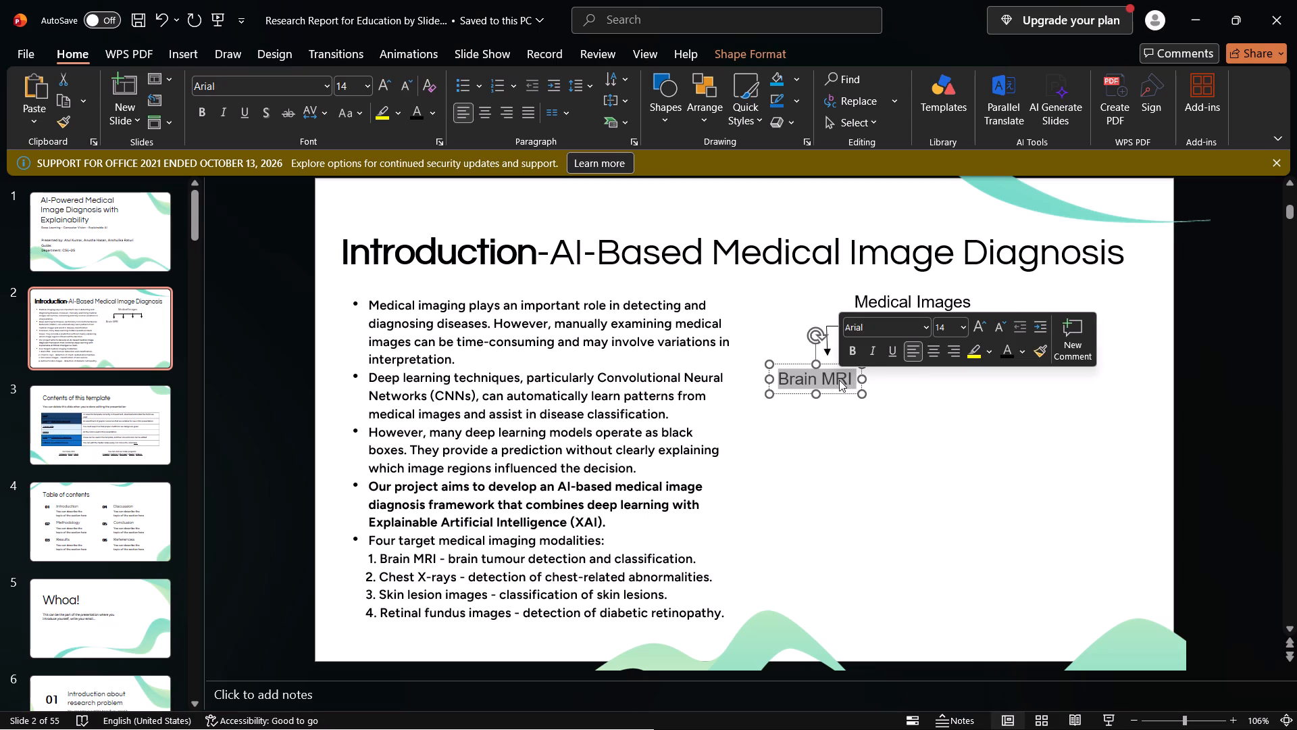
pyautogui.tripleClick(995, 328)
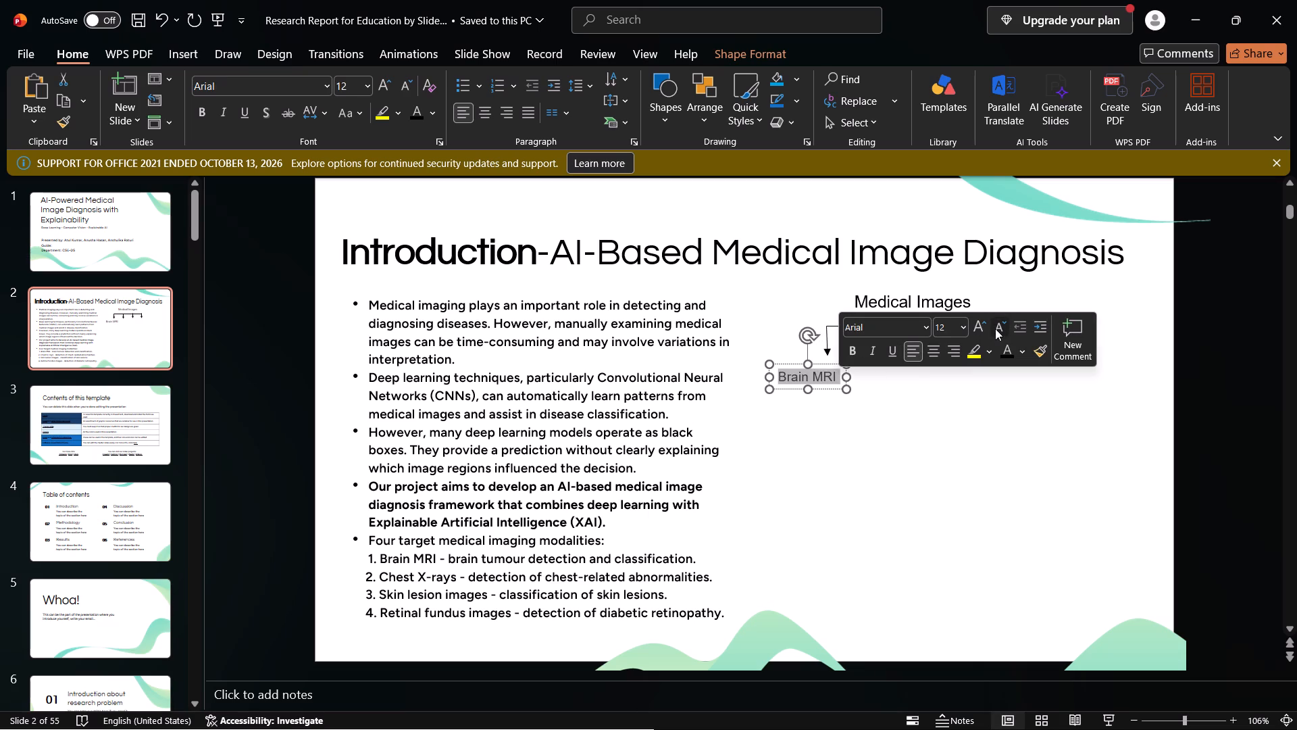
pyautogui.moveTo(824, 389); pyautogui.dragTo(845, 380)
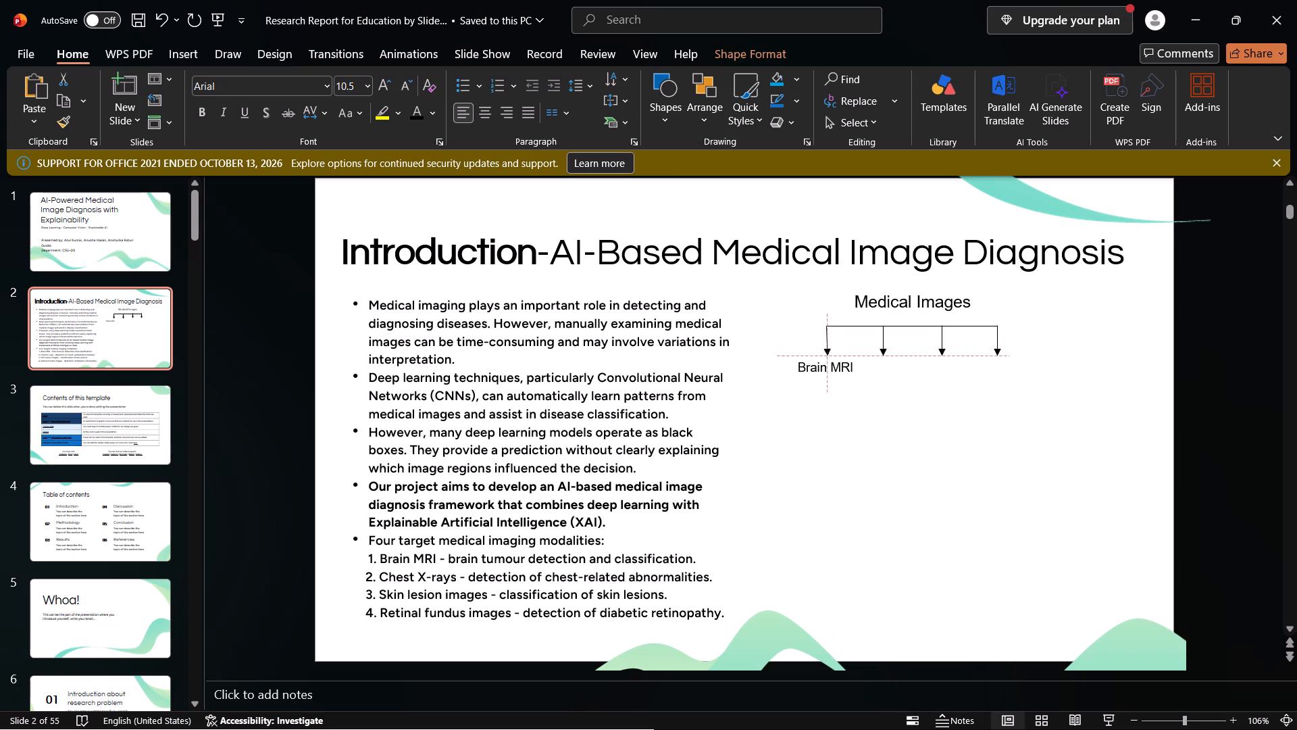
pyautogui.moveTo(845, 380); pyautogui.dragTo(846, 379)
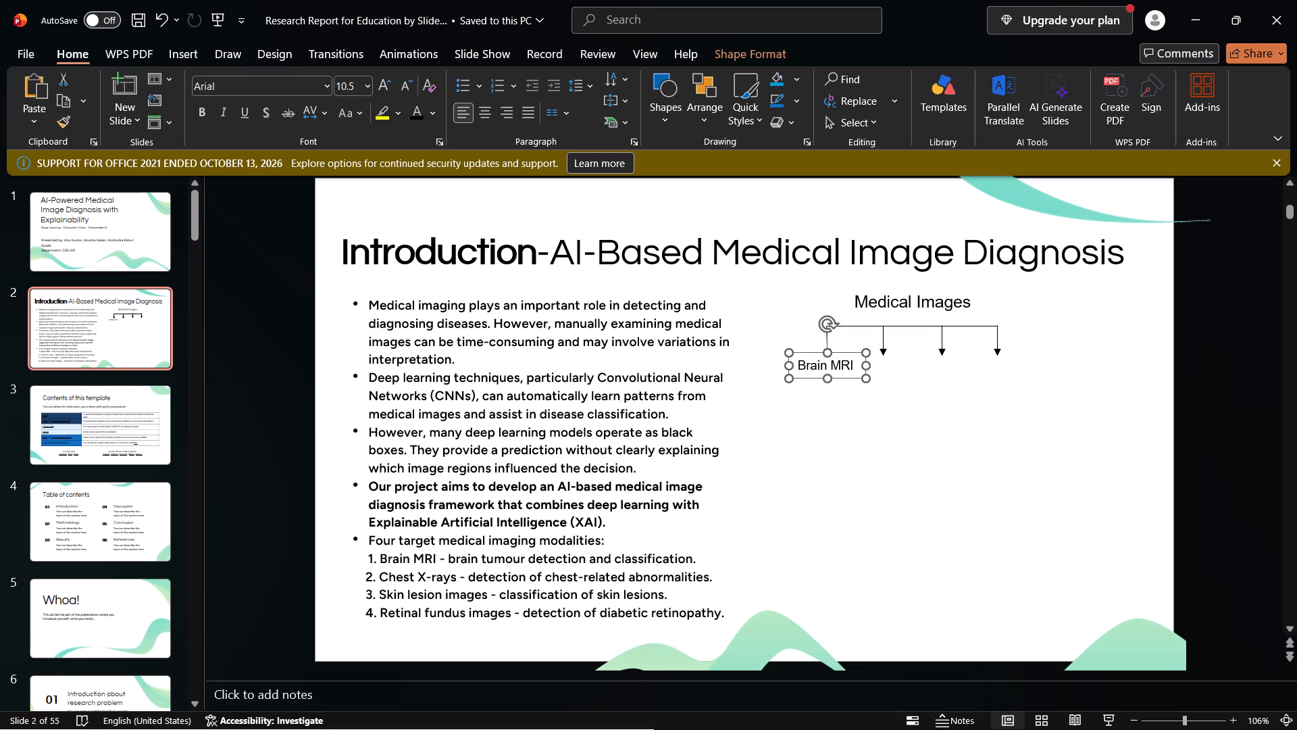
# Make three copies of the "Brain MRI" label and place one just below the tip of the rightmost arrow.
pyautogui.click(850, 353)
pyautogui.hotkey('ctrl', 'c')
pyautogui.hotkey('ctrl', 'v')
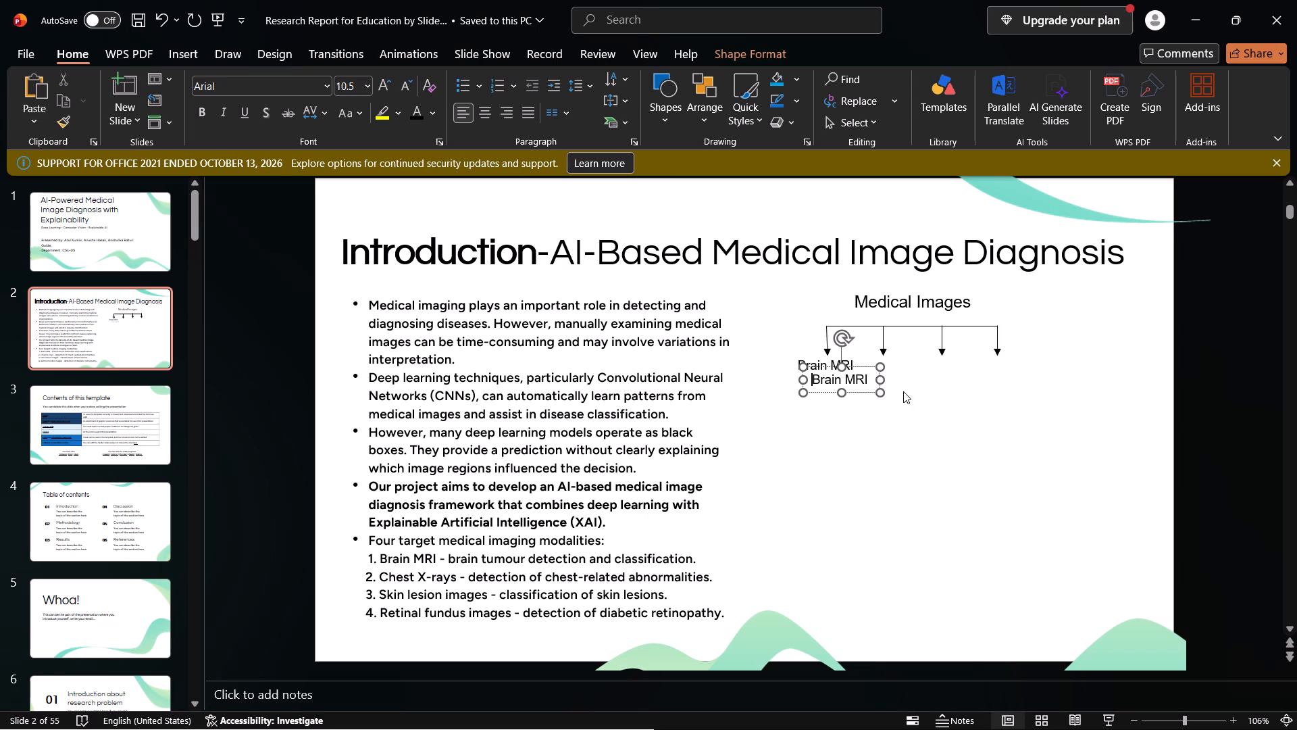
pyautogui.hotkey('ctrl', 'v')
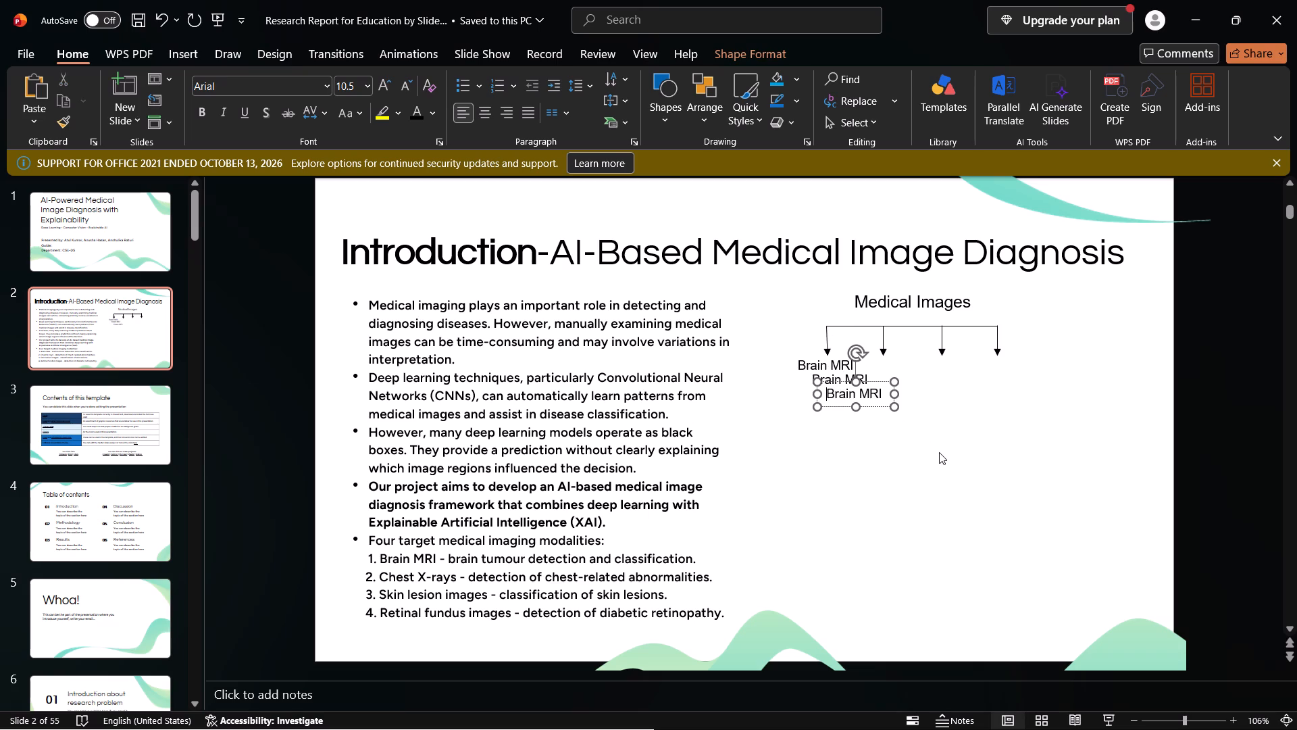
pyautogui.hotkey('ctrl', 'v')
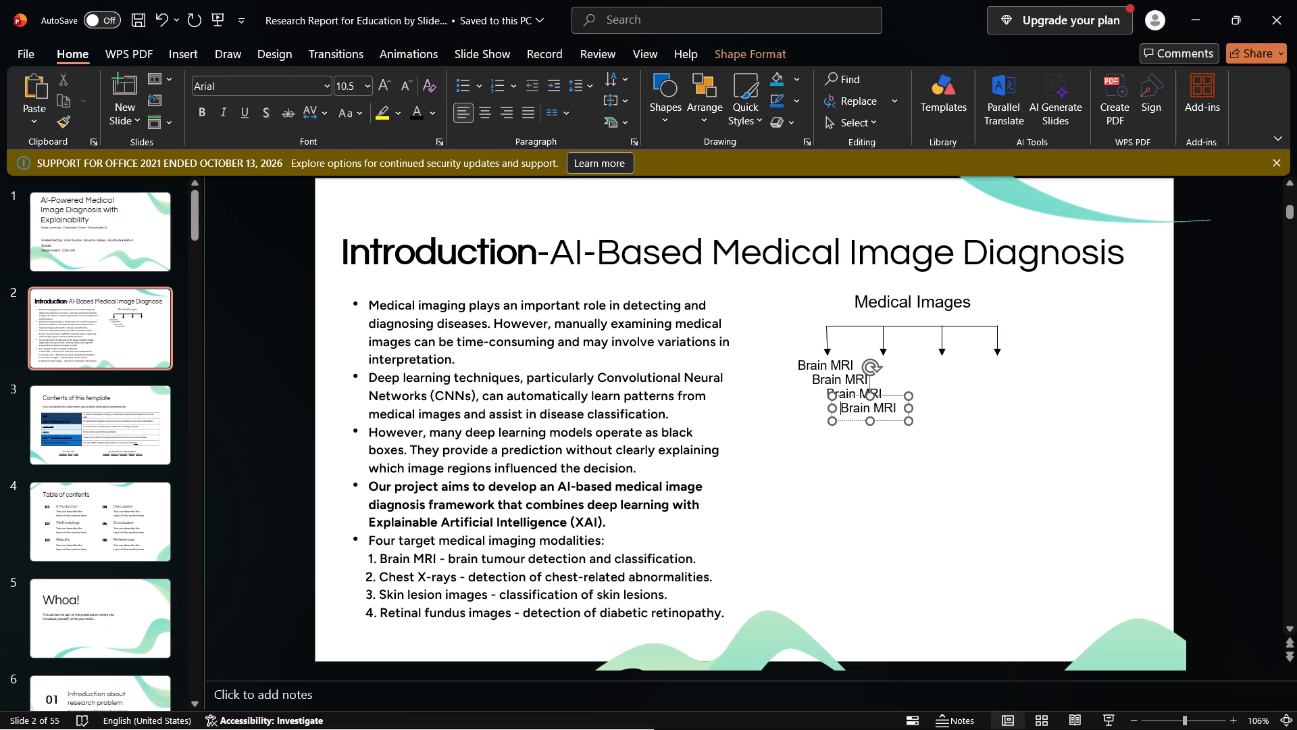
pyautogui.moveTo(898, 398); pyautogui.dragTo(1029, 364)
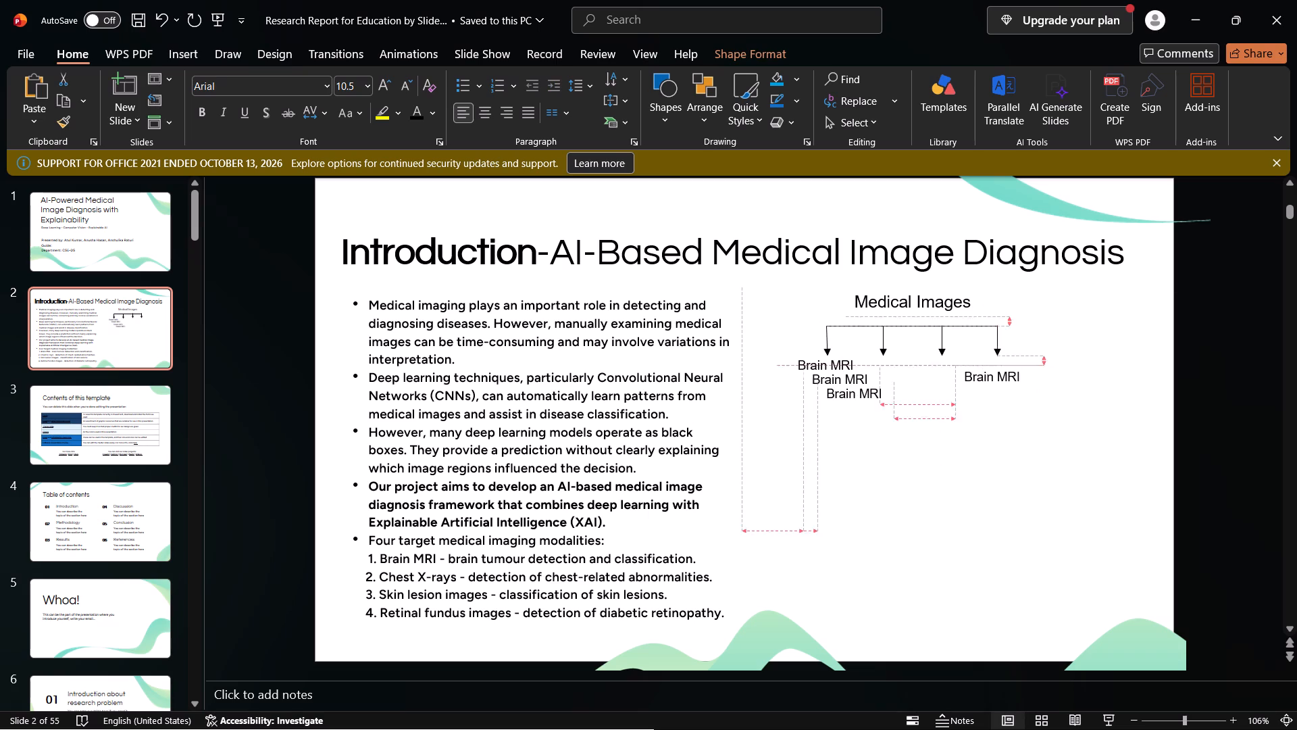
pyautogui.moveTo(1029, 364); pyautogui.dragTo(1056, 354)
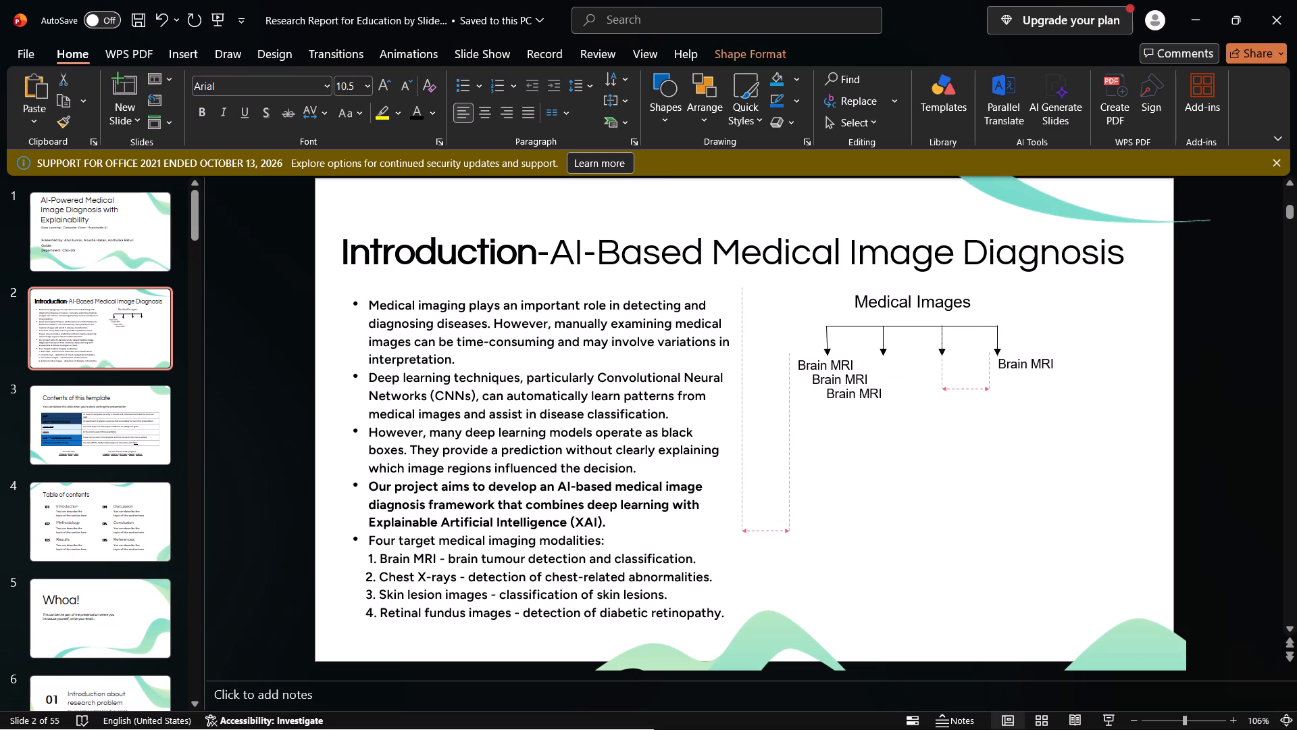
pyautogui.moveTo(1056, 354); pyautogui.dragTo(1057, 353)
# Shift the original "Brain MRI" label left along its row to make room for the second branch's label.
pyautogui.click(841, 364)
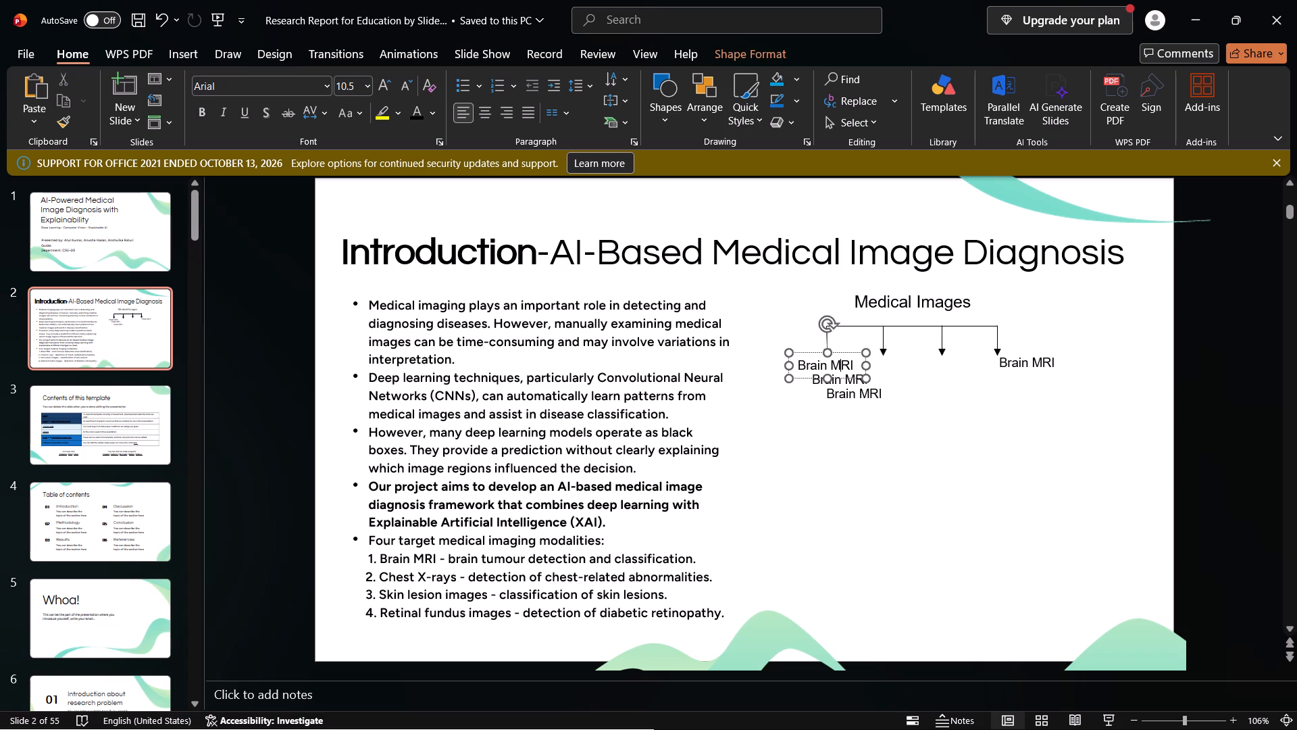
pyautogui.moveTo(807, 351); pyautogui.dragTo(782, 351)
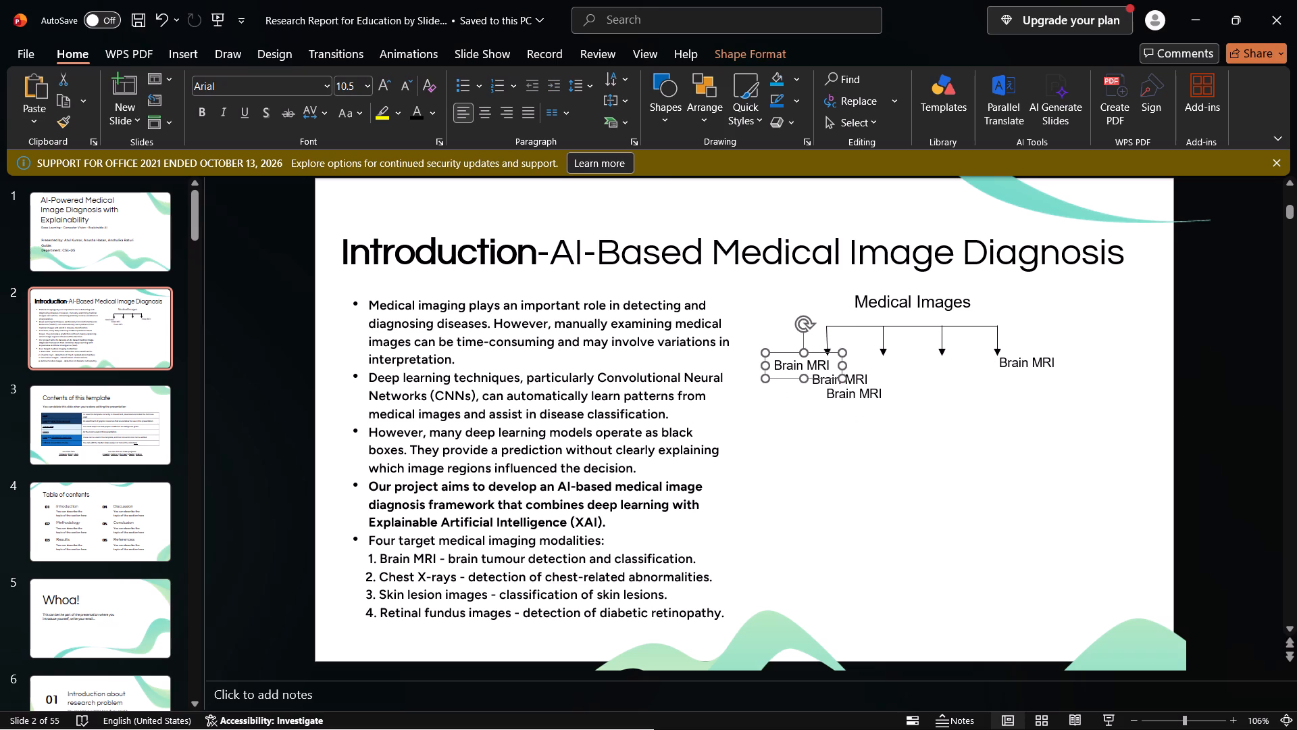
# Move a "Brain MRI" copy beneath the second arrow and change its text to "Chest Xray", split over two lines.
pyautogui.click(859, 378)
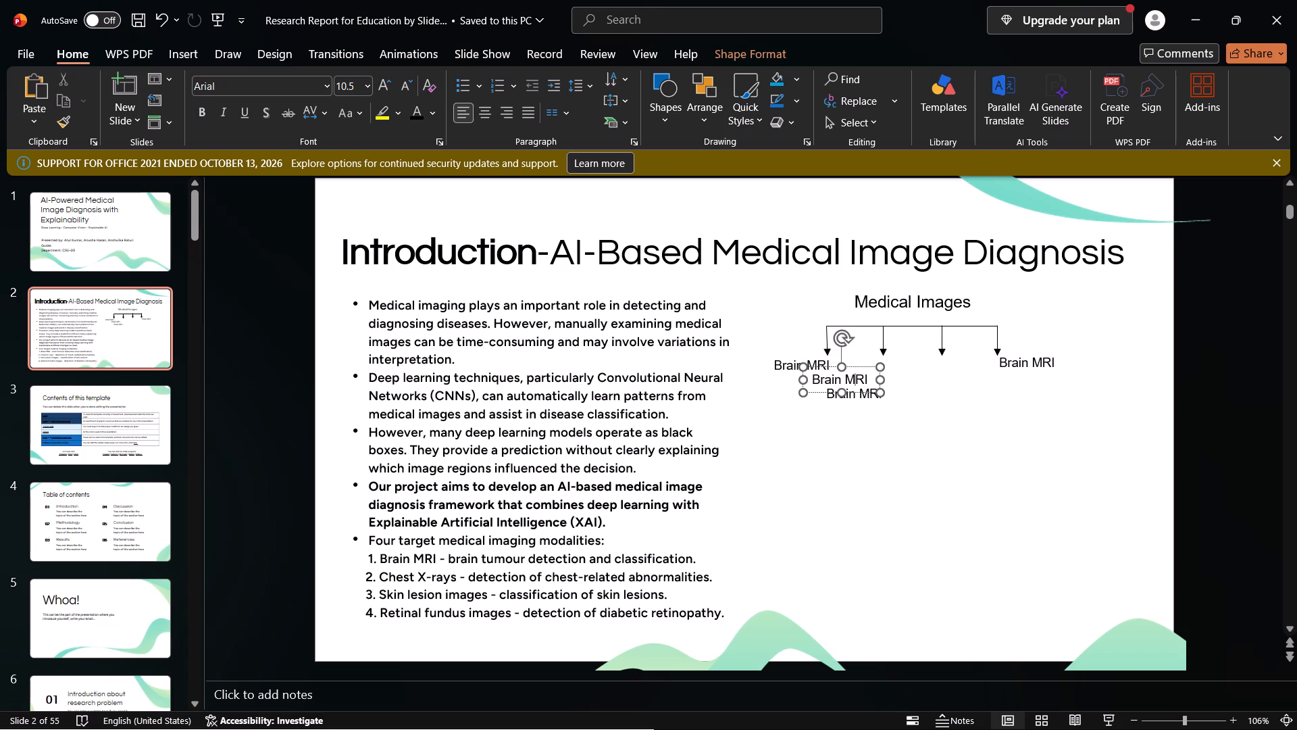
pyautogui.moveTo(867, 366); pyautogui.dragTo(899, 351)
pyautogui.tripleClick(888, 362)
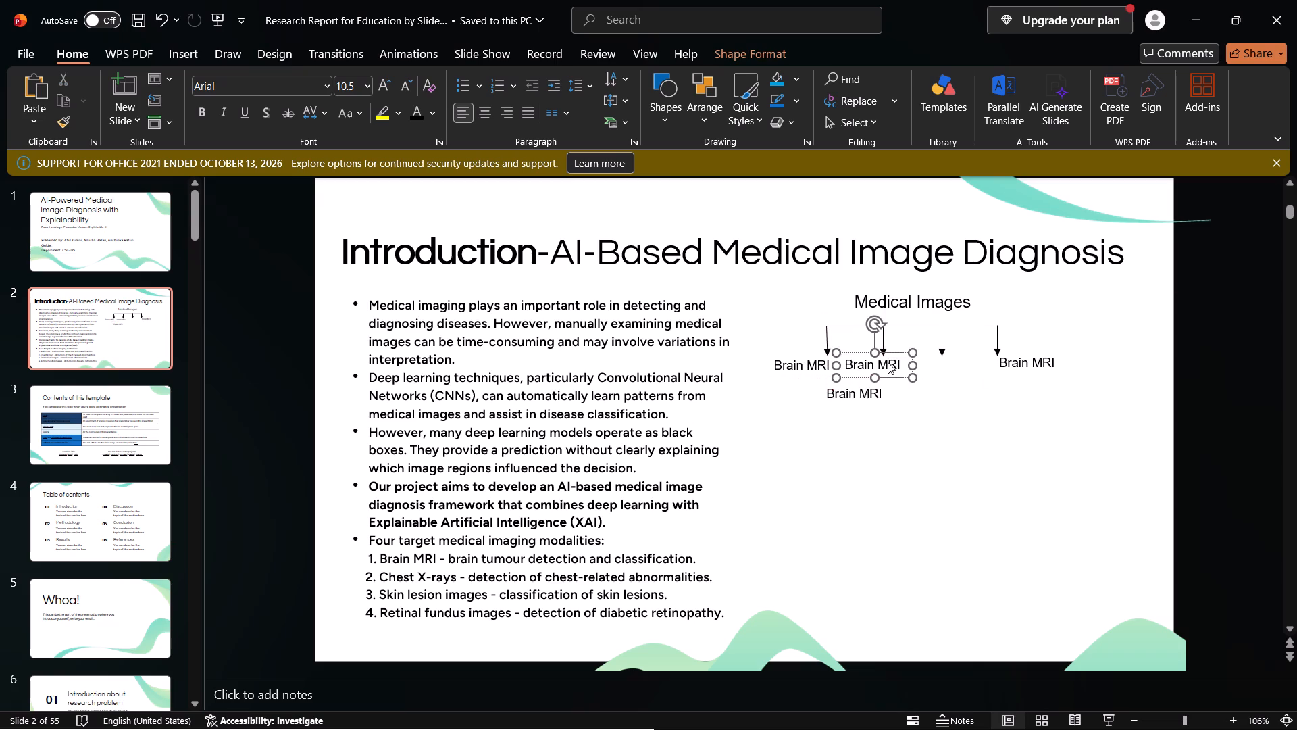
pyautogui.hotkey('shift', 'c')
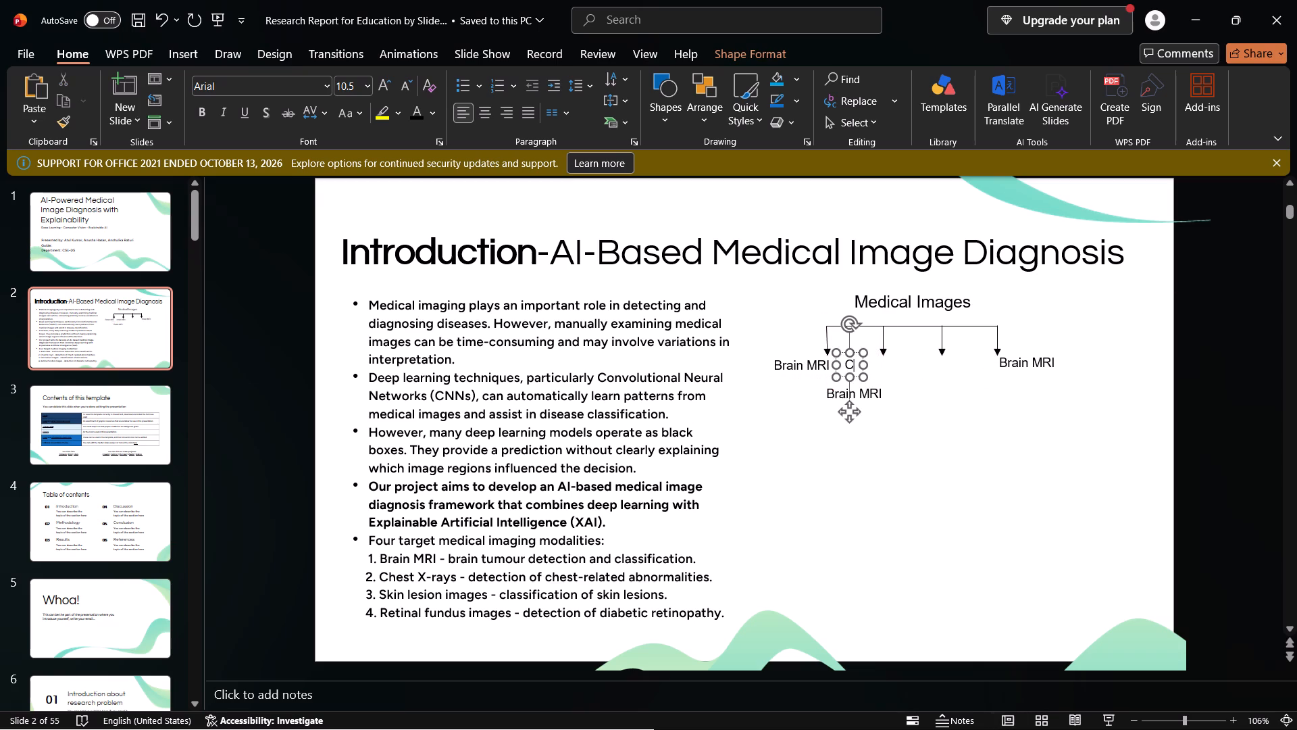
pyautogui.write('hest')
pyautogui.press('space')
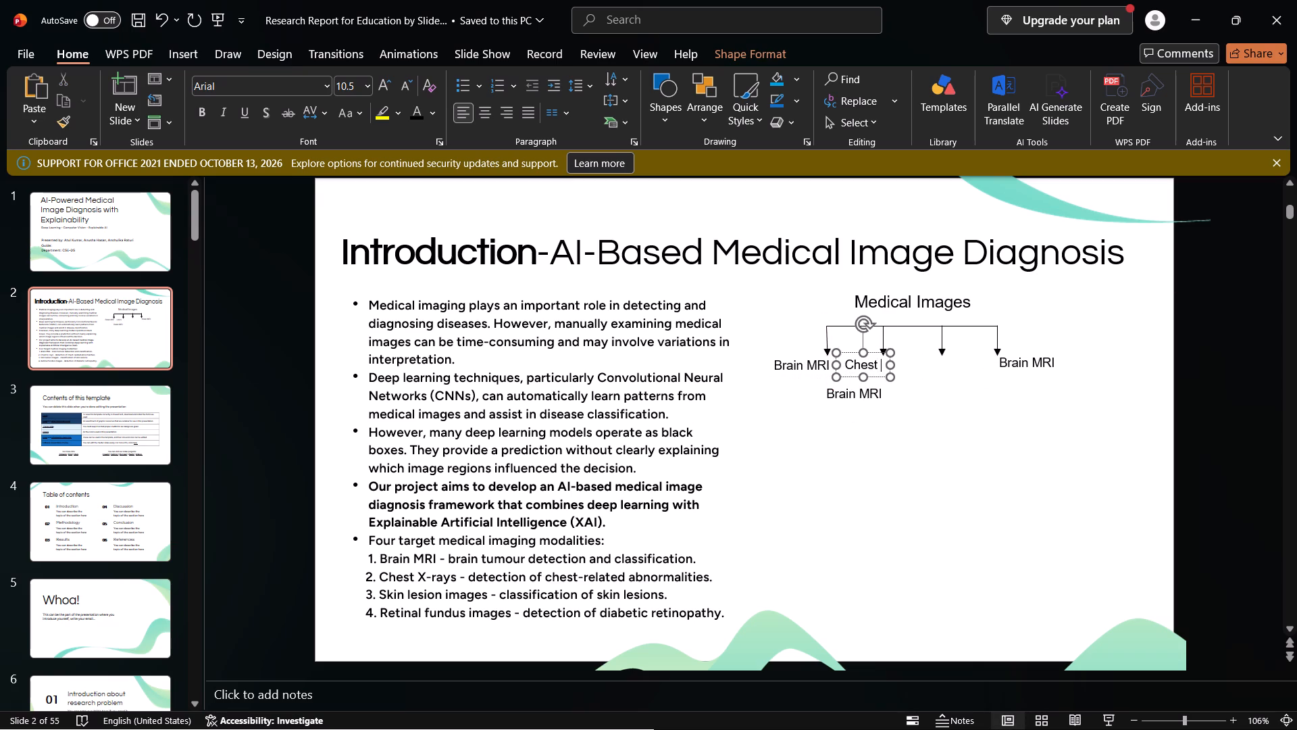
pyautogui.hotkey('shift', 'x')
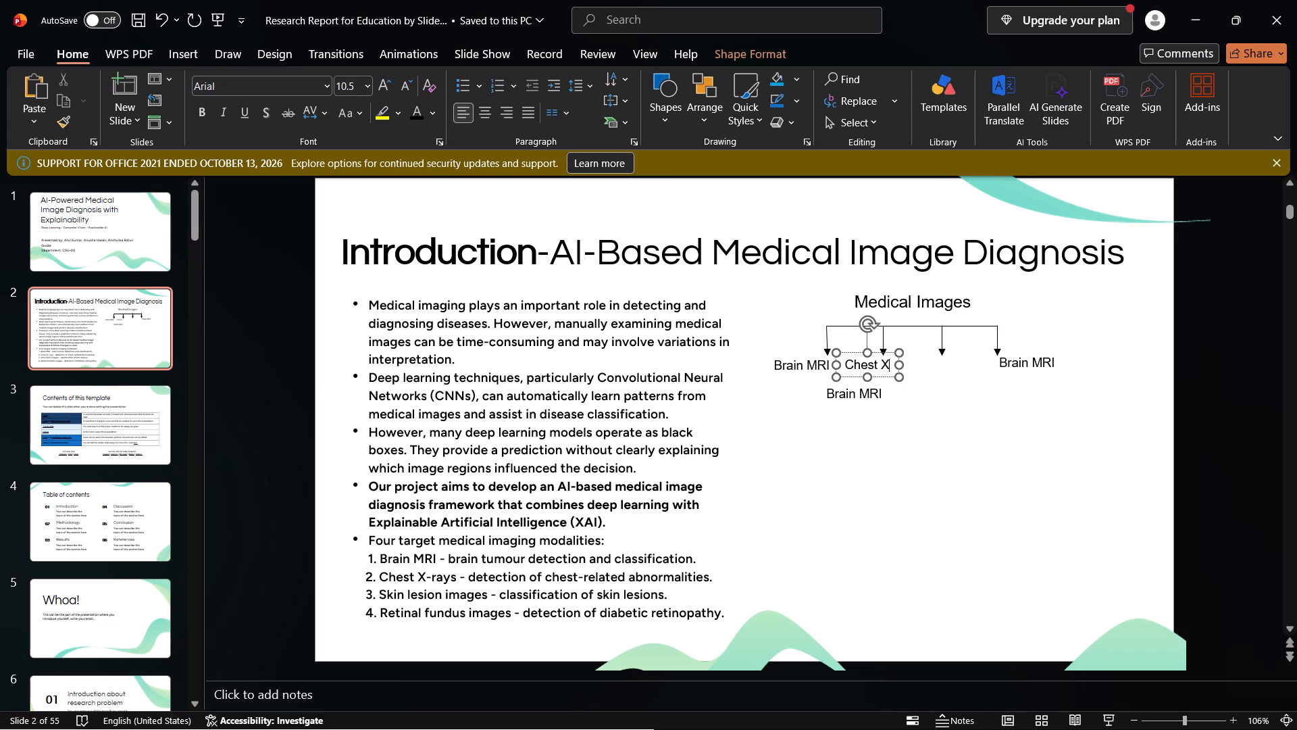
pyautogui.write('ray')
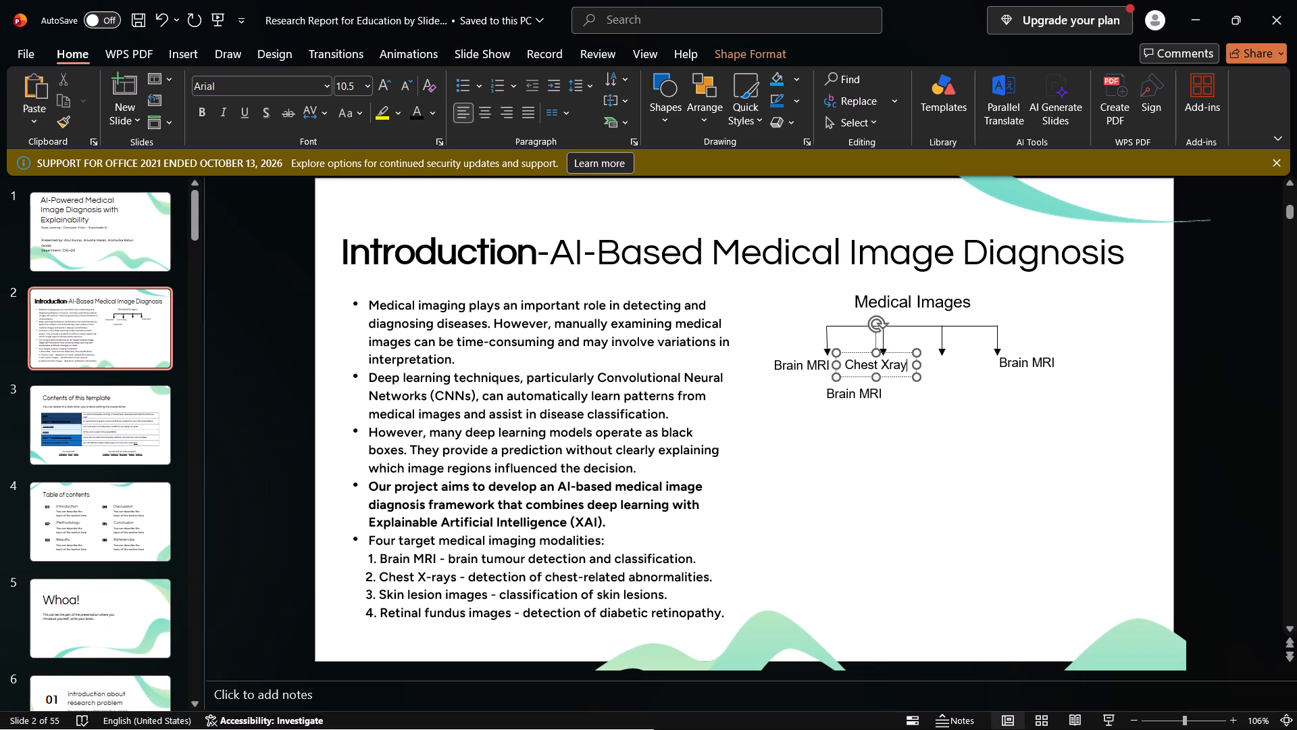
pyautogui.press('Left')
pyautogui.press('Left')
pyautogui.press('Left')
pyautogui.press('Left')
pyautogui.press('Return')
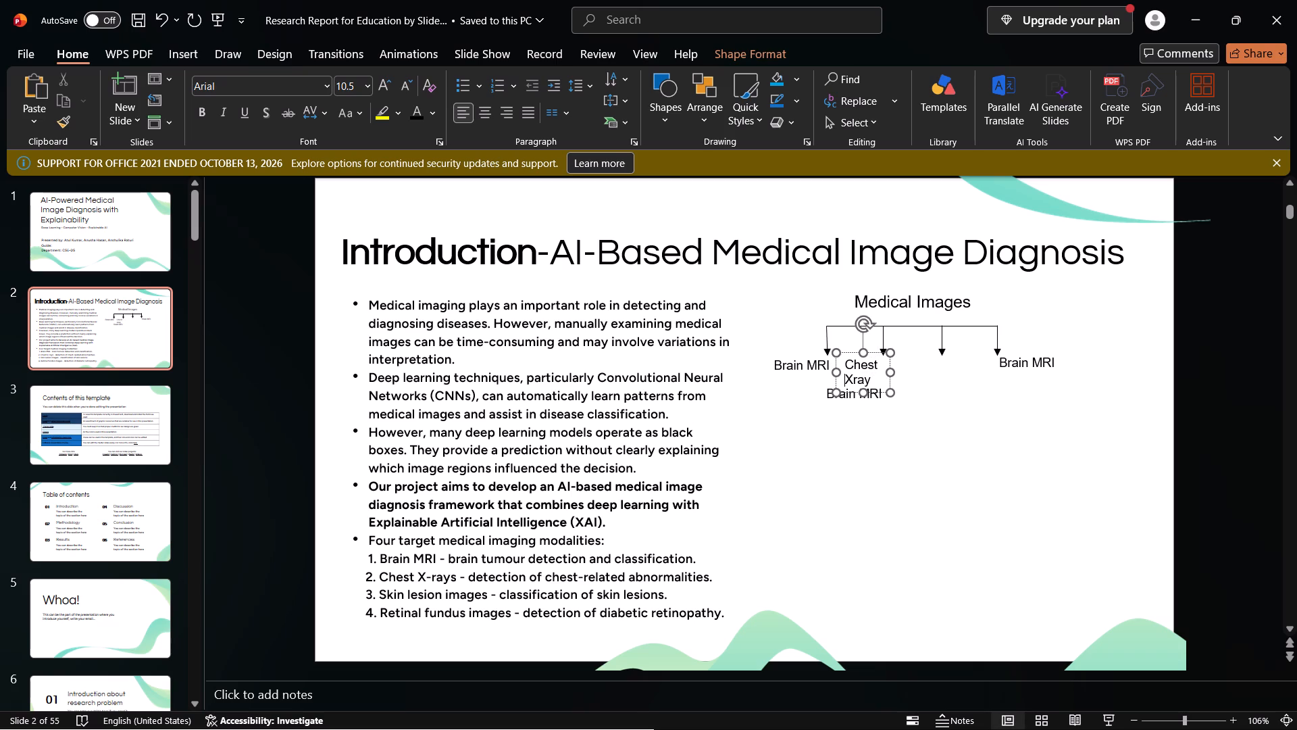
# Split the first branch's "Brain MRI" label over two lines and centre-align both lines.
pyautogui.click(798, 370)
pyautogui.click(807, 370)
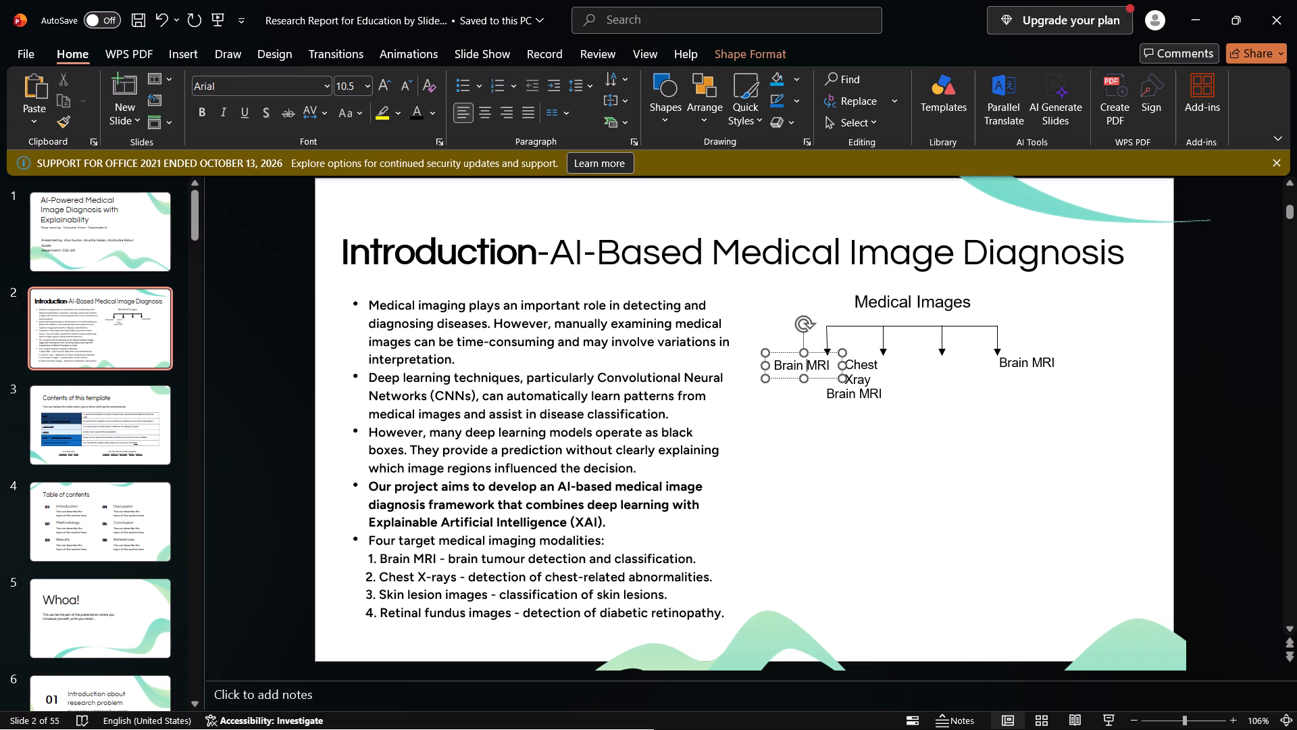
pyautogui.press('BackSpace')
pyautogui.press('Return')
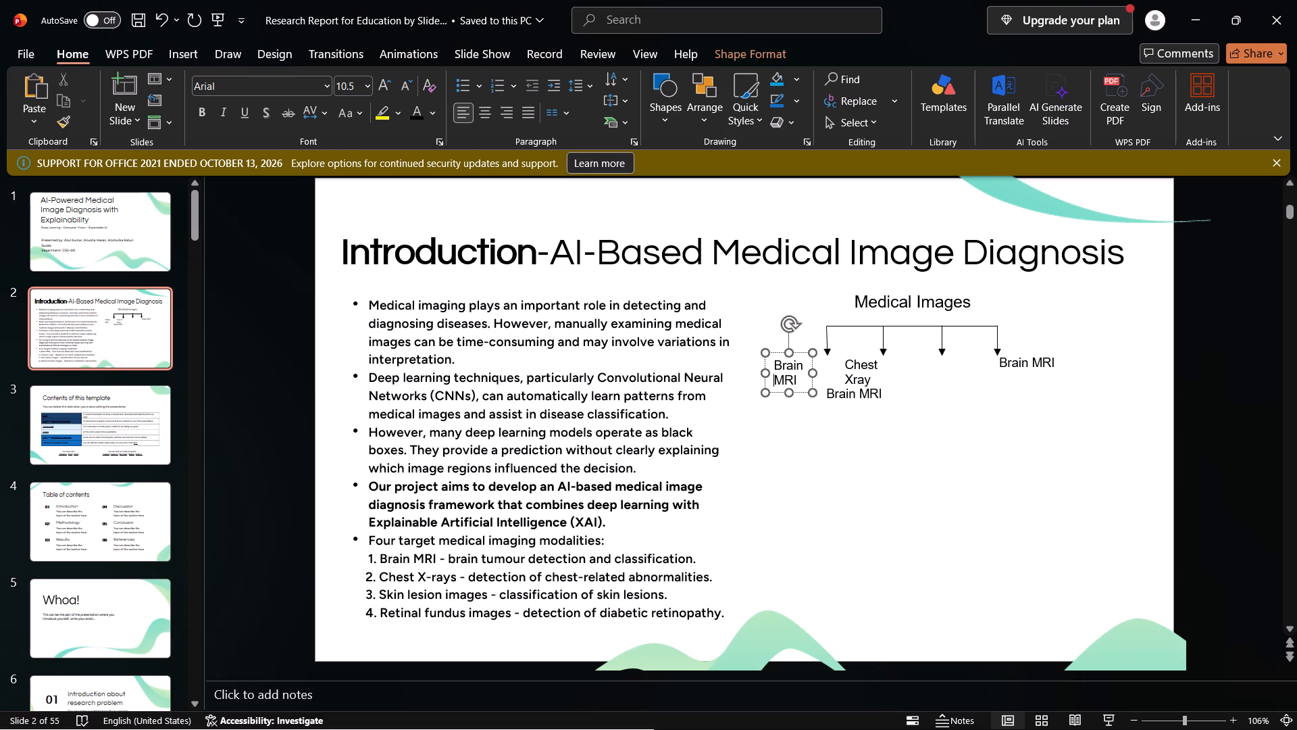
pyautogui.click(792, 370)
pyautogui.doubleClick(792, 370)
pyautogui.click(486, 109)
pyautogui.tripleClick(782, 380)
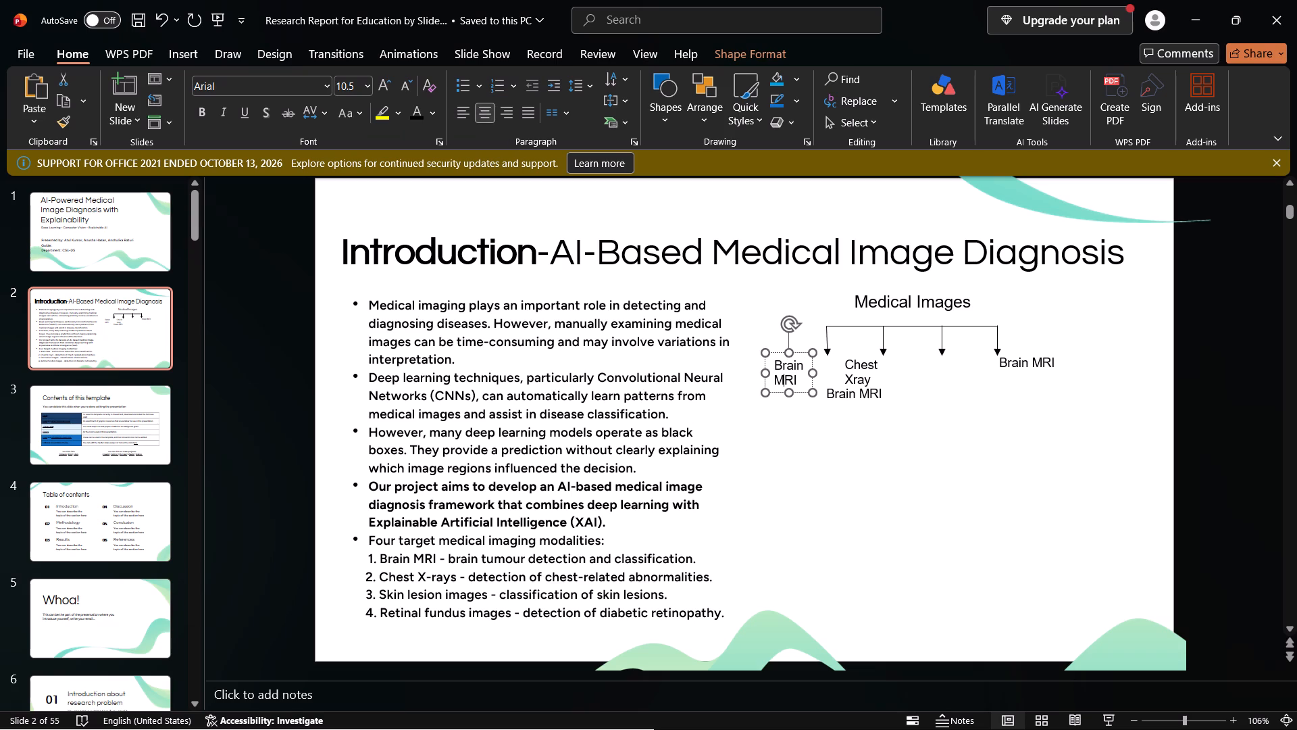
pyautogui.tripleClick(782, 380)
pyautogui.click(782, 380)
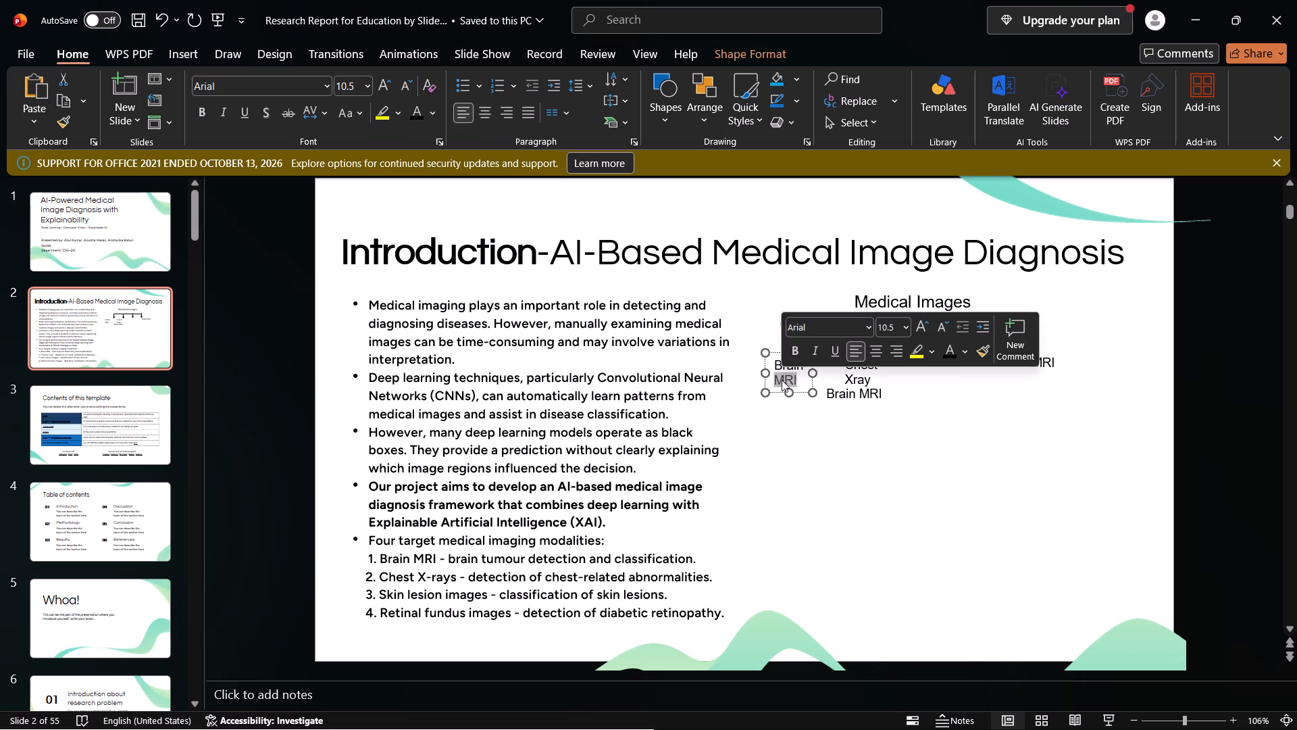
pyautogui.click(491, 111)
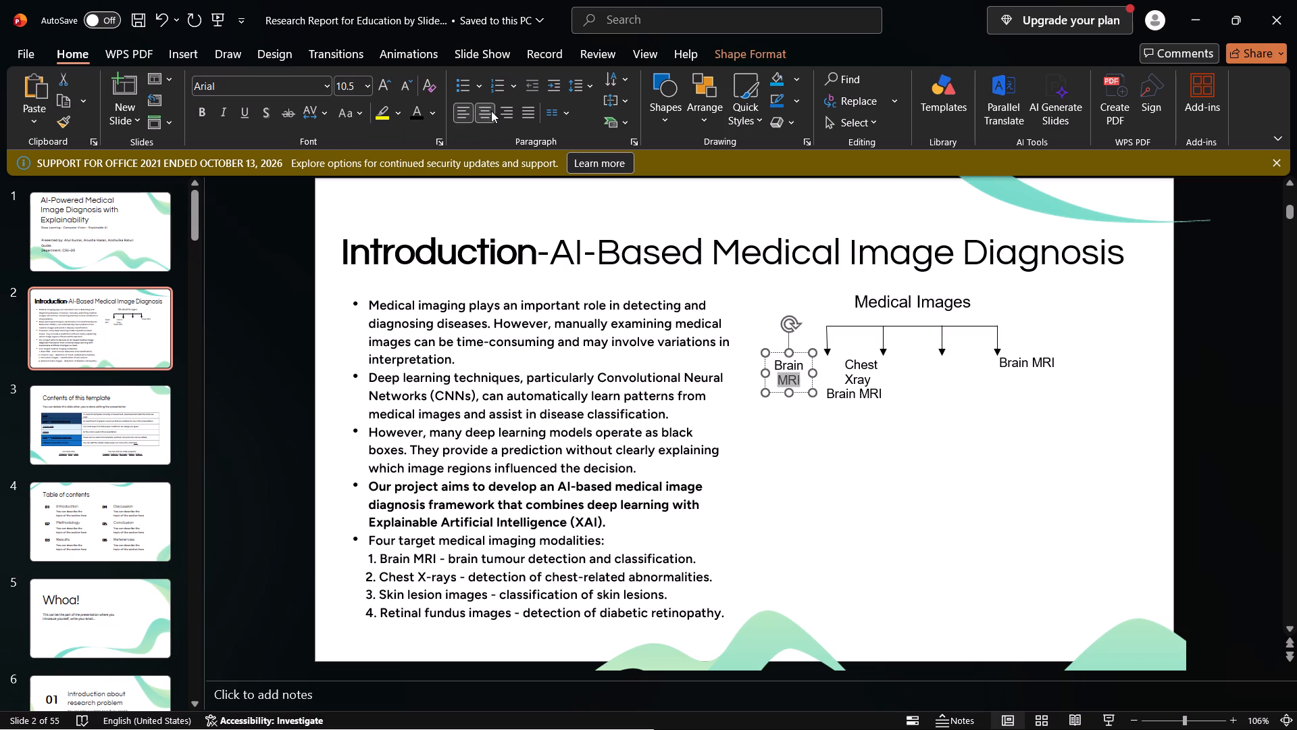
# Centre-align both lines of the "Chest Xray" label.
pyautogui.click(860, 374)
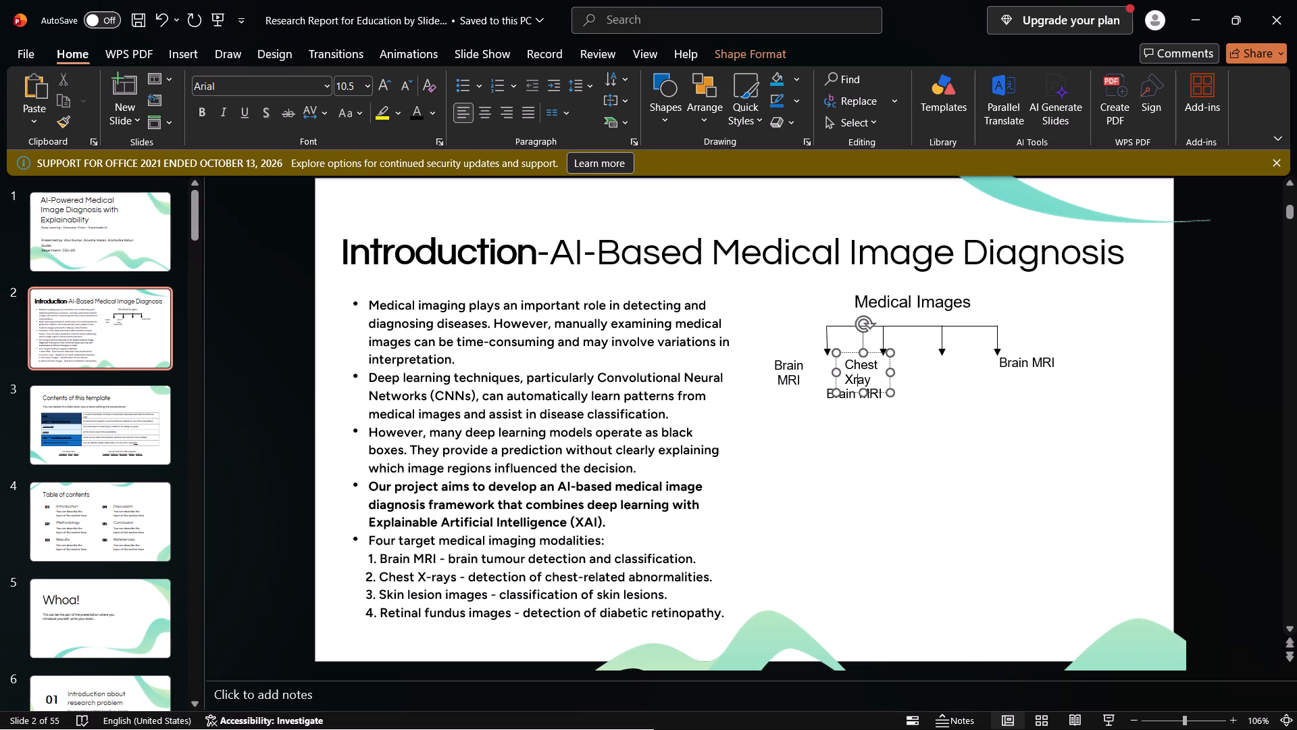
pyautogui.tripleClick(852, 360)
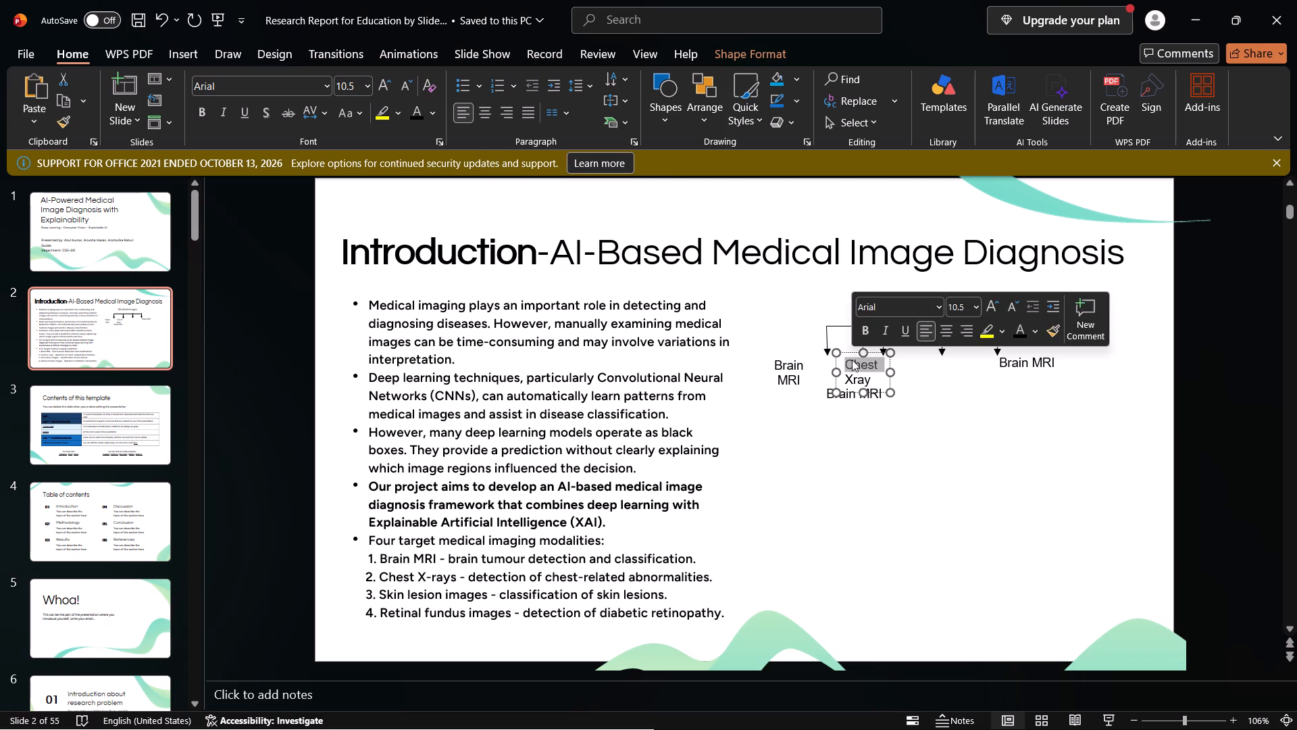
pyautogui.click(852, 360)
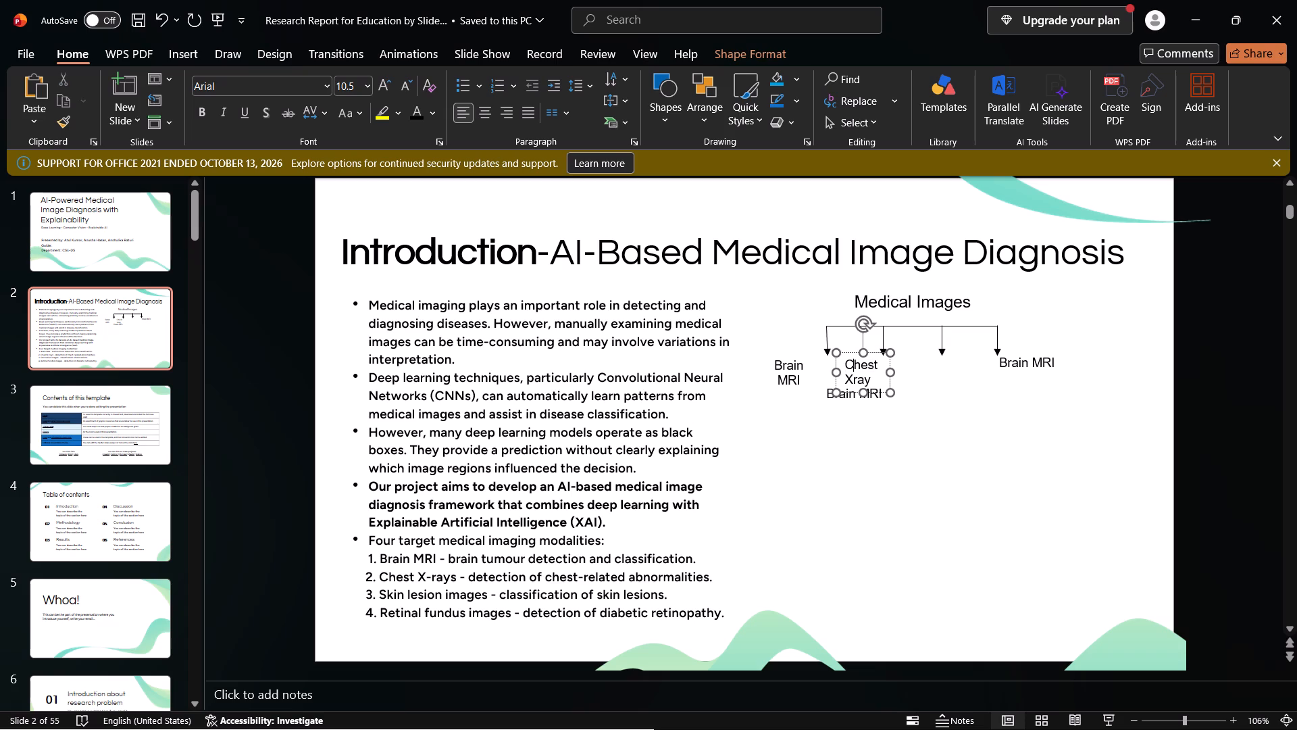
pyautogui.click(847, 351)
pyautogui.click(484, 117)
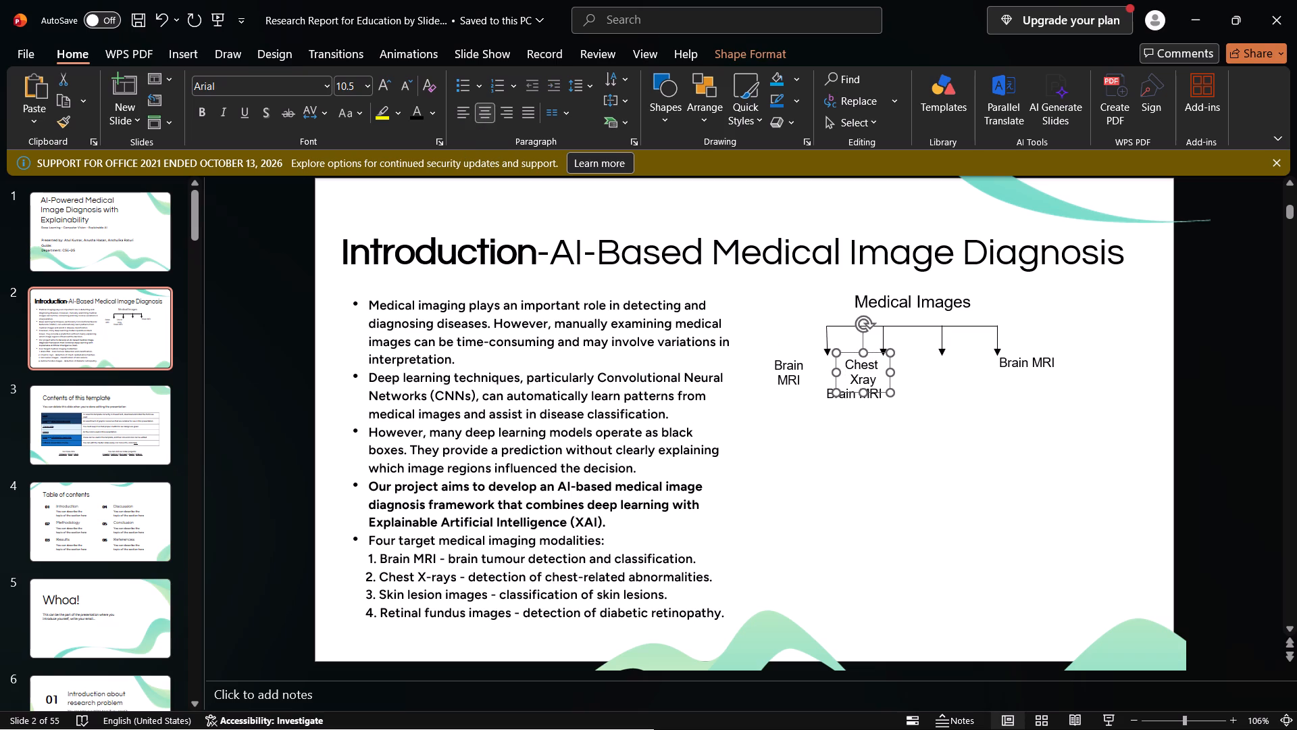
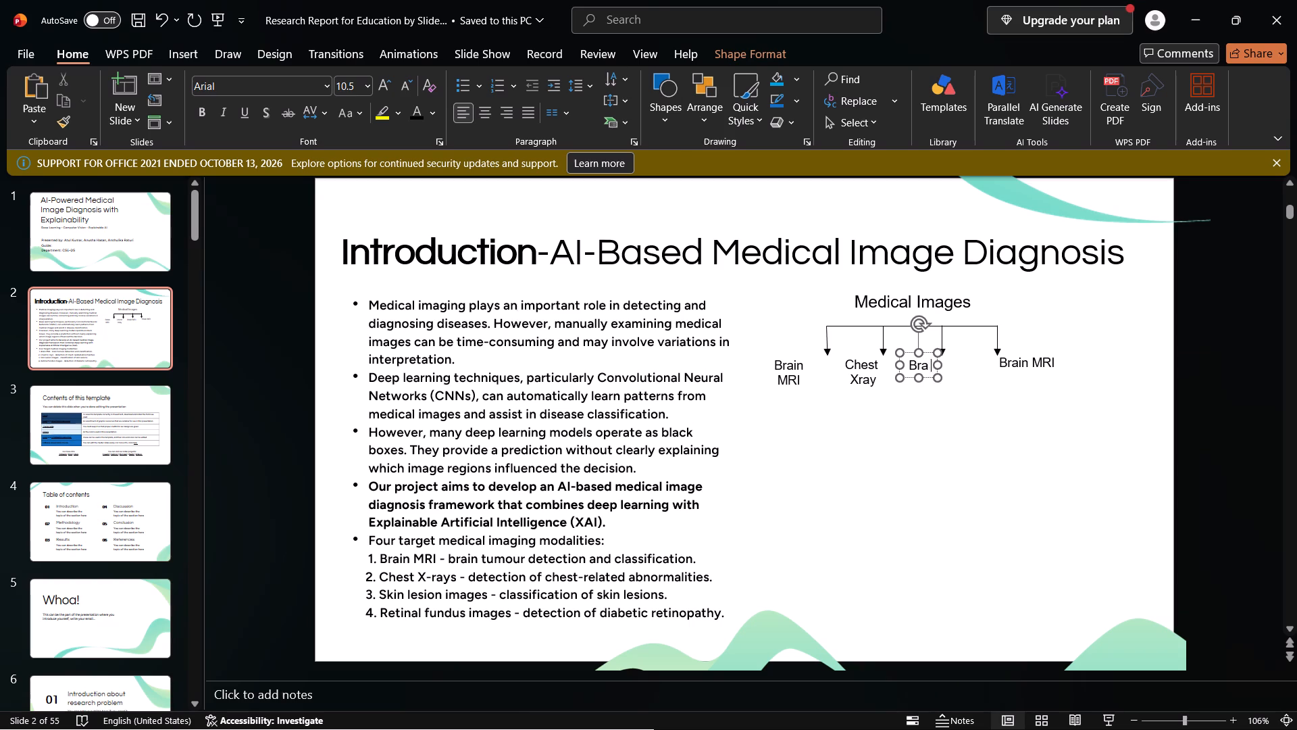
pyautogui.press('BackSpace')
pyautogui.press('BackSpace')
pyautogui.press('BackSpace')
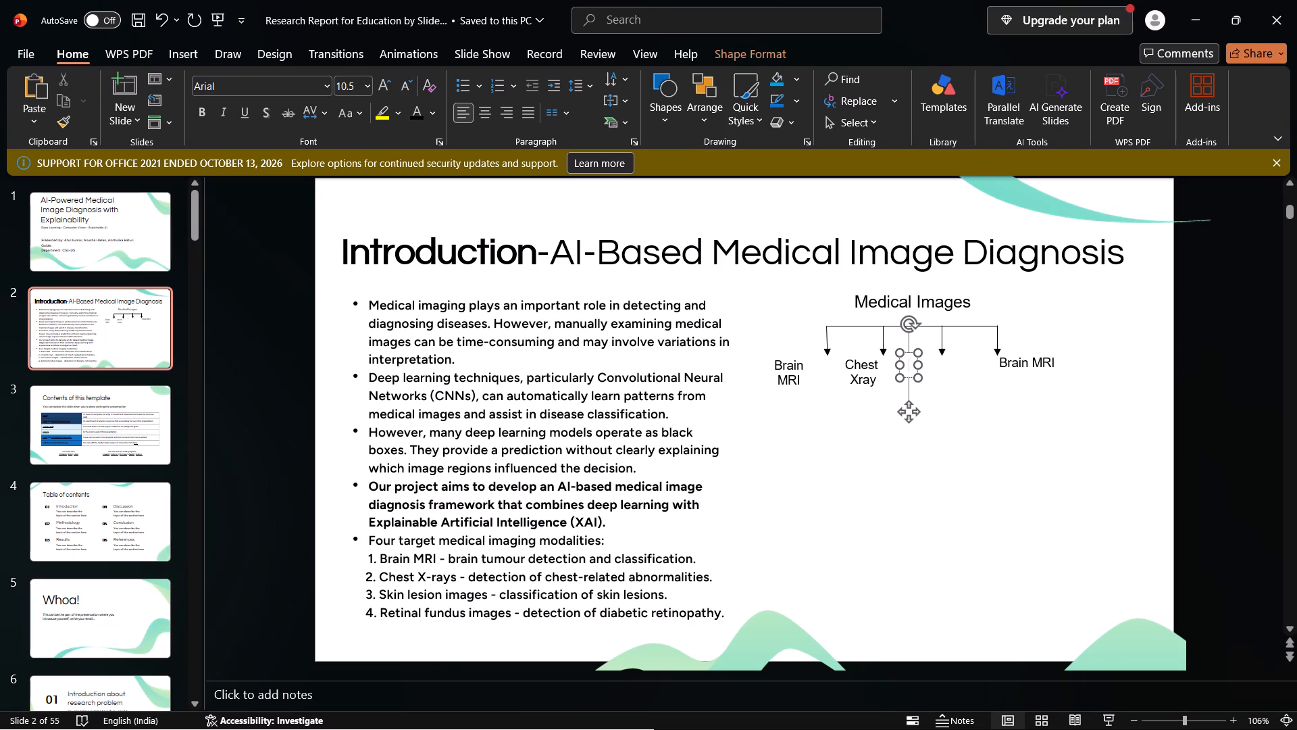
pyautogui.hotkey('shift', 's')
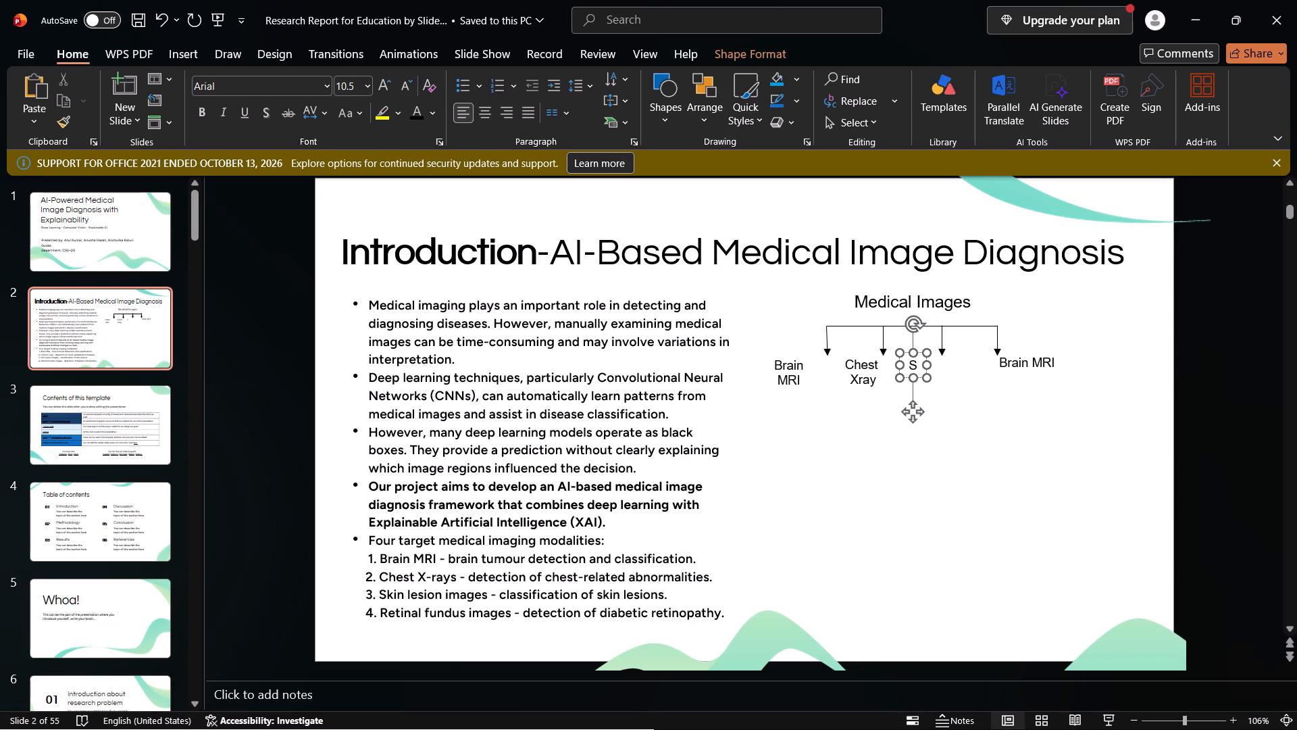
pyautogui.write('ki')
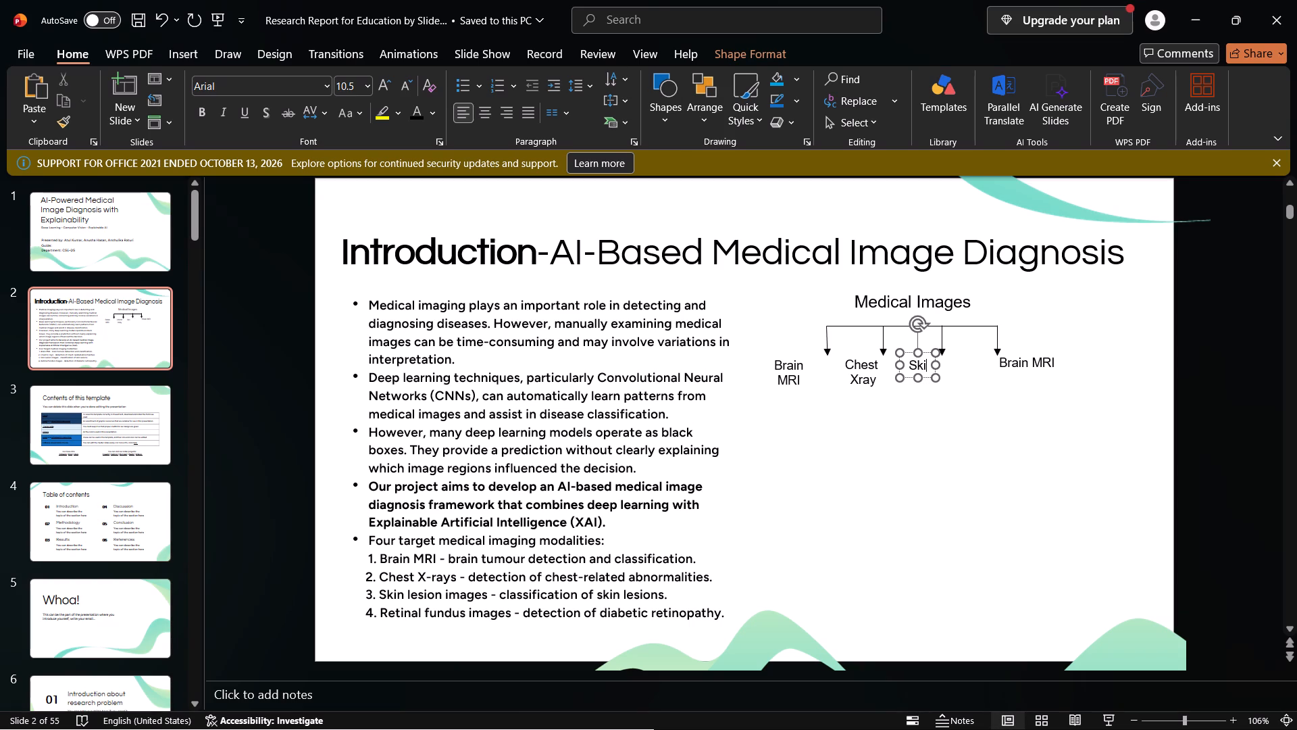
pyautogui.write('n')
pyautogui.press('space')
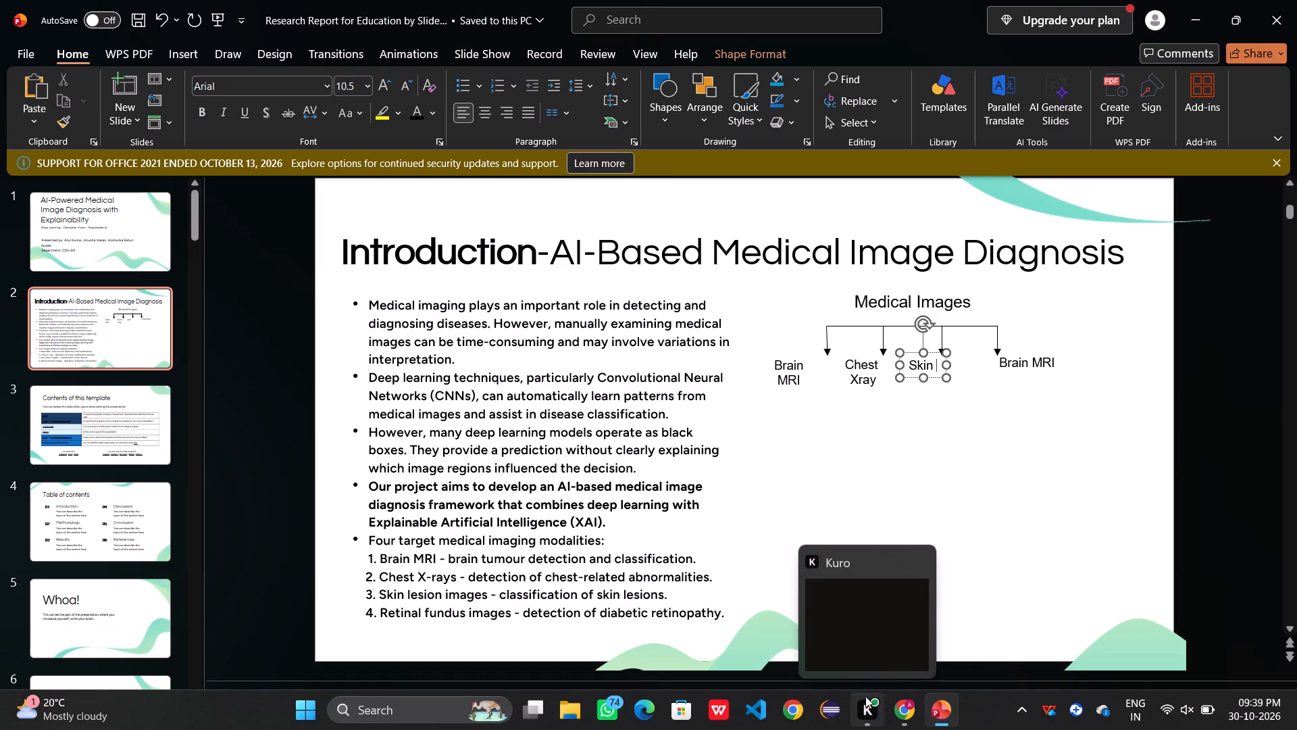
pyautogui.click(890, 696)
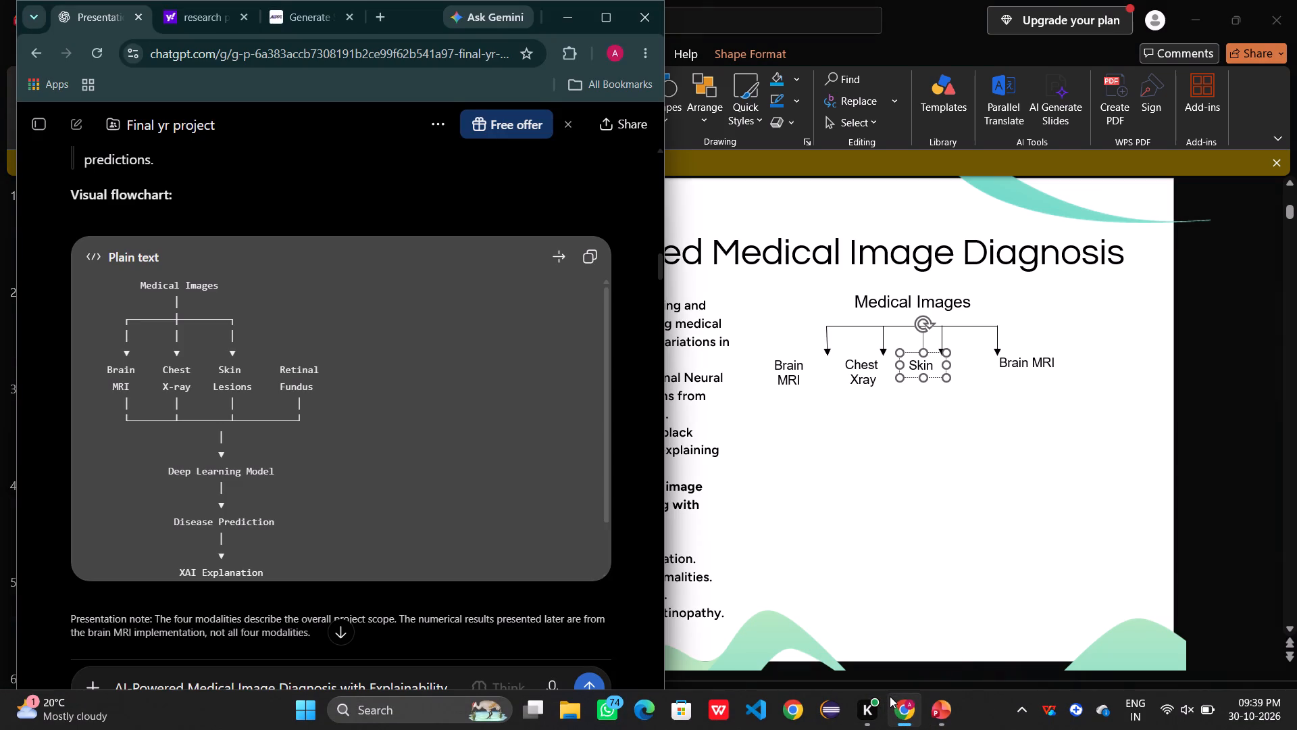
pyautogui.click(890, 696)
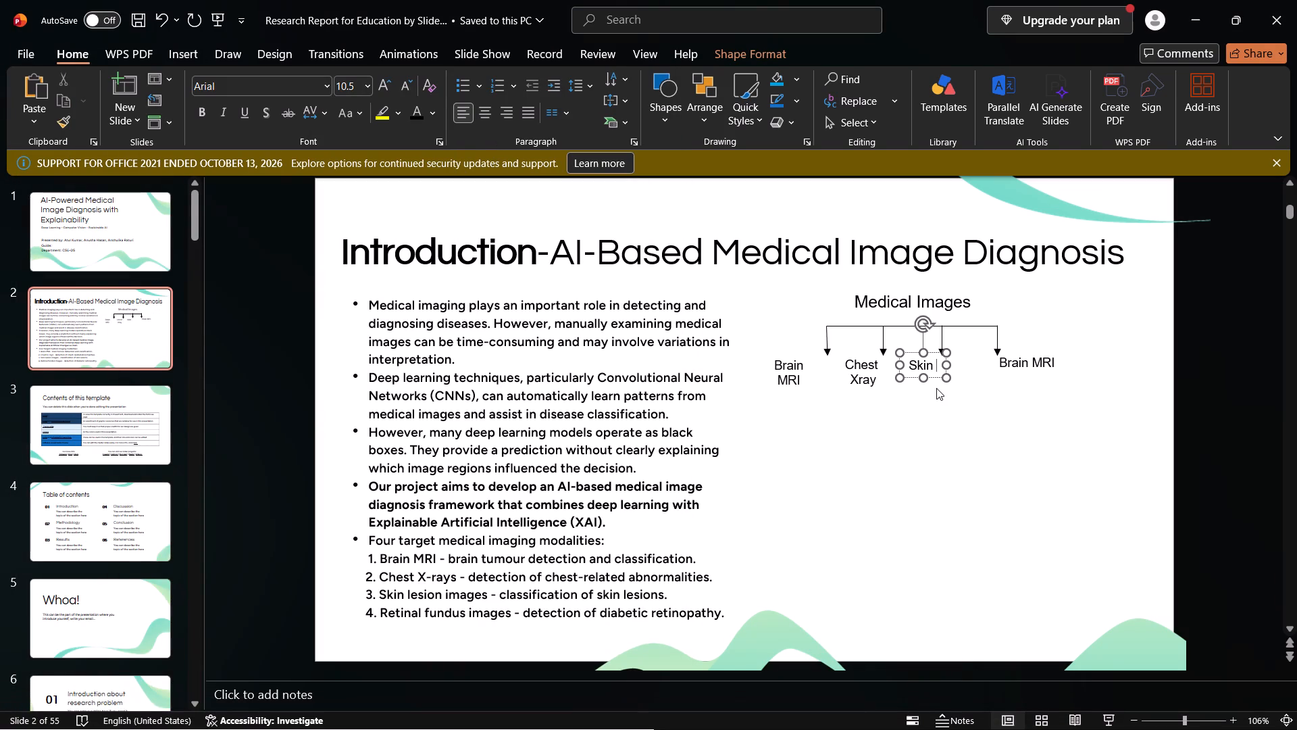
pyautogui.write('Lesions')
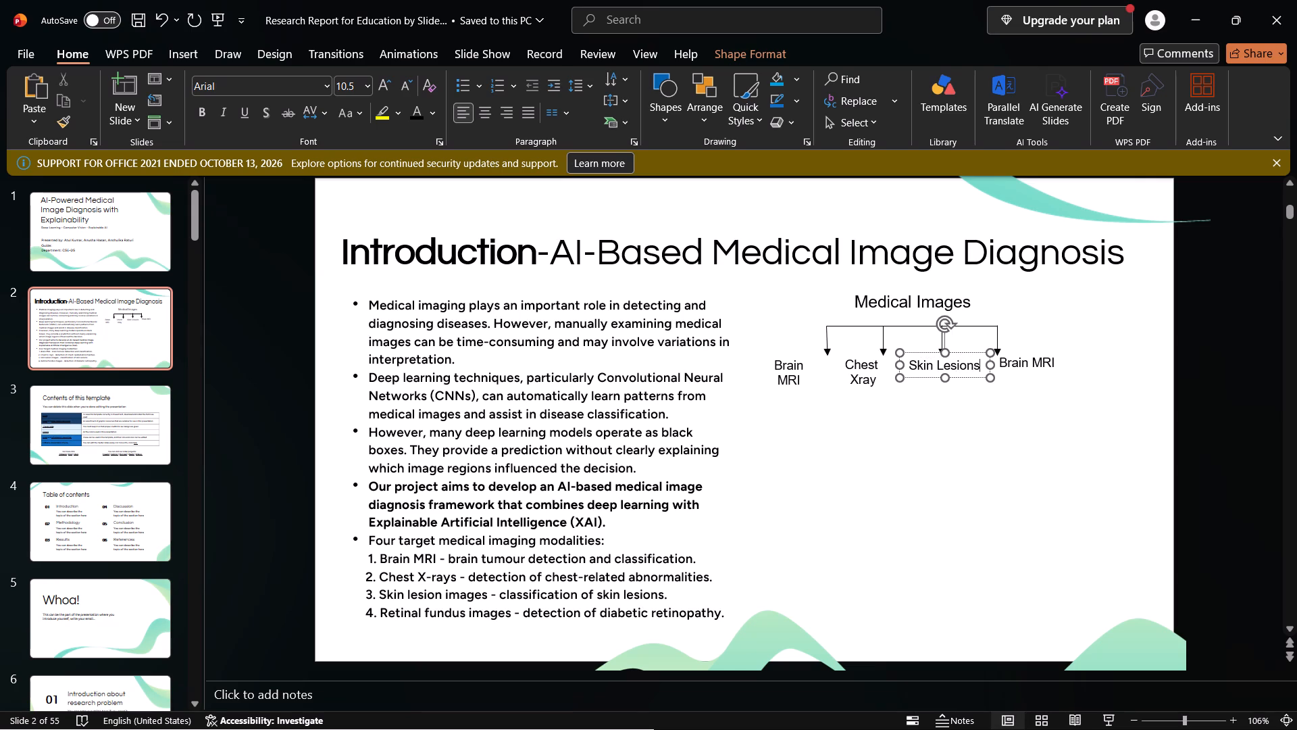
# Centre-align the "Skin Lesions" label and split it over two lines, one word per line.
pyautogui.click(928, 351)
pyautogui.click(482, 119)
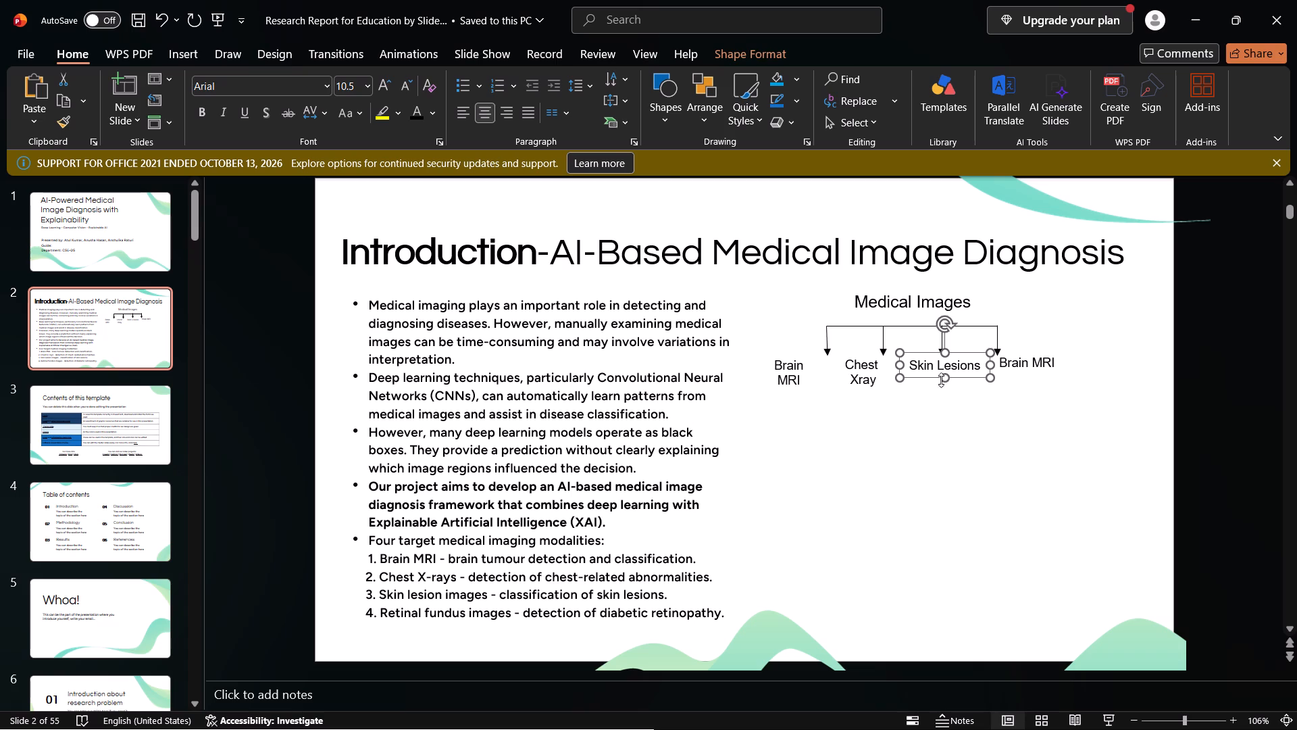
pyautogui.click(934, 364)
pyautogui.press('Right')
pyautogui.press('BackSpace')
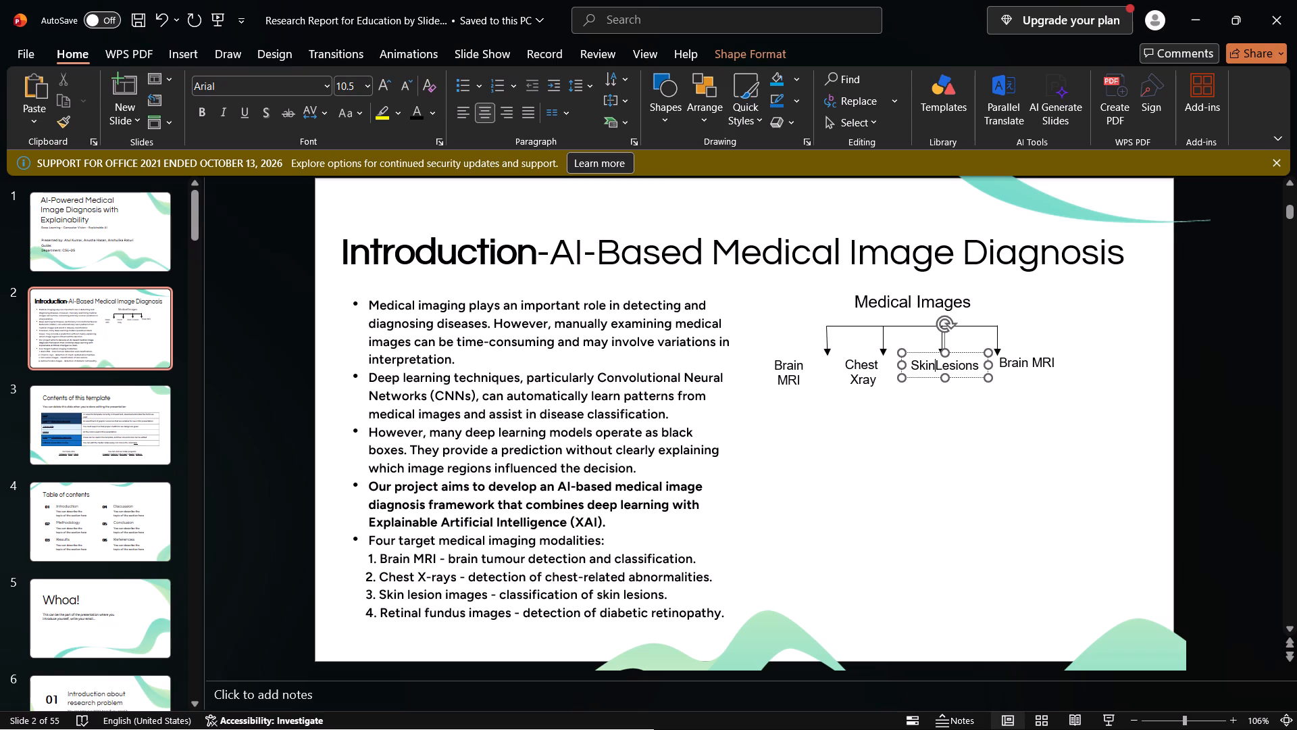
pyautogui.press('Return')
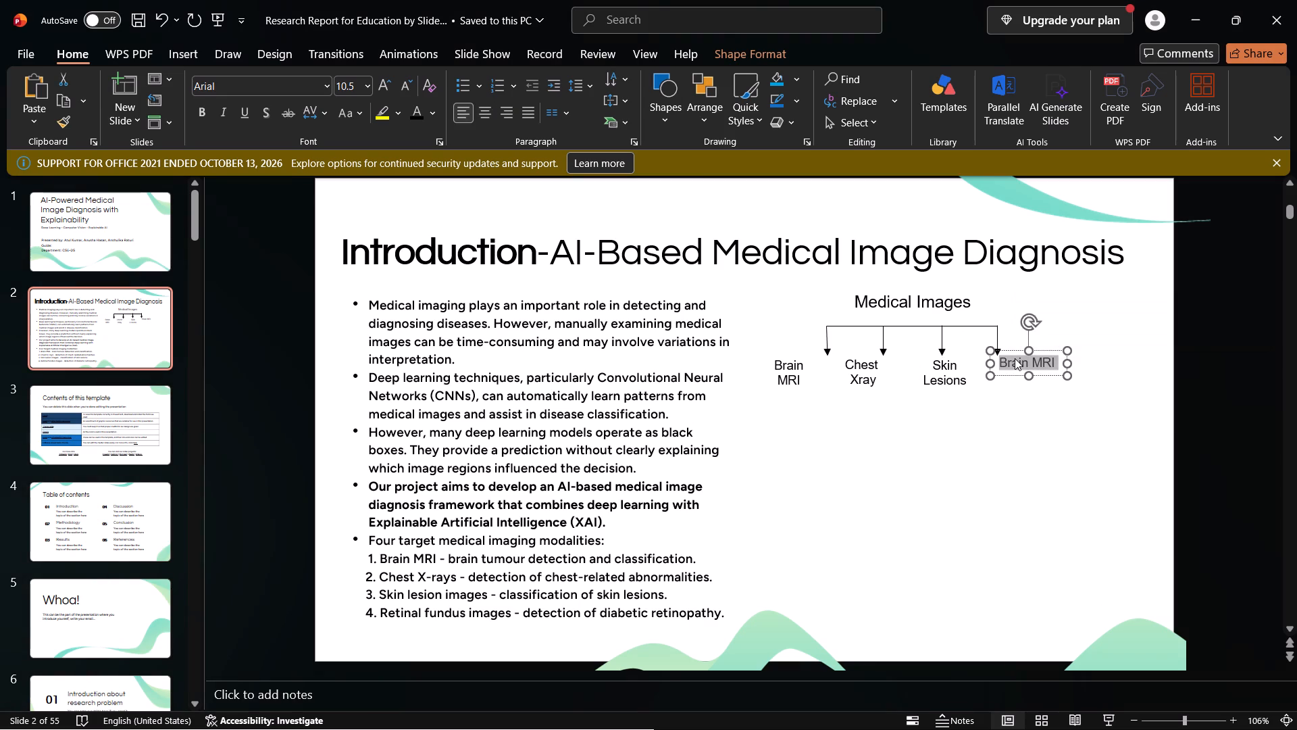
pyautogui.write('Retinal')
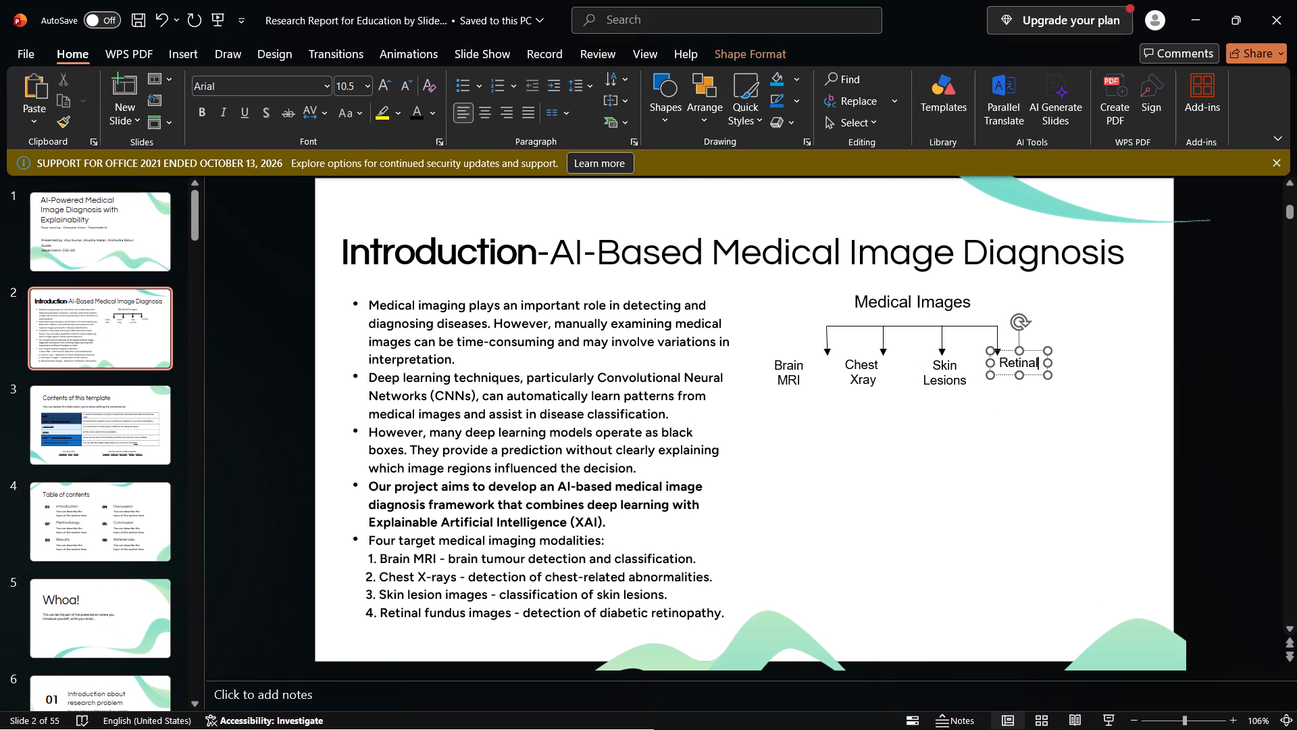
pyautogui.press('Return')
pyautogui.hotkey('shift', 'f')
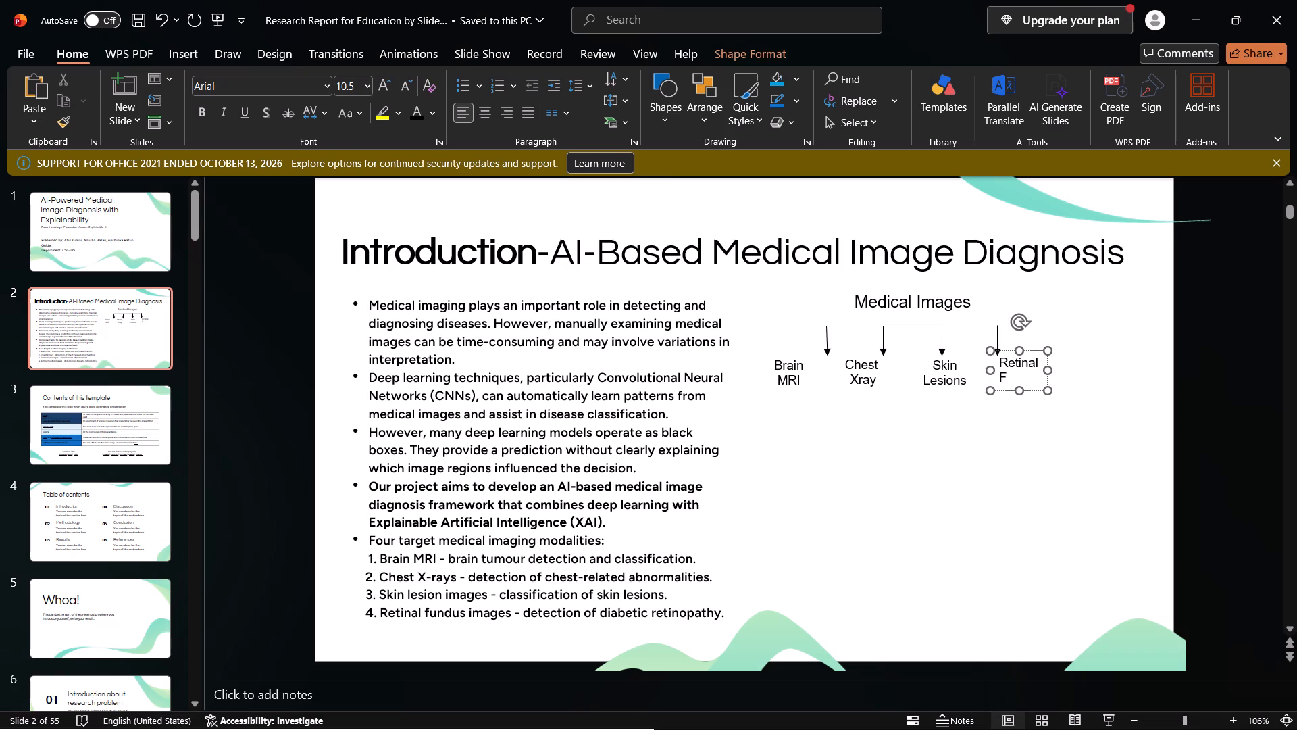
pyautogui.write('undus')
# Centre-align both lines of the "Retinal Fundus" label.
pyautogui.click(482, 118)
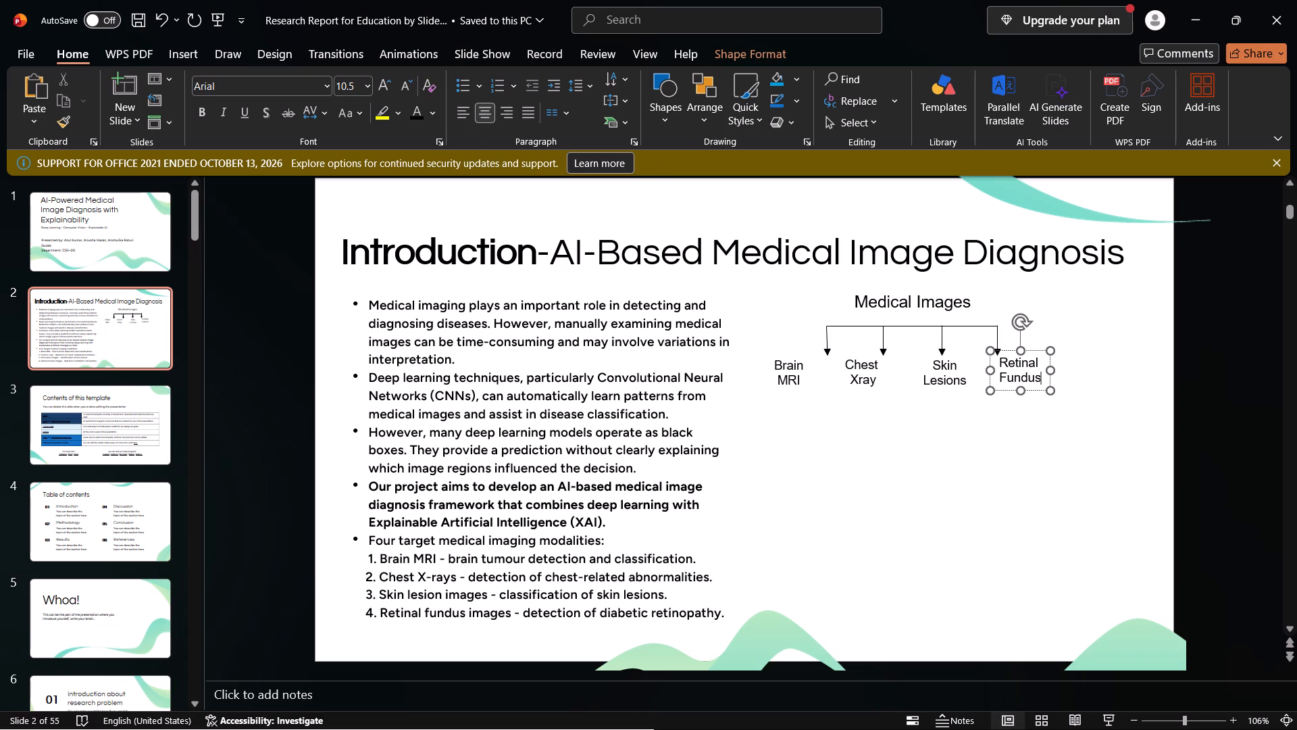
pyautogui.click(1007, 367)
pyautogui.click(482, 105)
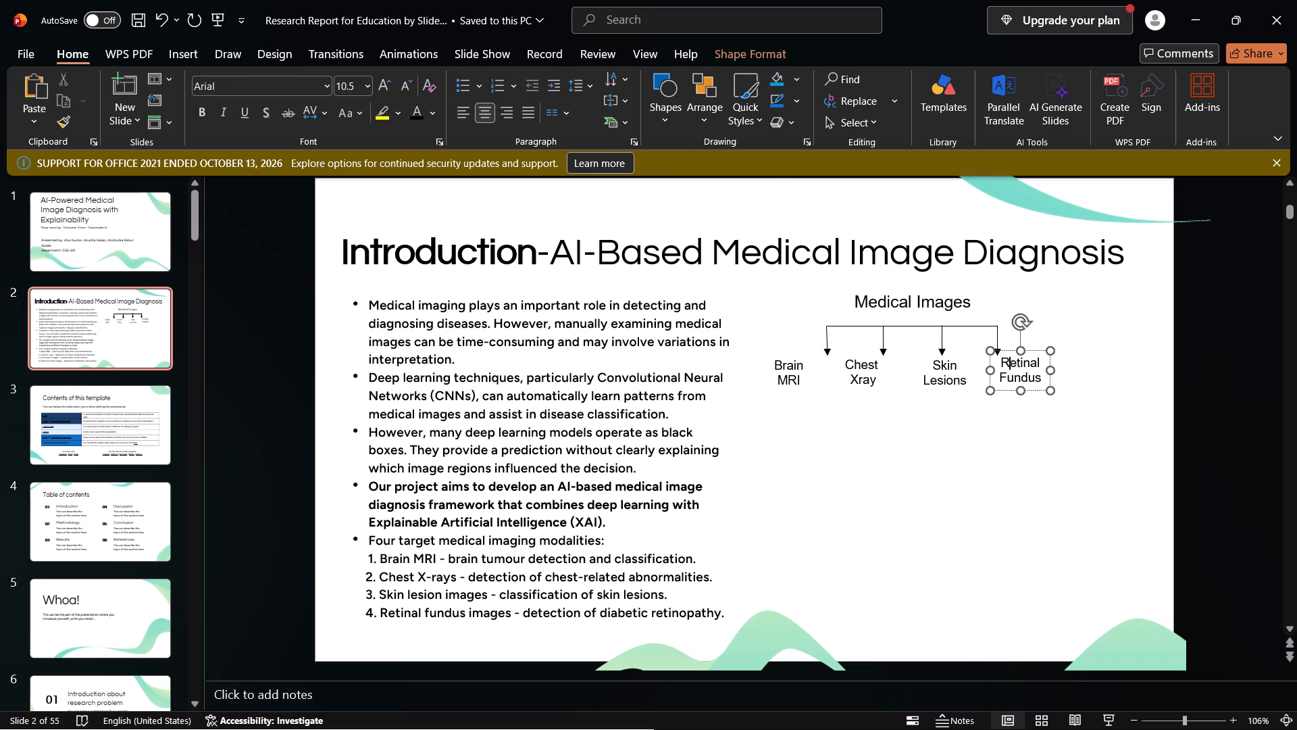
# Move the "Retinal Fundus" label so it sits centred just beneath the fourth arrow.
pyautogui.click(923, 429)
pyautogui.click(1034, 358)
pyautogui.moveTo(1034, 348); pyautogui.dragTo(1026, 358)
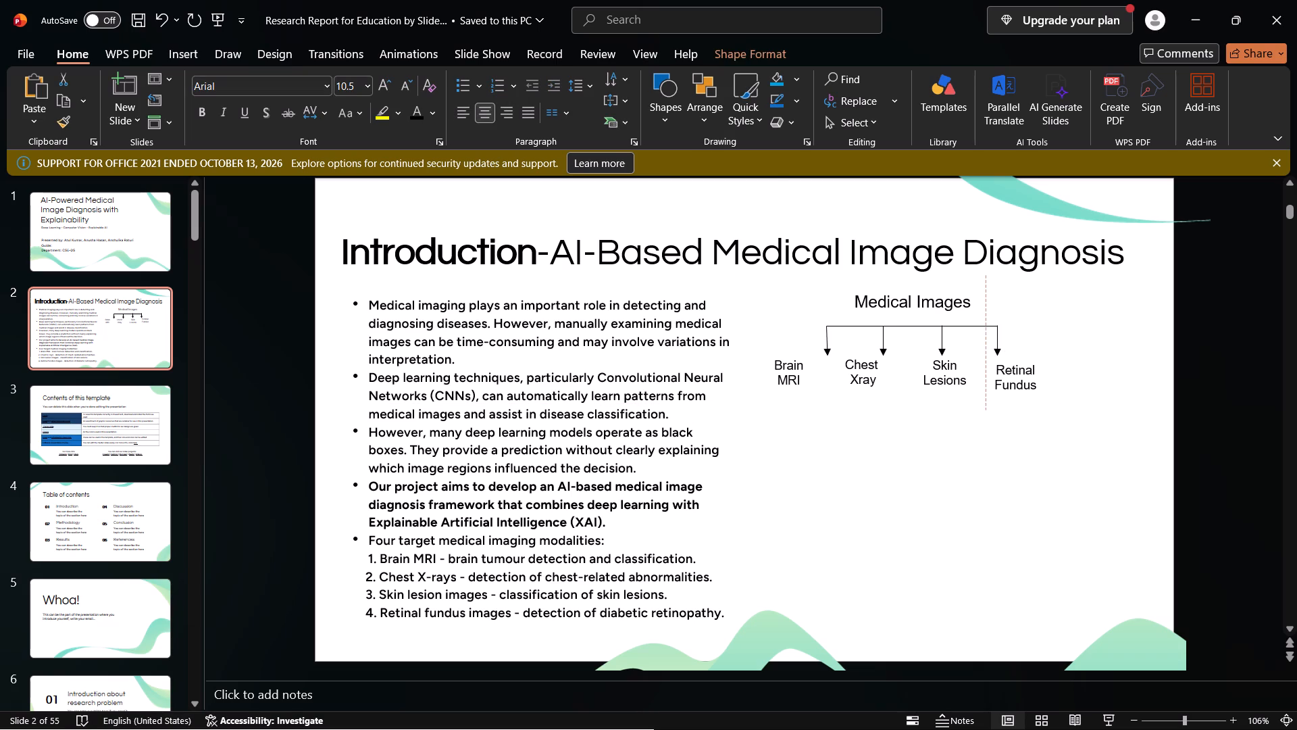
pyautogui.moveTo(1026, 358); pyautogui.dragTo(1019, 354)
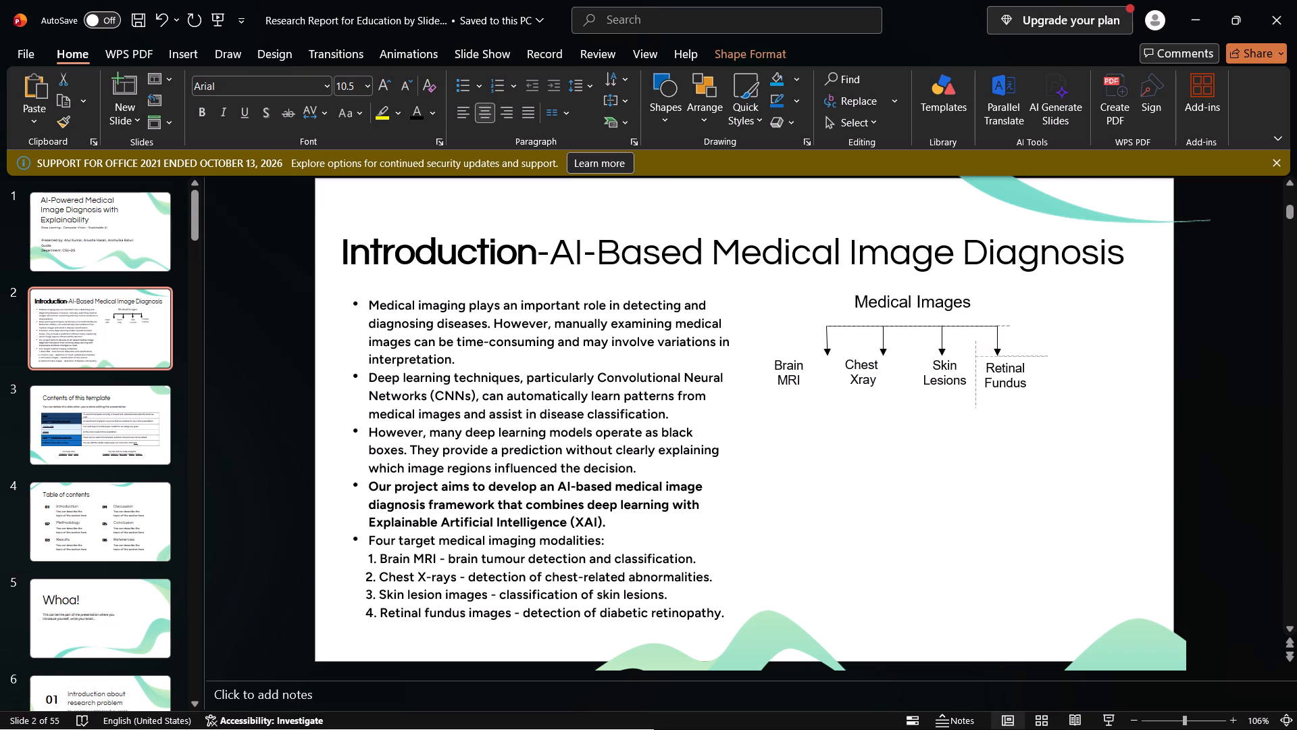
pyautogui.moveTo(1019, 354); pyautogui.dragTo(1015, 355)
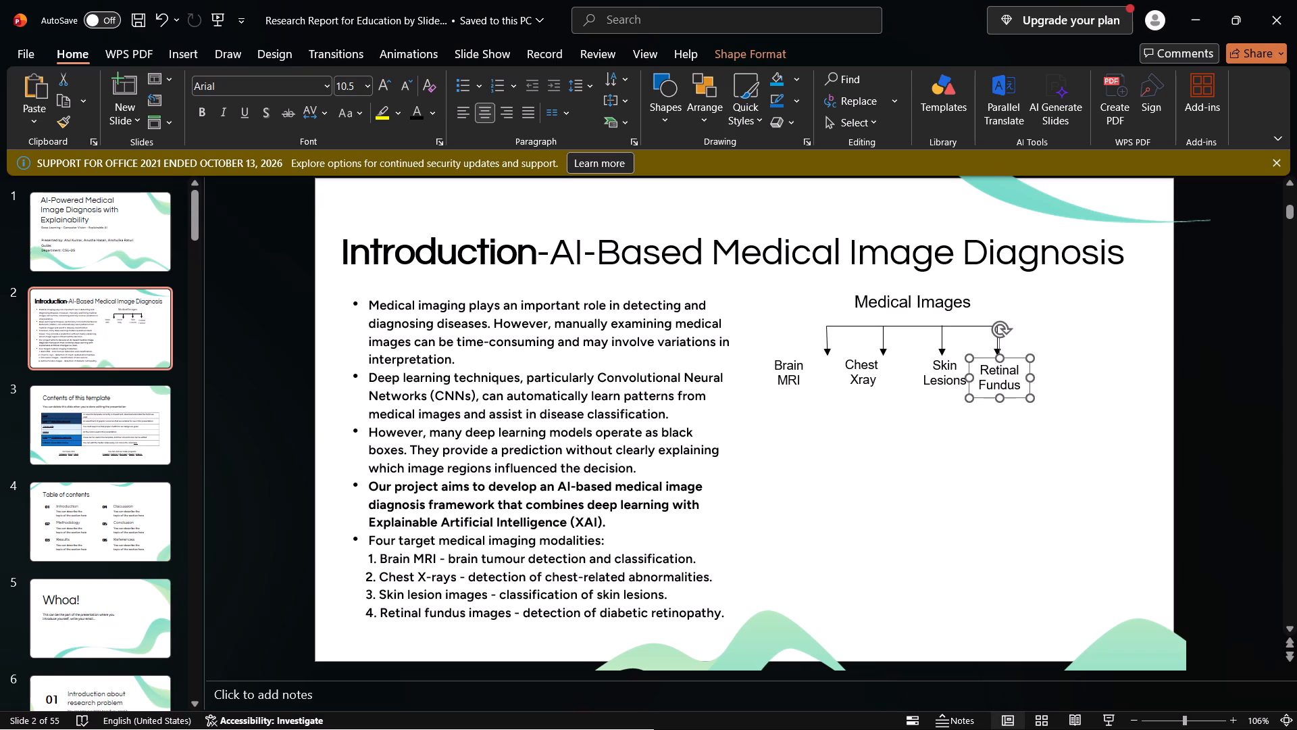
# Shift the "Skin Lesions" label slightly so it sits beneath the third arrow, clear of the "Retinal Fundus" label.
pyautogui.click(937, 376)
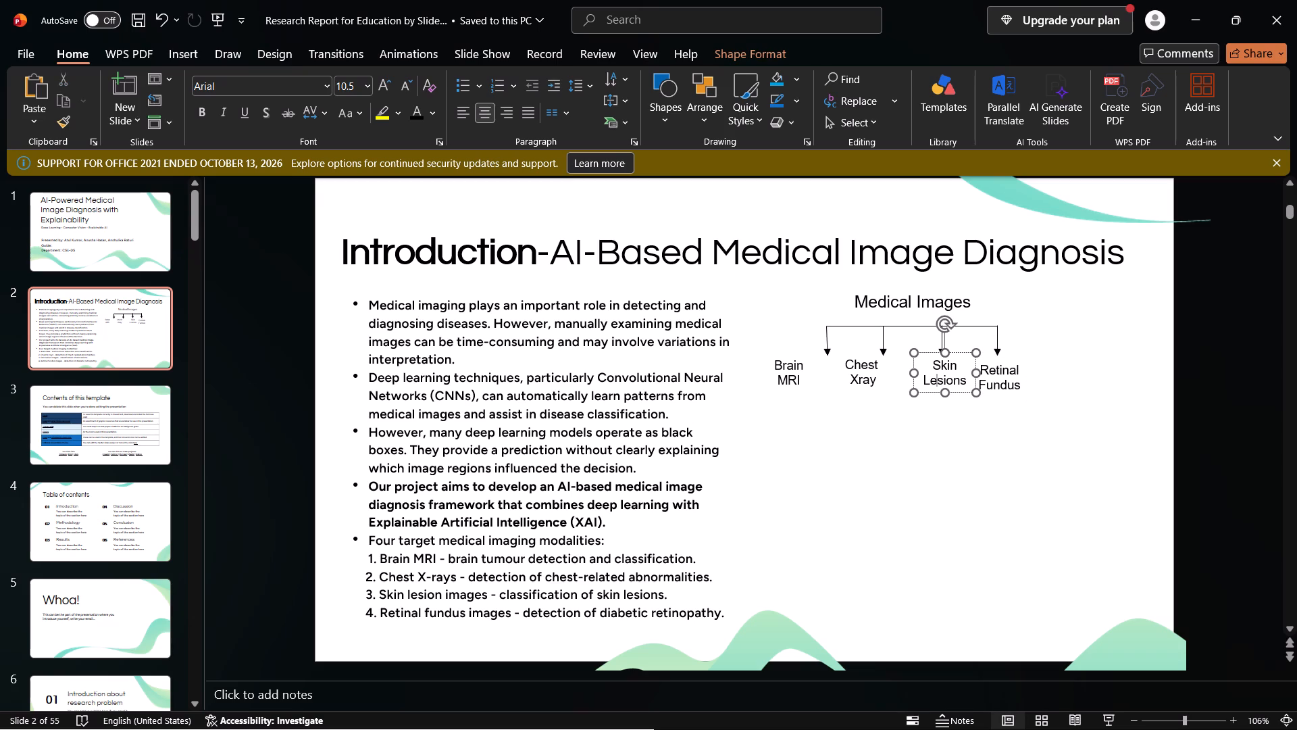
pyautogui.click(963, 351)
pyautogui.moveTo(963, 351); pyautogui.dragTo(955, 356)
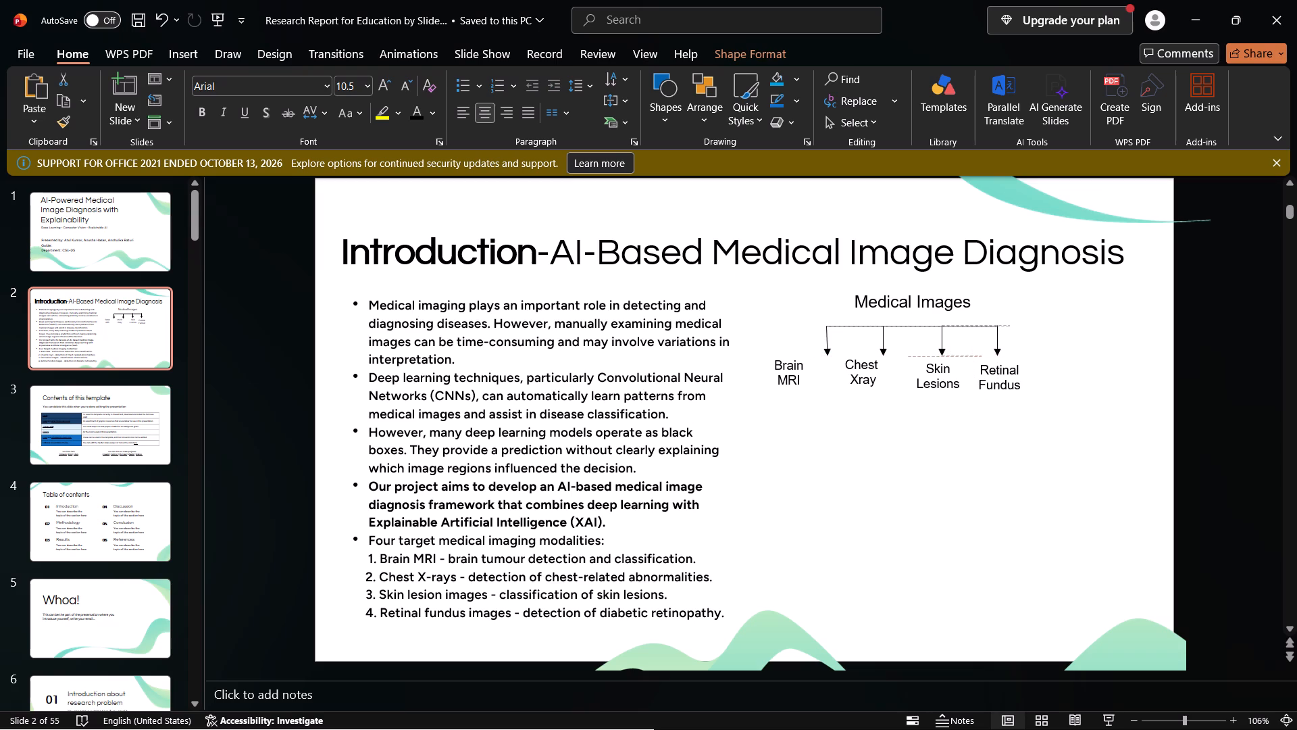
pyautogui.moveTo(955, 356); pyautogui.dragTo(953, 356)
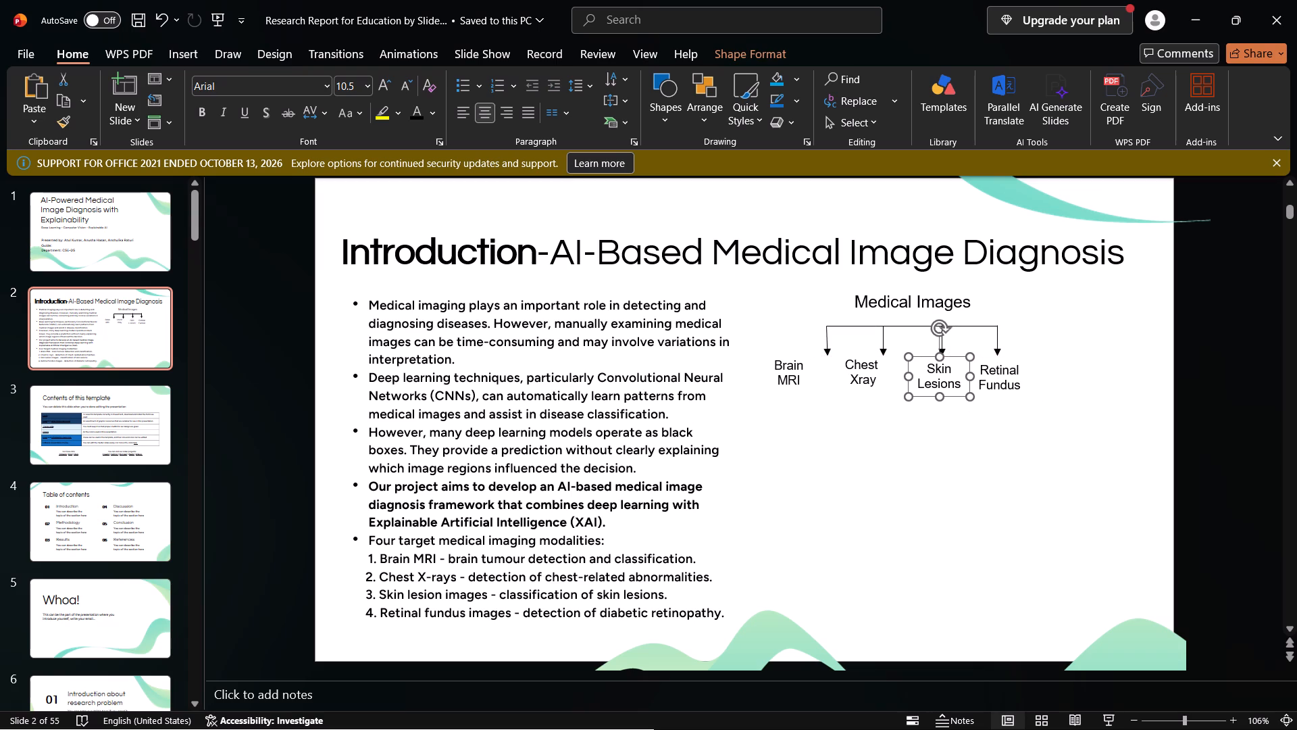
# Move the "Chest Xray" label beneath the second arrow, roughly level with the "Skin Lesions" label.
pyautogui.click(878, 373)
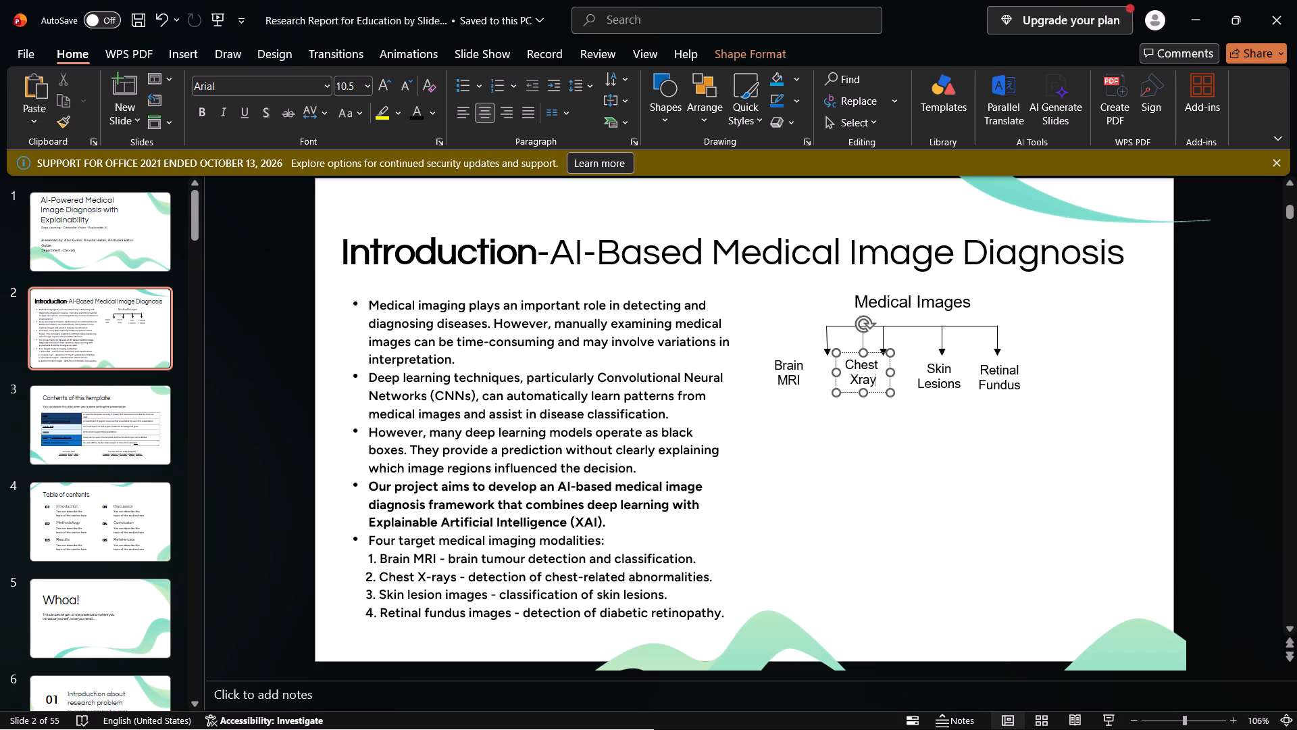
pyautogui.moveTo(873, 354); pyautogui.dragTo(890, 357)
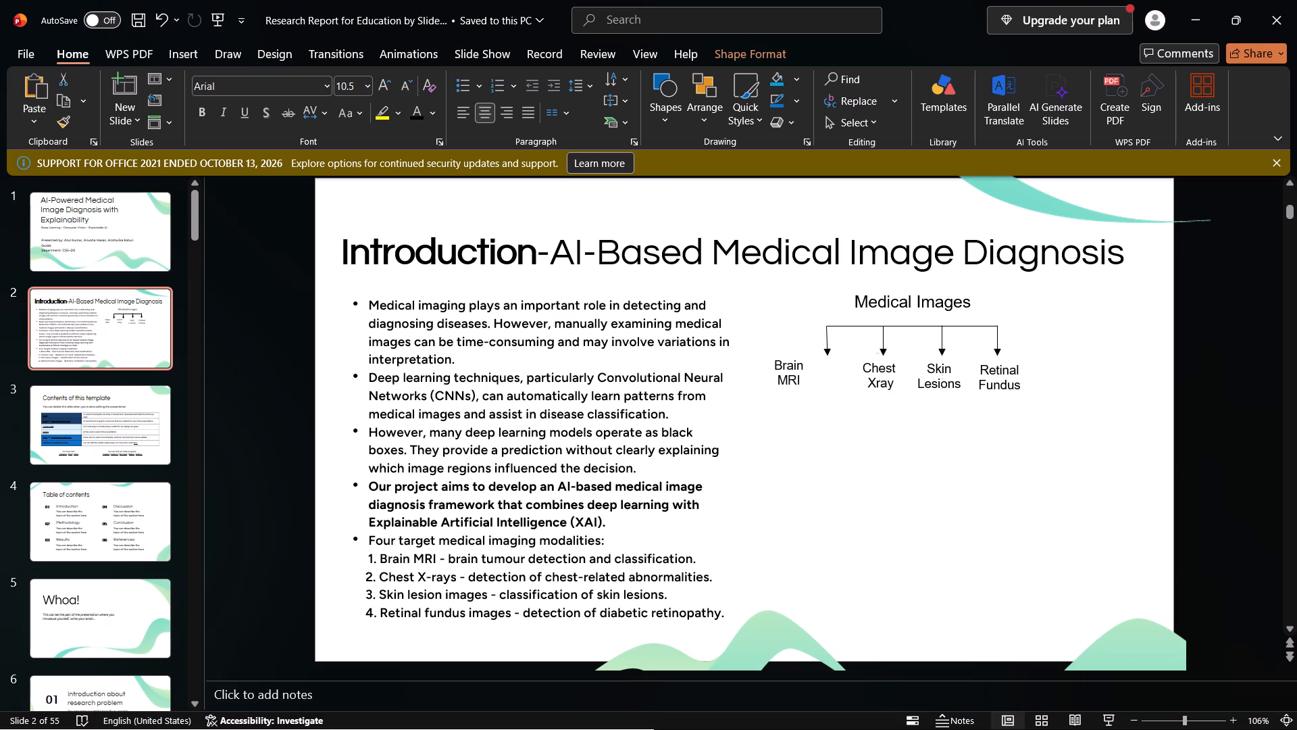
pyautogui.moveTo(890, 357); pyautogui.dragTo(888, 358)
pyautogui.moveTo(888, 358); pyautogui.dragTo(888, 359)
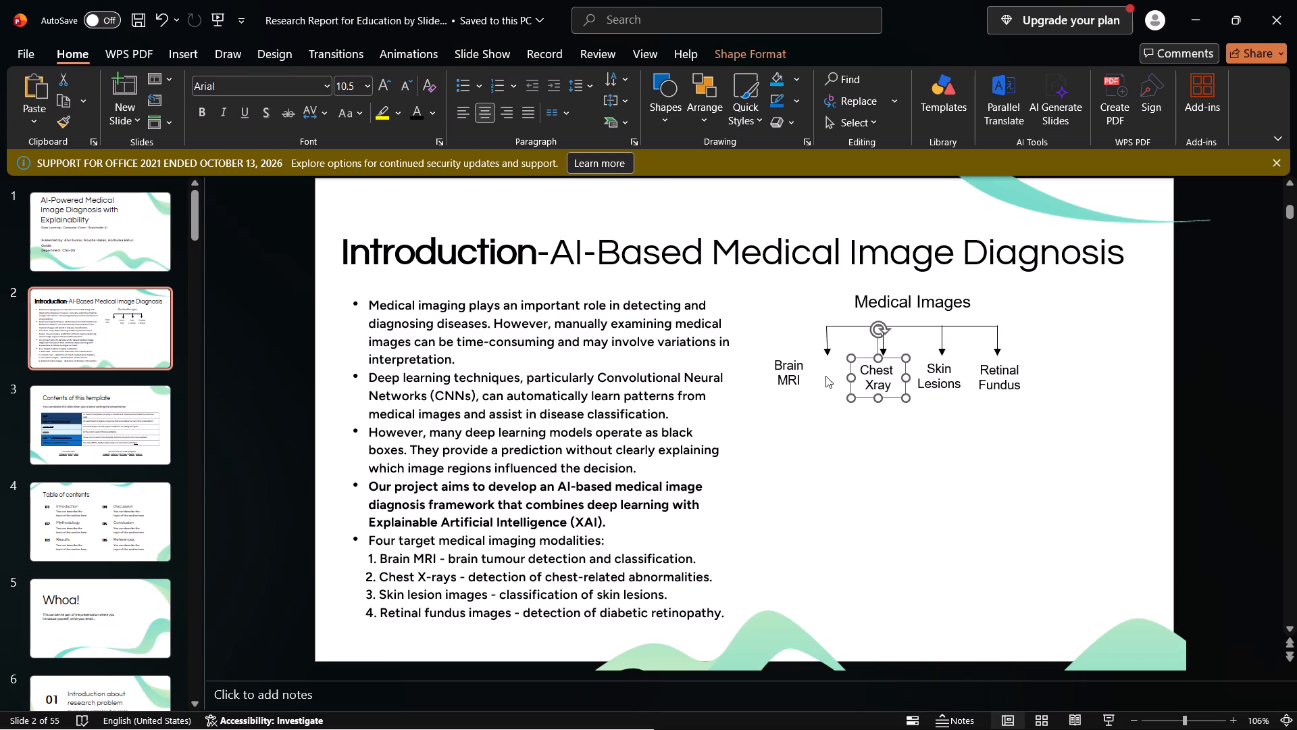
# Move the "Brain MRI" label so it sits centred just beneath the first arrow.
pyautogui.click(792, 379)
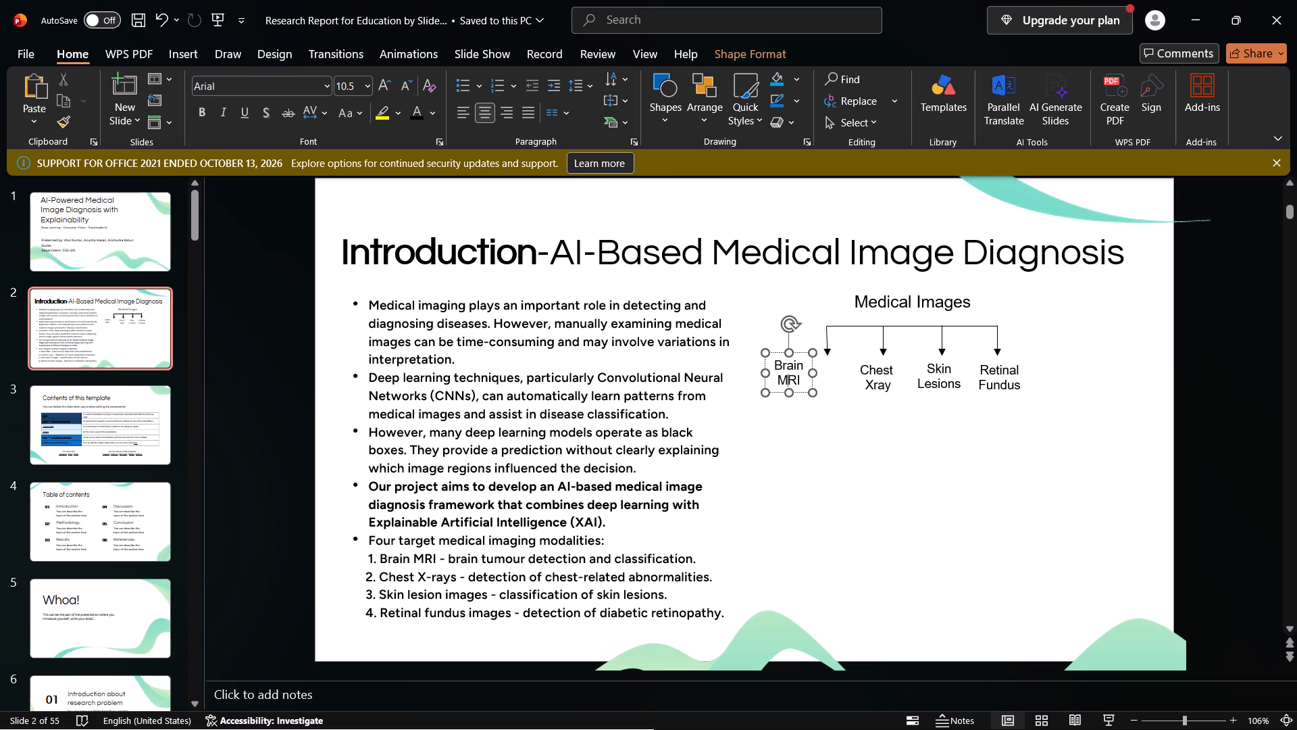
pyautogui.moveTo(801, 352); pyautogui.dragTo(830, 354)
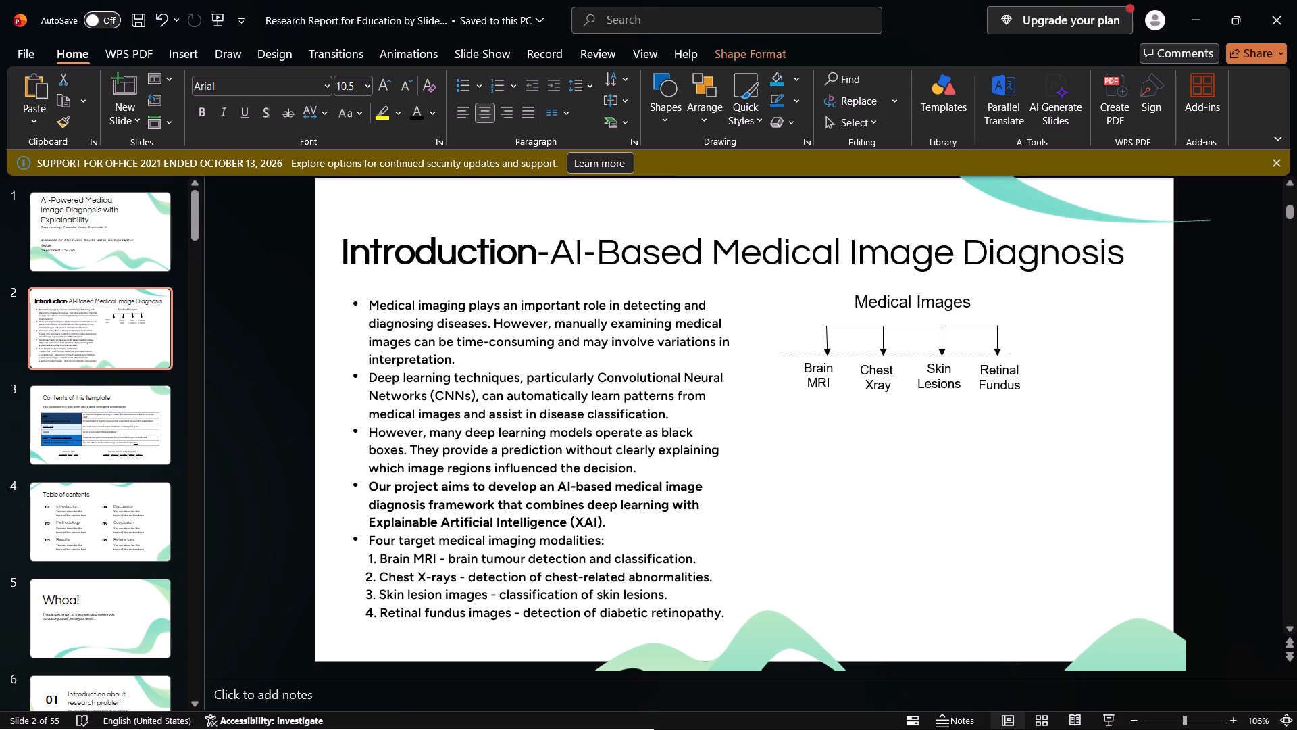
pyautogui.moveTo(830, 354); pyautogui.dragTo(838, 355)
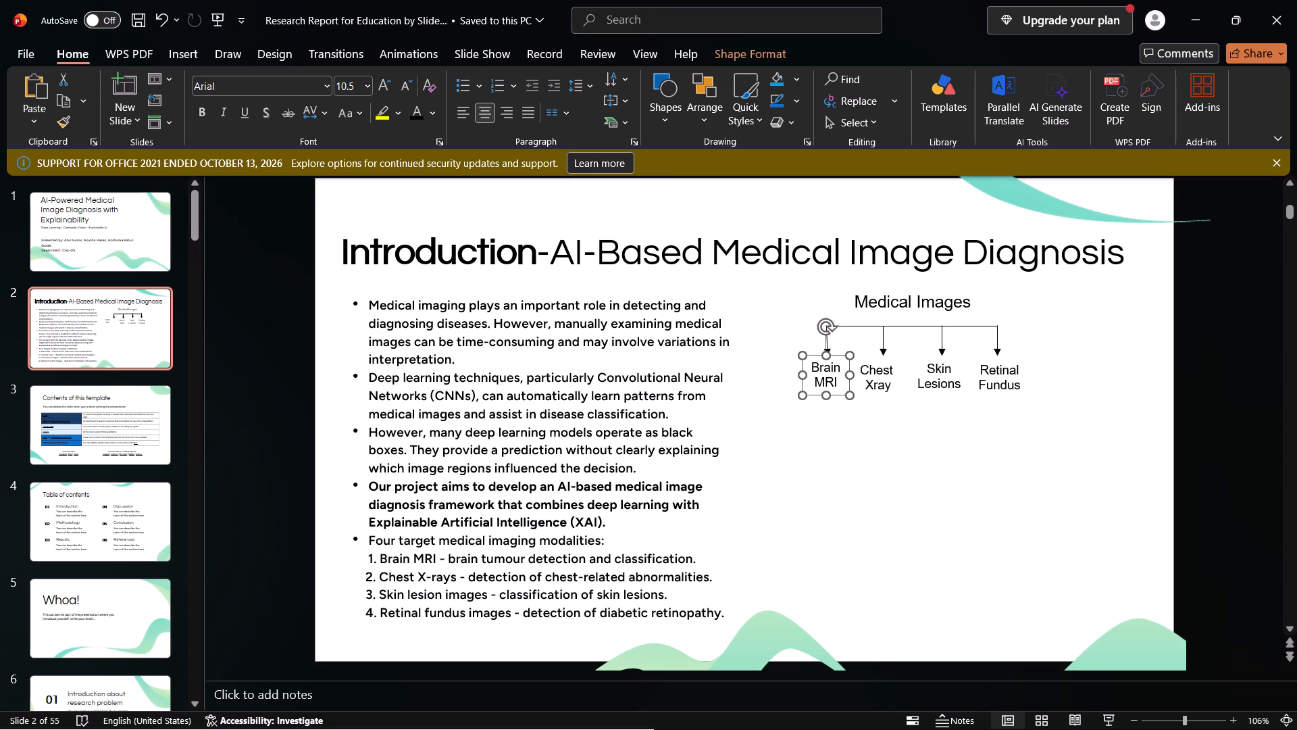
# Nudge the "Skin Lesions" label slightly right and up so it is centred beneath the third arrow.
pyautogui.click(938, 366)
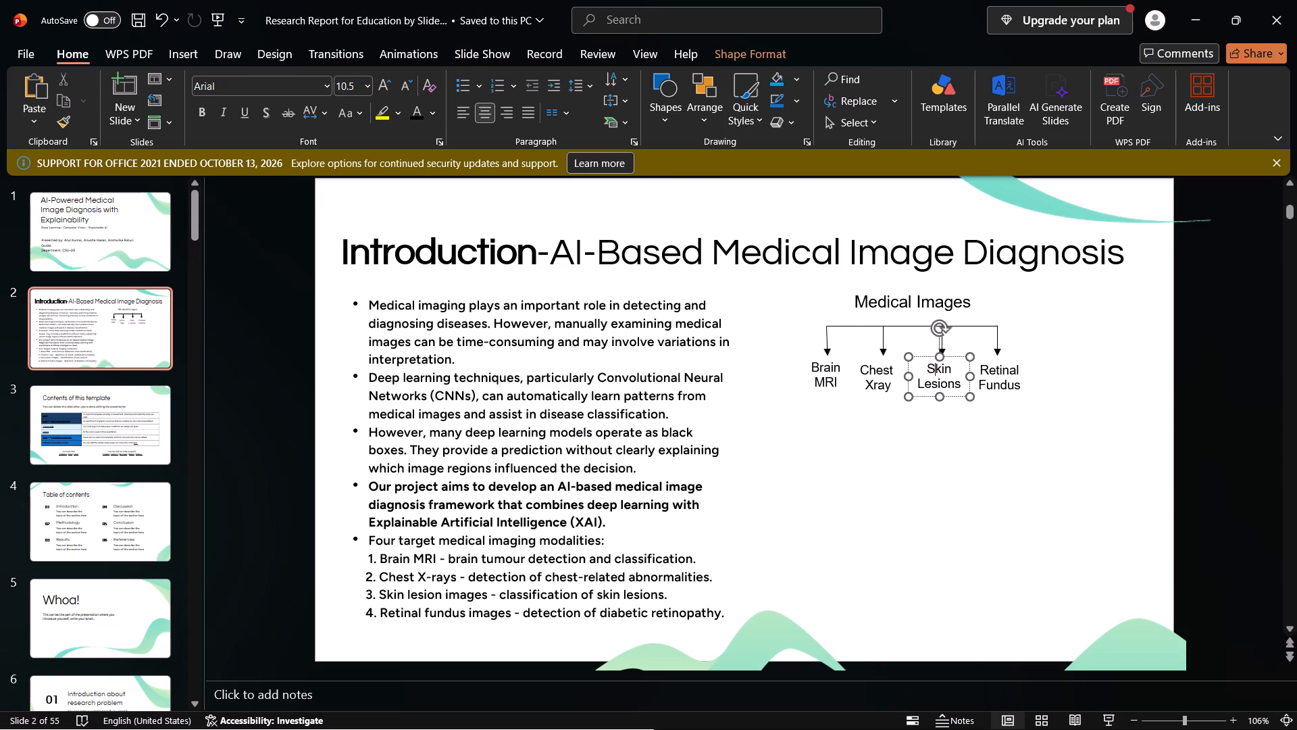
pyautogui.click(954, 357)
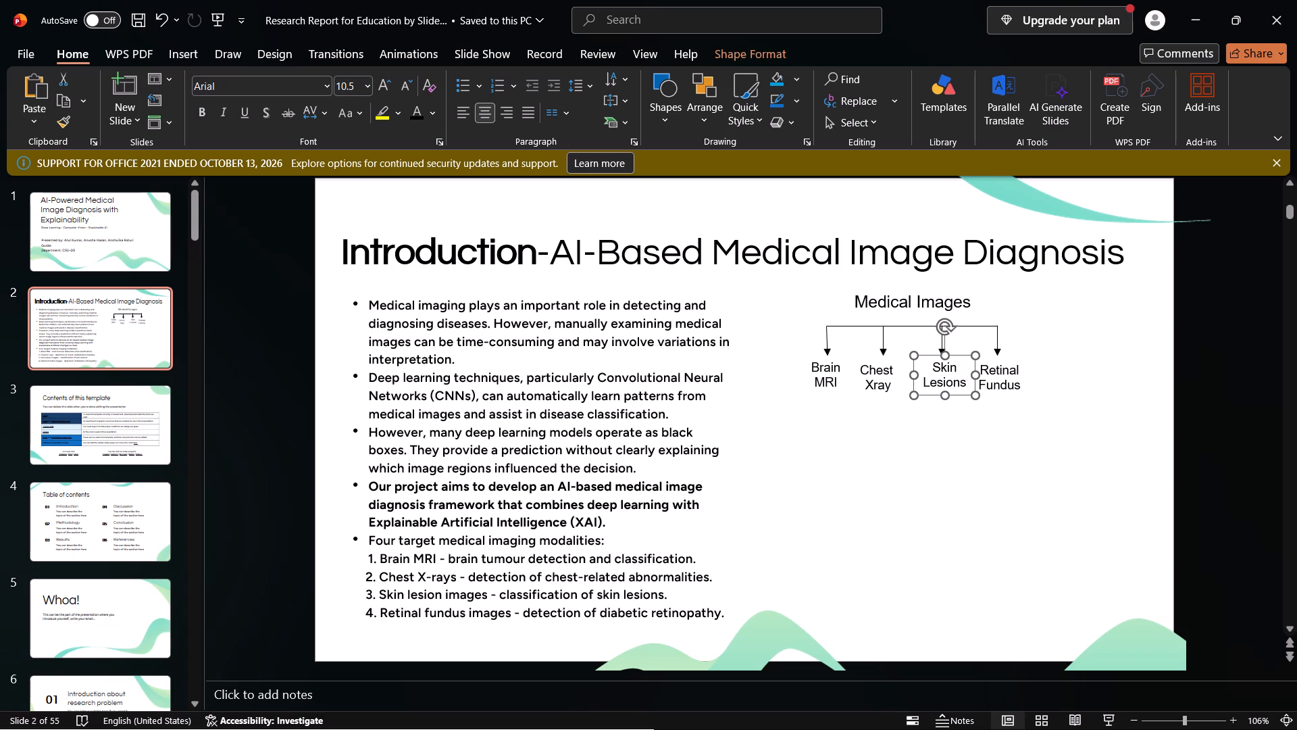
pyautogui.click(1029, 476)
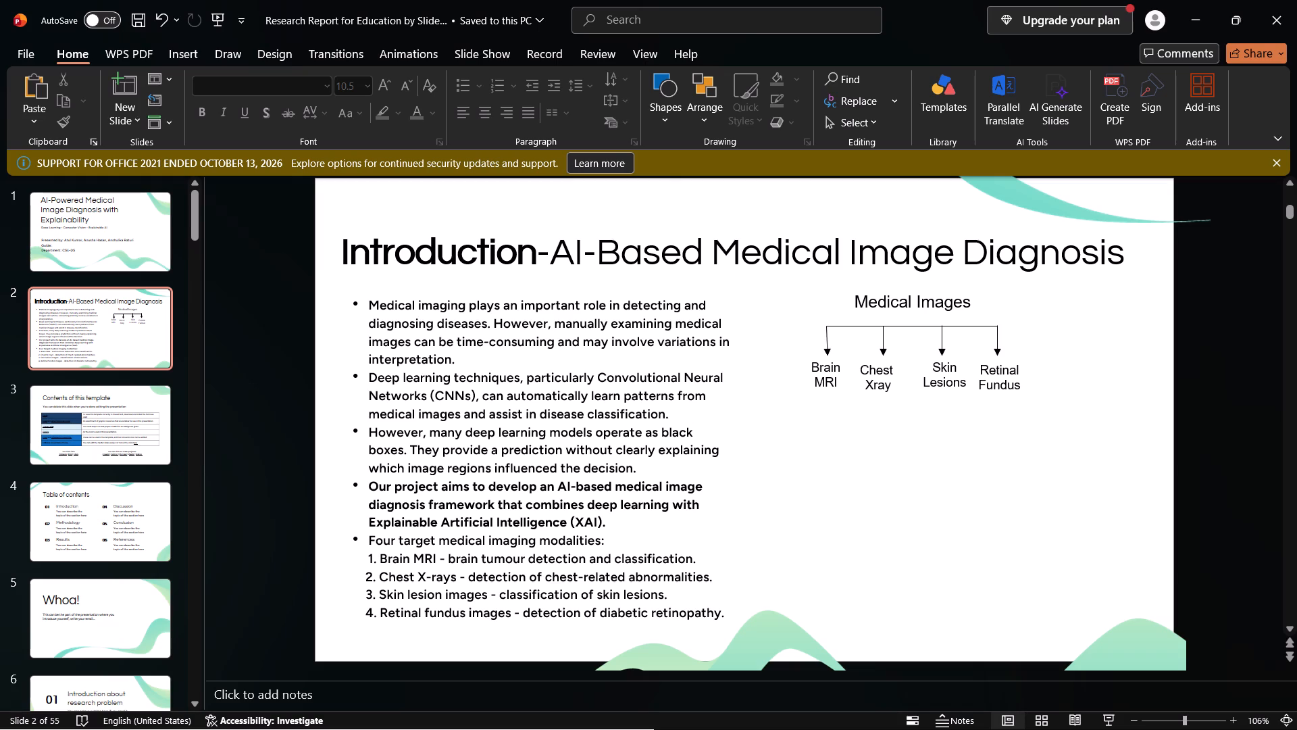
# Choose the plain straight Line shape for drawing on the introduction slide.
pyautogui.click(671, 122)
pyautogui.click(681, 159)
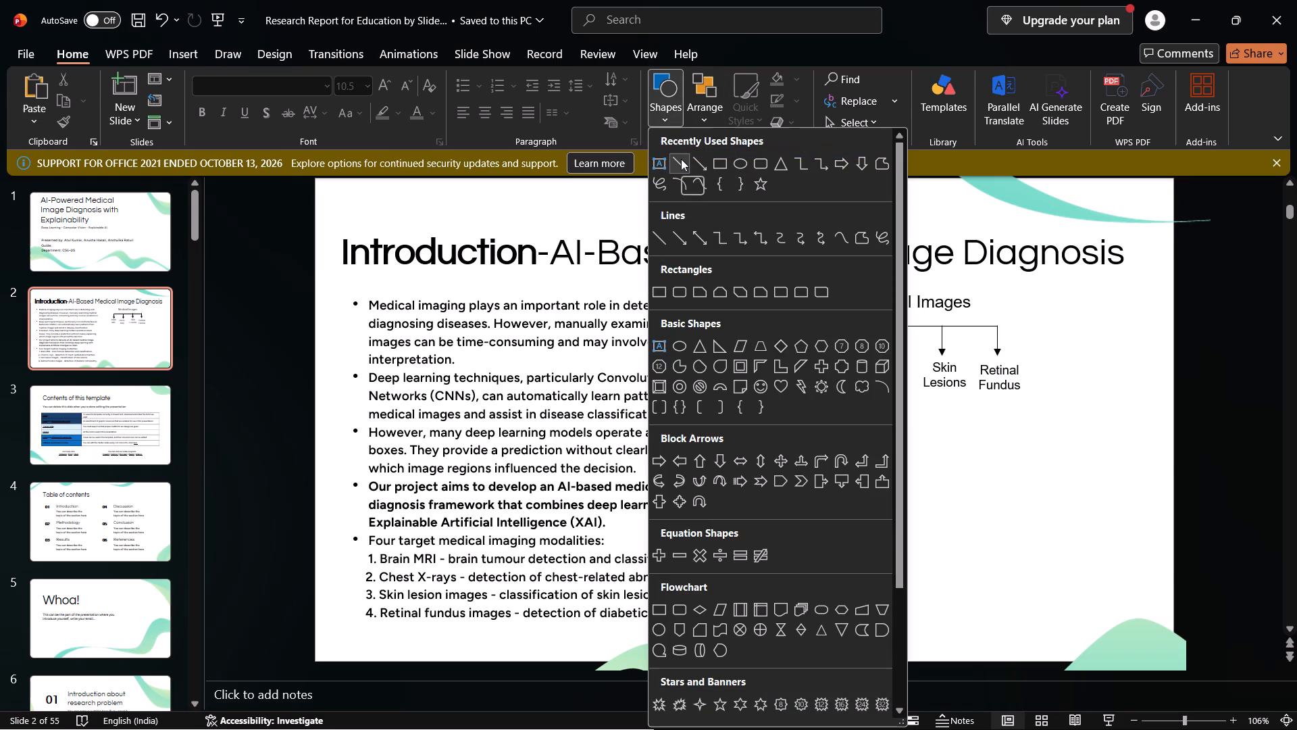
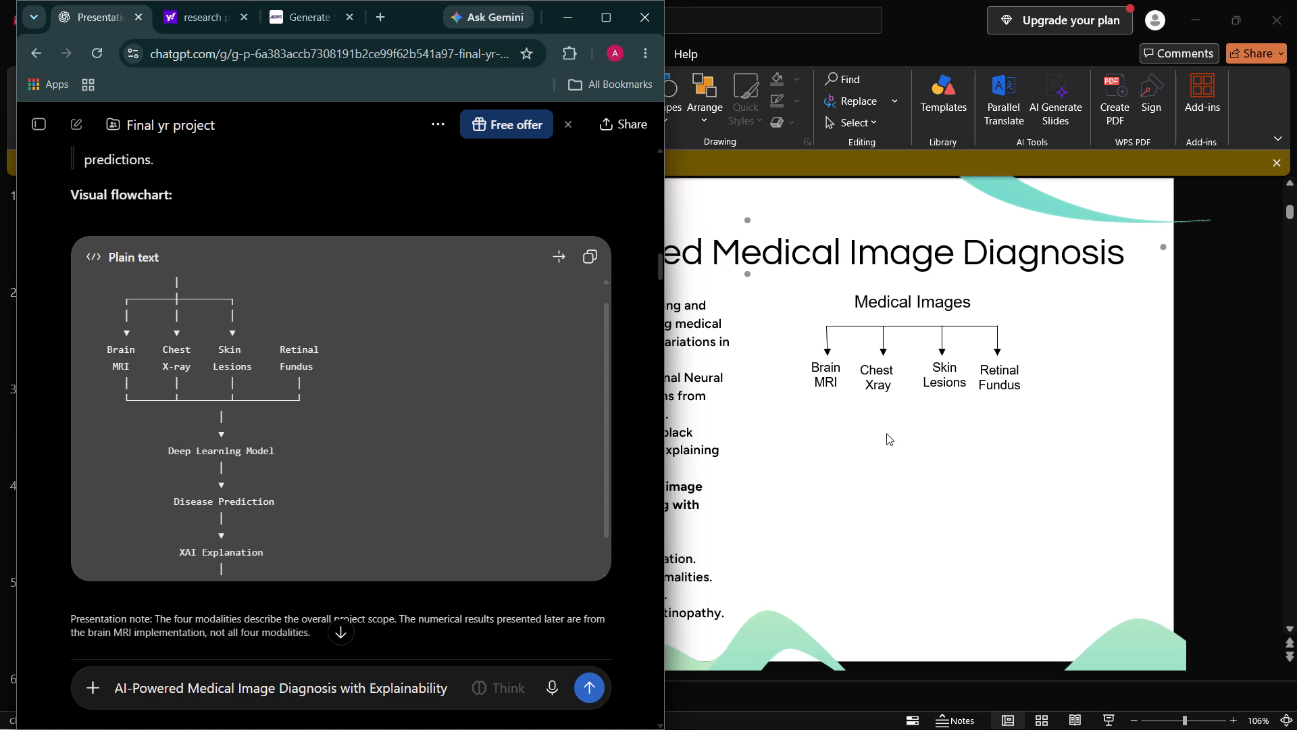
pyautogui.click(867, 324)
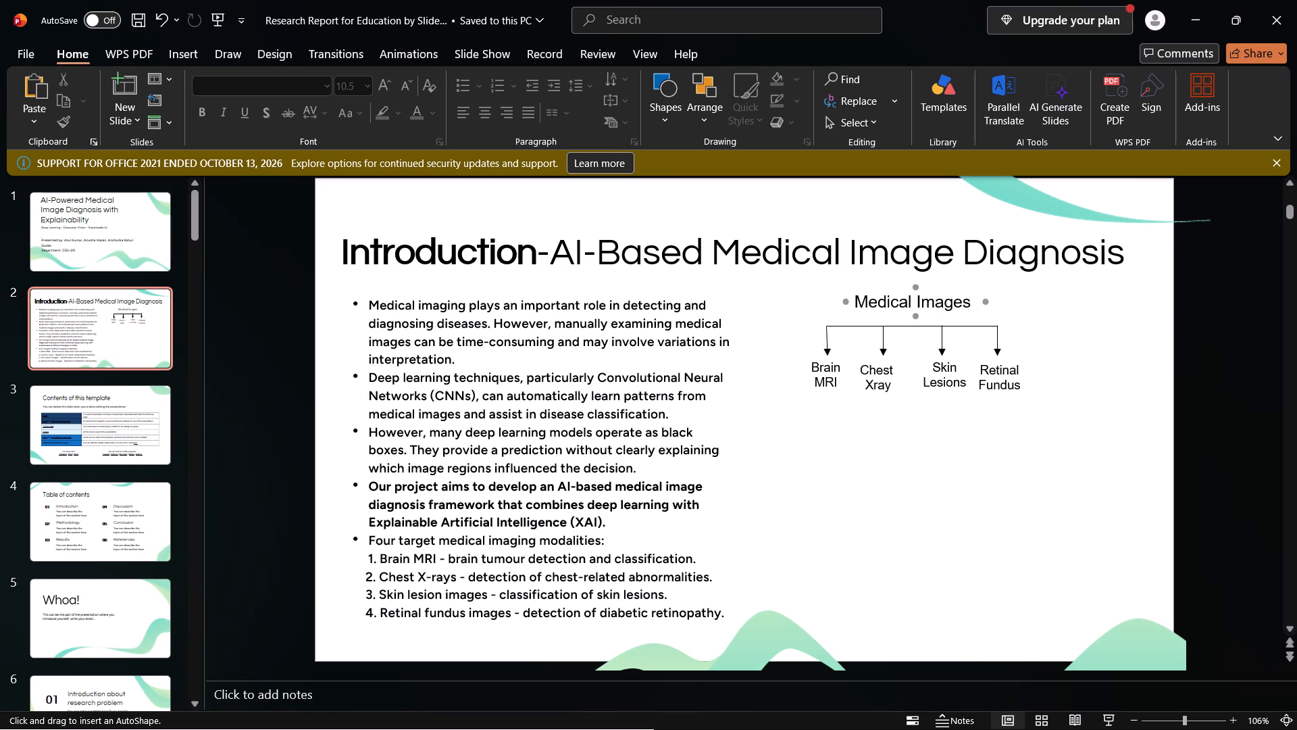
pyautogui.click(855, 328)
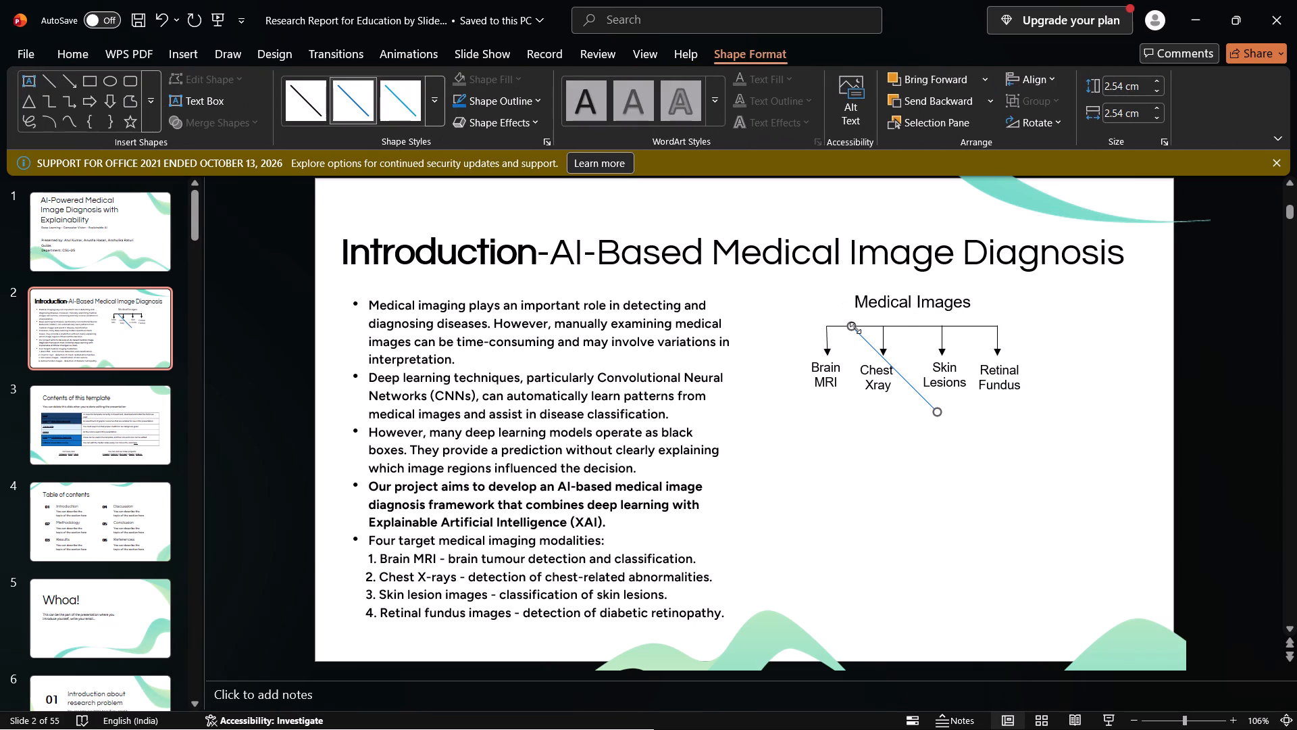
pyautogui.hotkey('ctrl', 'z')
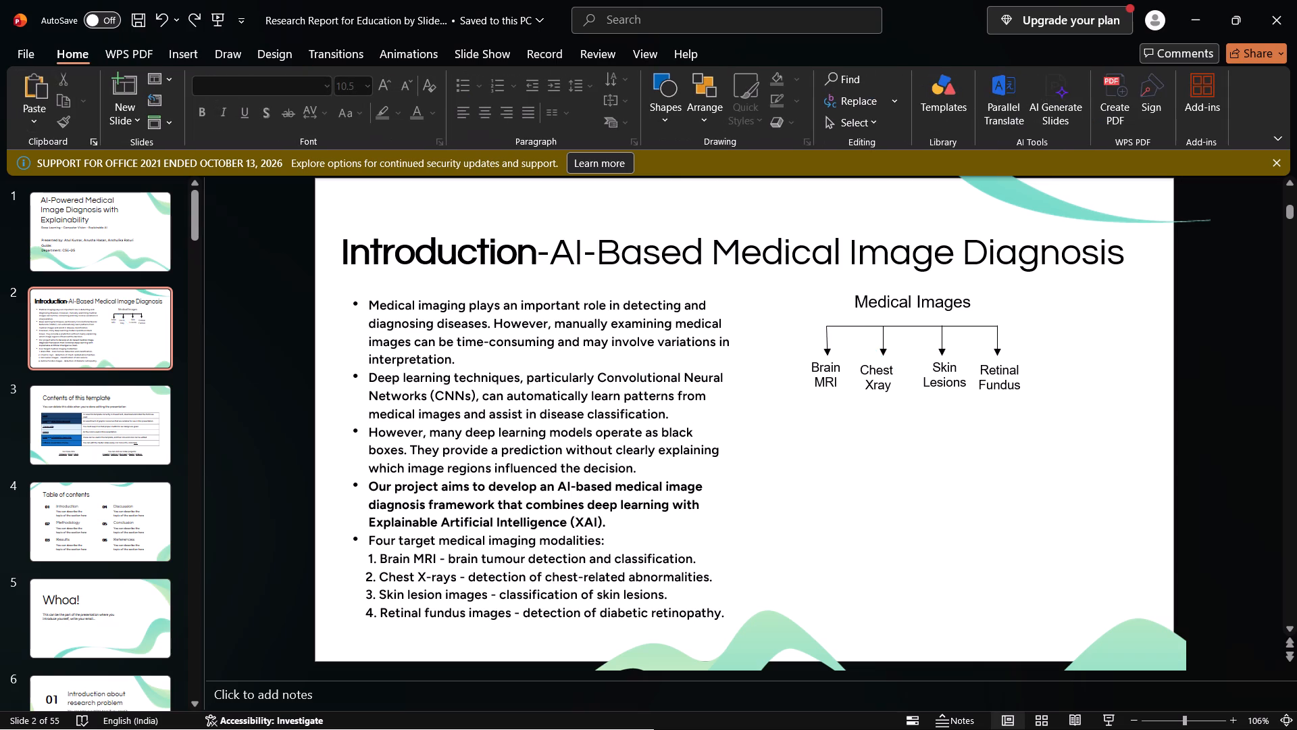
pyautogui.click(669, 116)
pyautogui.click(682, 161)
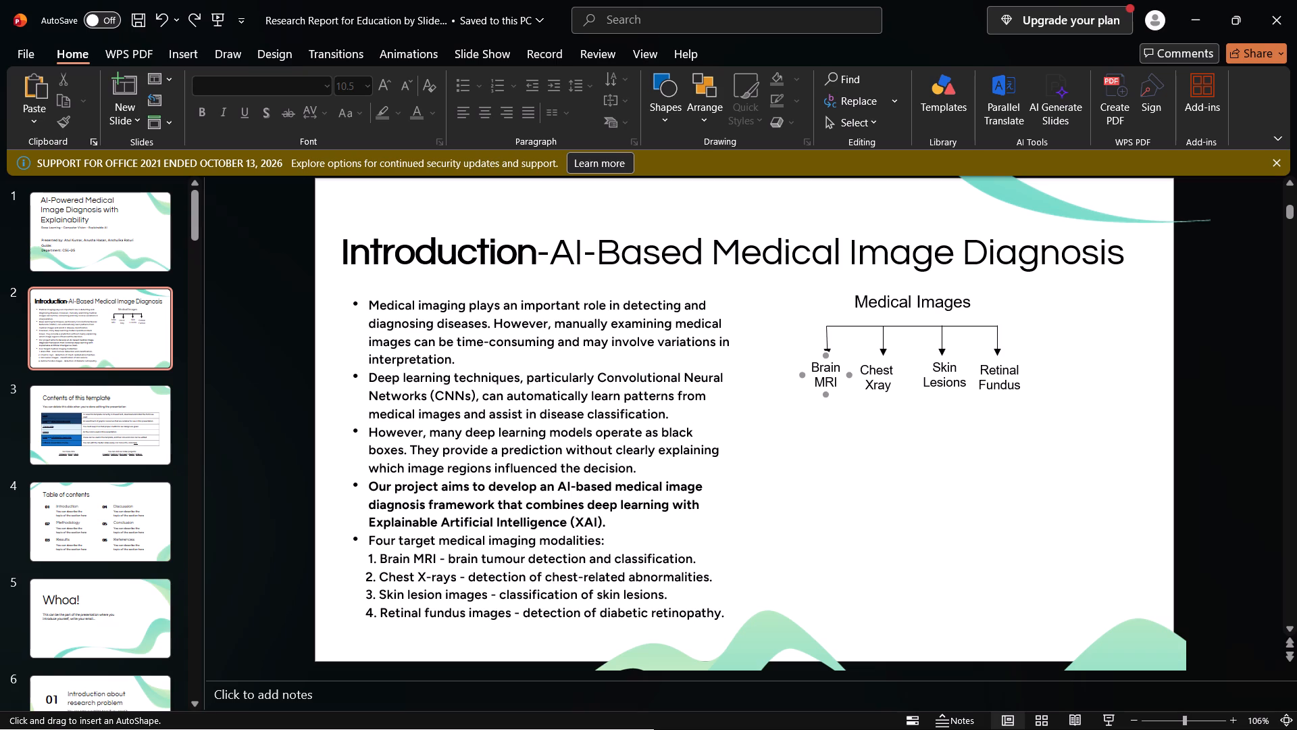
pyautogui.moveTo(825, 397); pyautogui.dragTo(921, 397)
pyautogui.moveTo(921, 397); pyautogui.dragTo(992, 395)
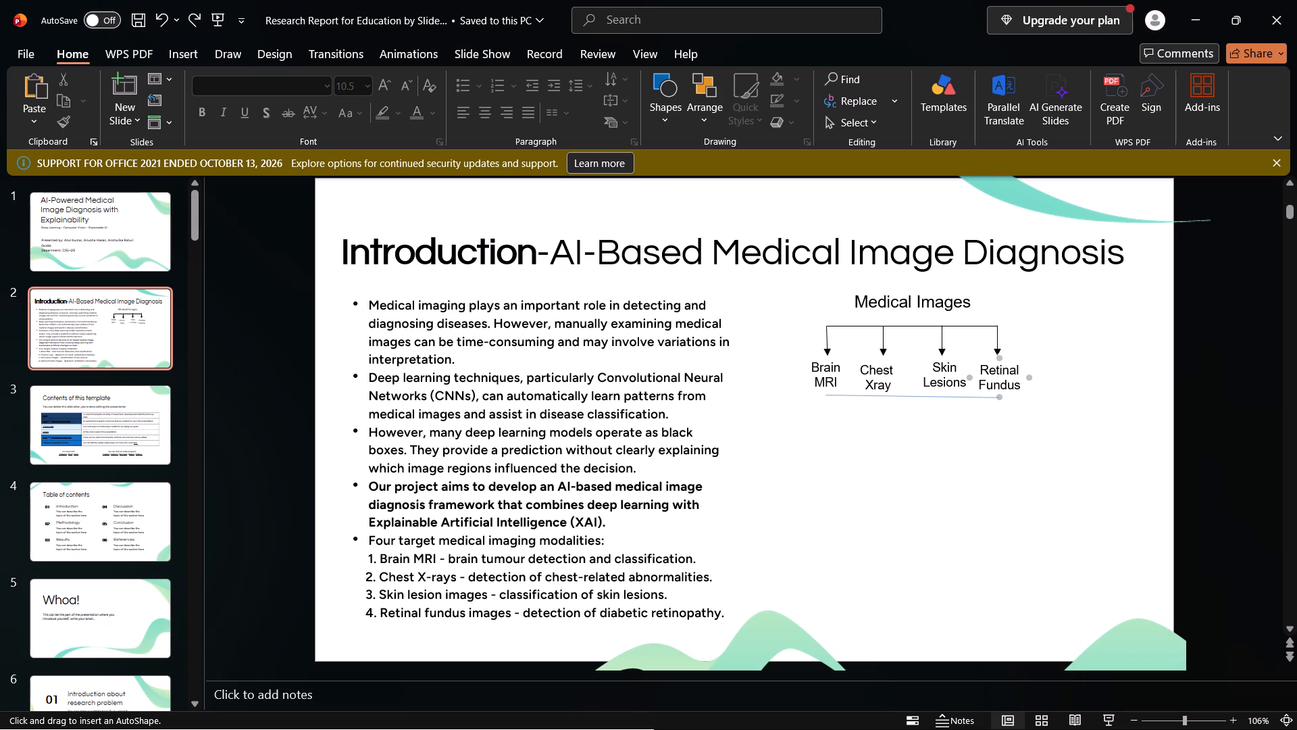
pyautogui.moveTo(992, 395); pyautogui.dragTo(1005, 392)
pyautogui.moveTo(1005, 392); pyautogui.dragTo(1005, 390)
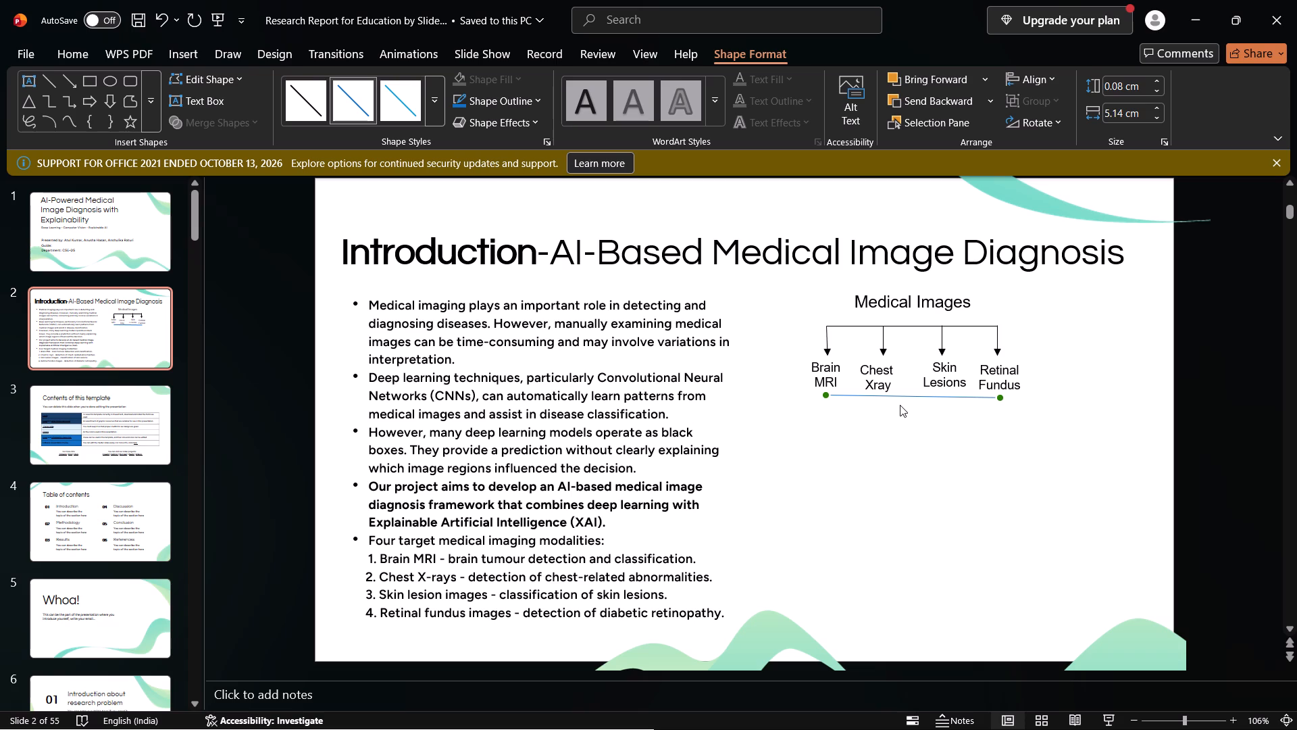
# Apply the black preset line style to the line beneath the four branch labels.
pyautogui.click(825, 395)
pyautogui.click(951, 401)
pyautogui.click(307, 103)
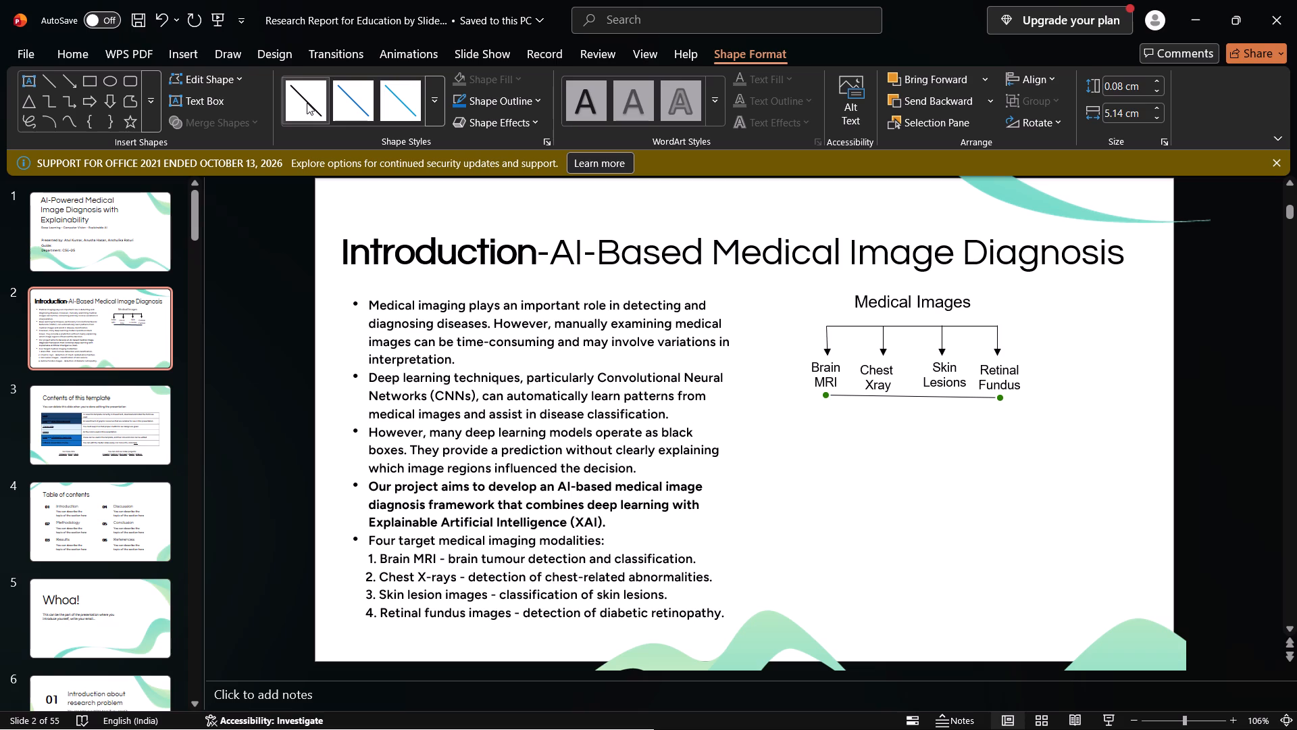
pyautogui.click(890, 462)
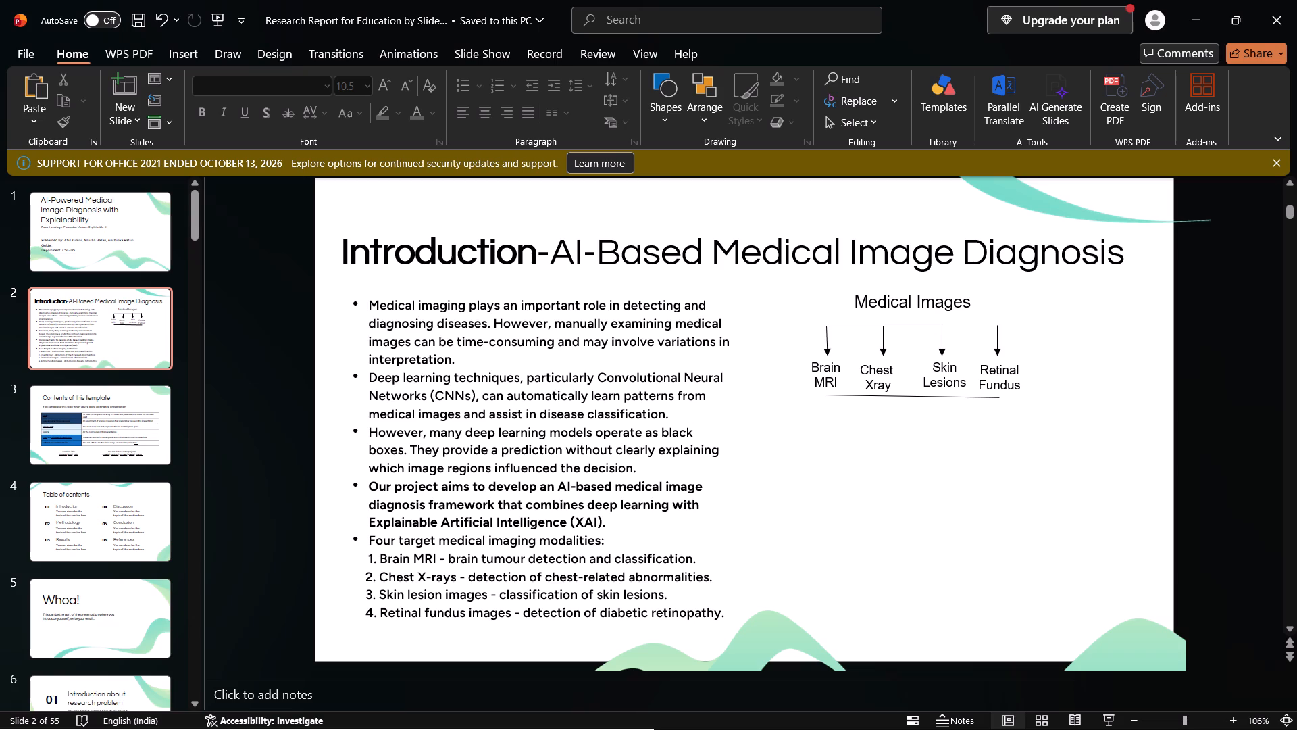
# Lower both ends of the line beneath the branch labels so it runs horizontally, with its end slightly beyond the Retinal Fundus arrow.
pyautogui.click(897, 397)
pyautogui.moveTo(825, 395); pyautogui.dragTo(825, 401)
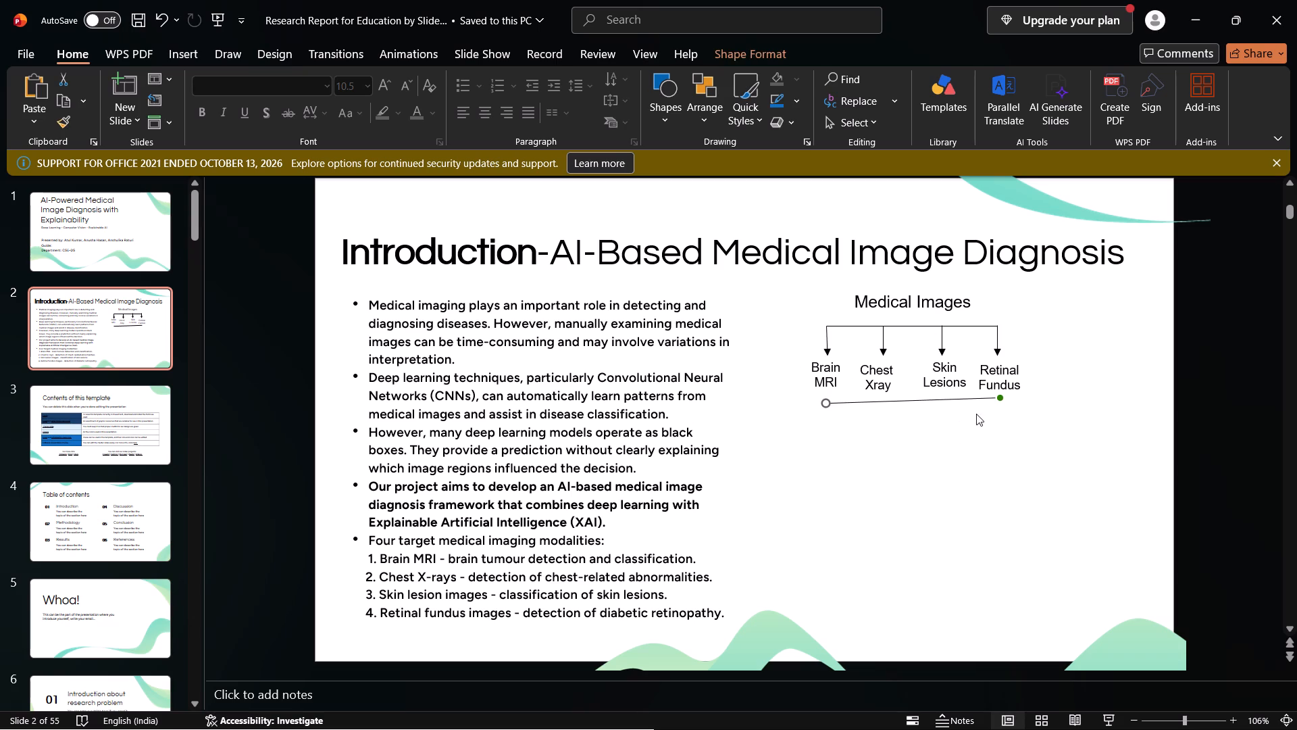
pyautogui.click(1001, 398)
pyautogui.moveTo(1002, 398); pyautogui.dragTo(1002, 401)
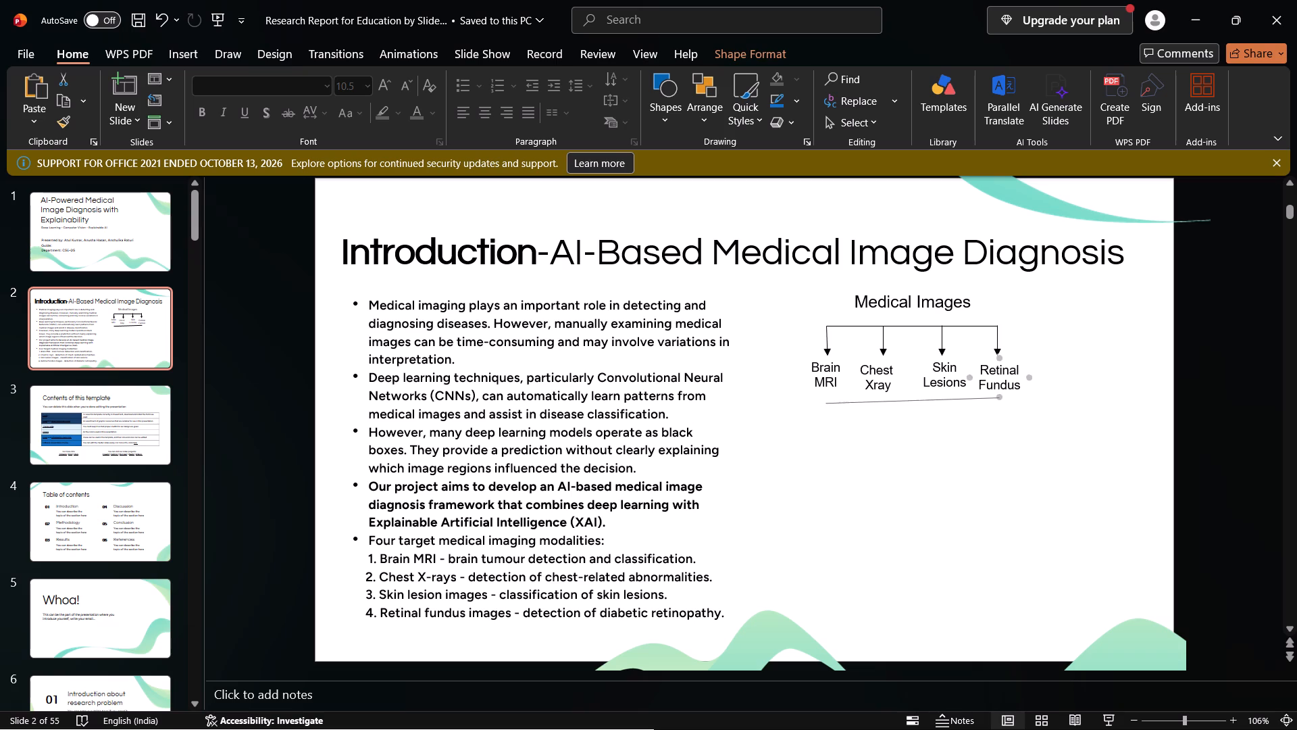
pyautogui.moveTo(1002, 401); pyautogui.dragTo(1007, 405)
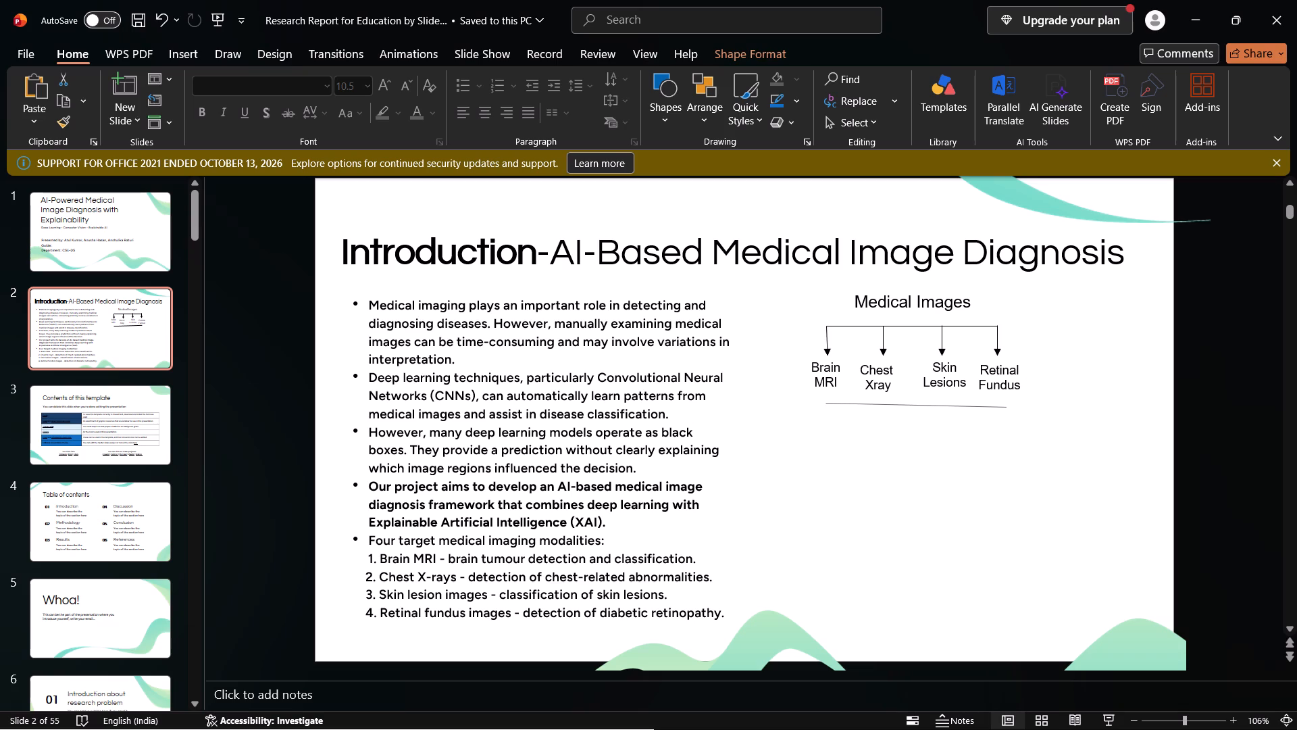
pyautogui.moveTo(1007, 405); pyautogui.dragTo(1007, 406)
pyautogui.moveTo(1007, 406); pyautogui.dragTo(1010, 404)
pyautogui.click(1010, 436)
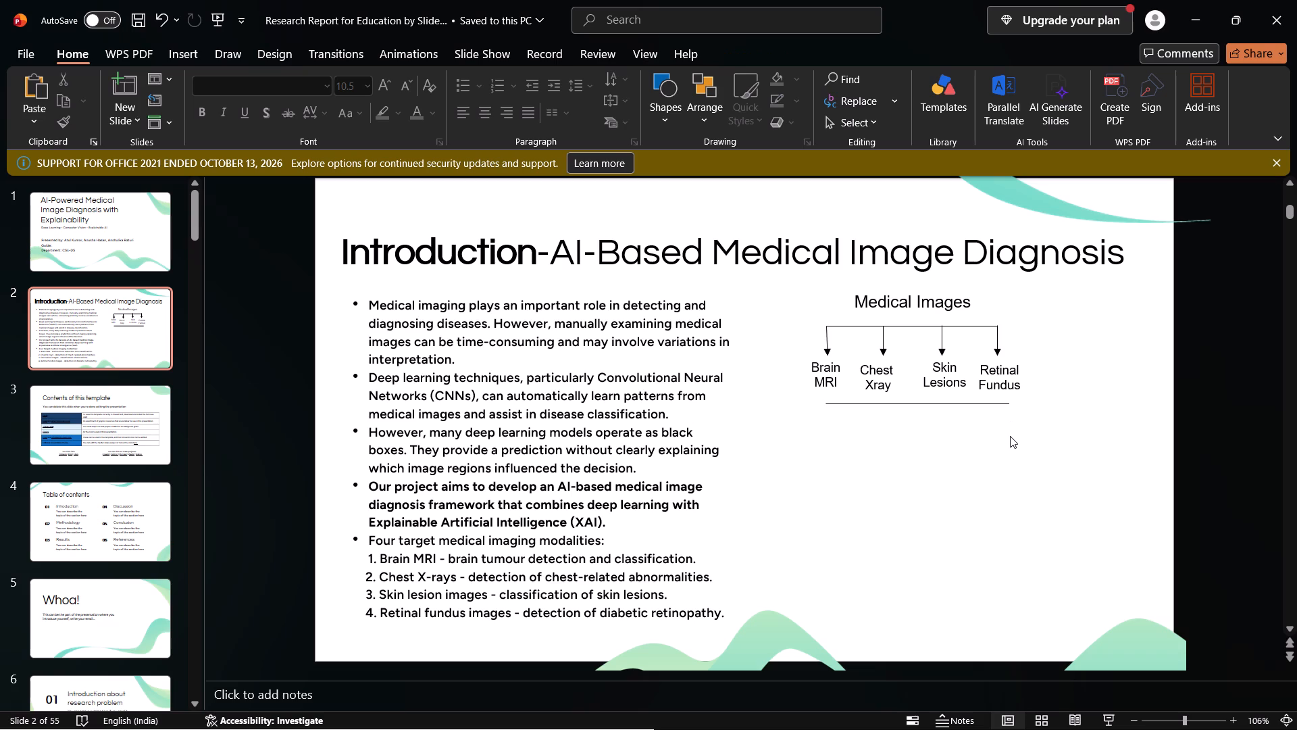
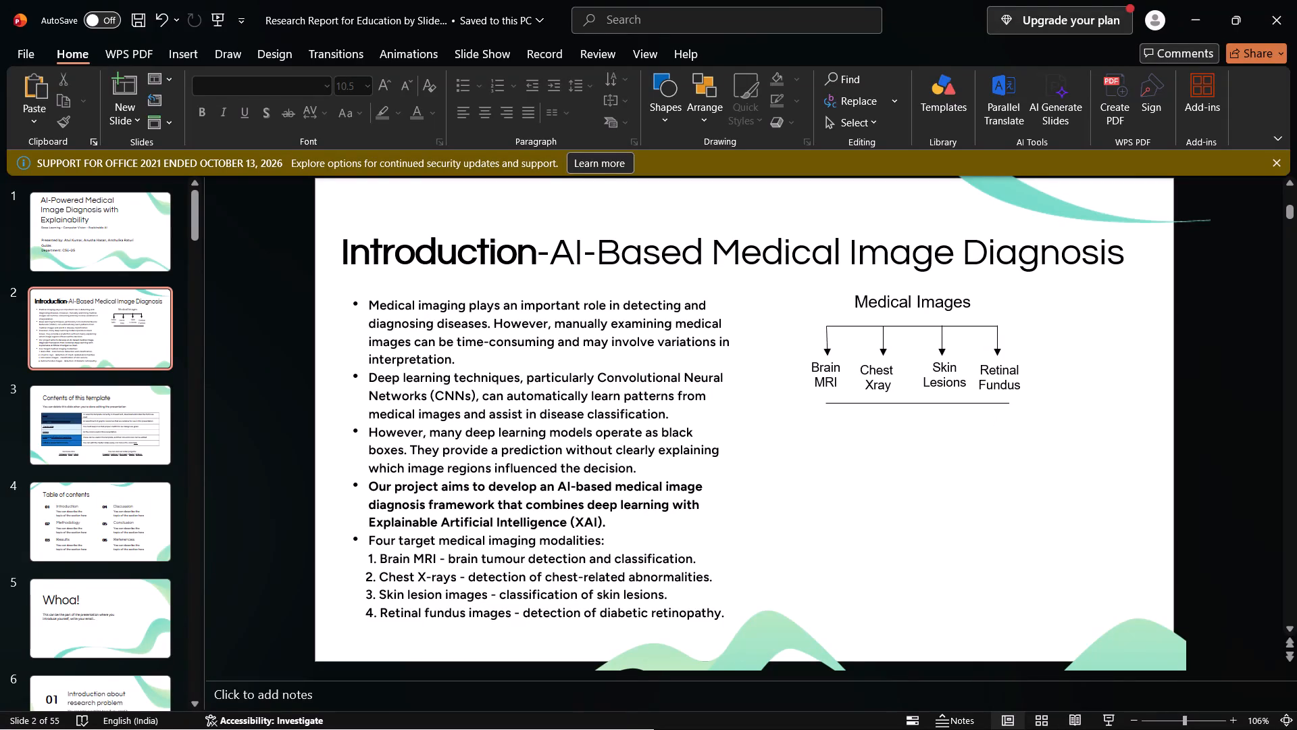
# Draw a vertical straight line about 0.51 cm long down from the Brain MRI end of the horizontal line beneath the labels.
pyautogui.click(178, 48)
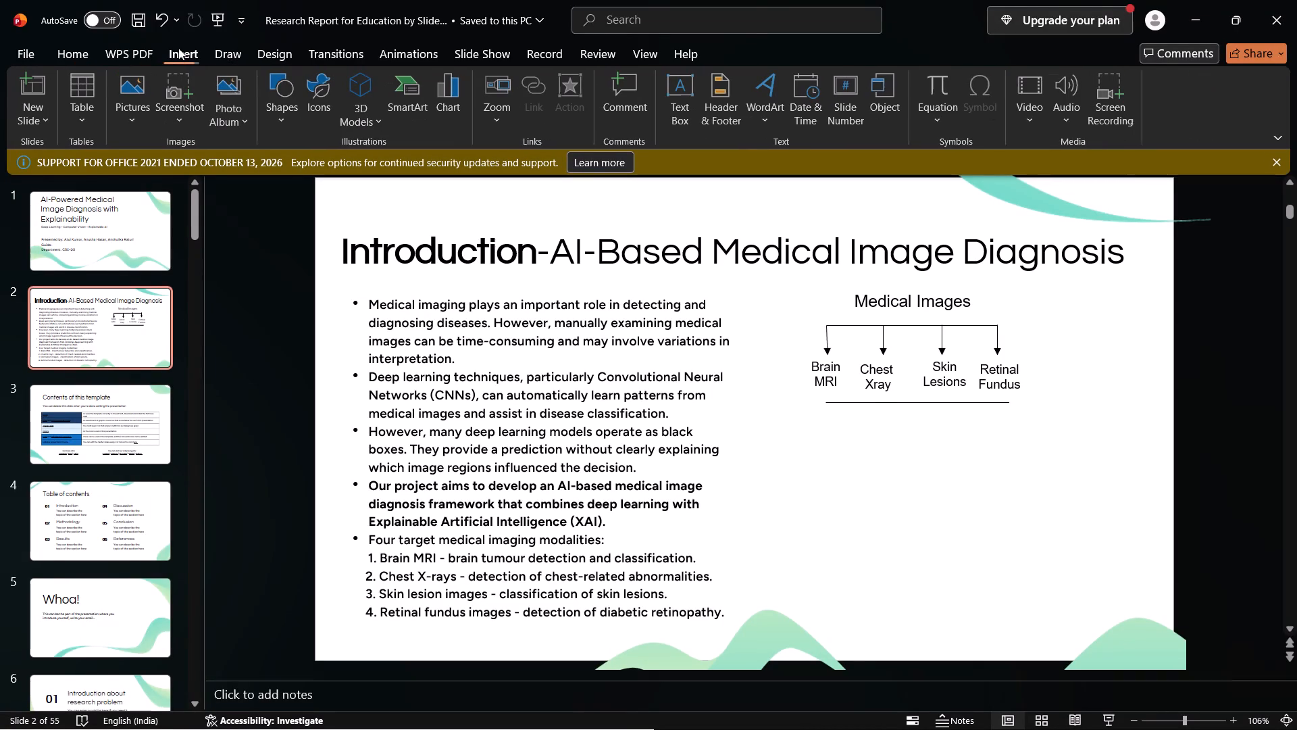
pyautogui.click(77, 50)
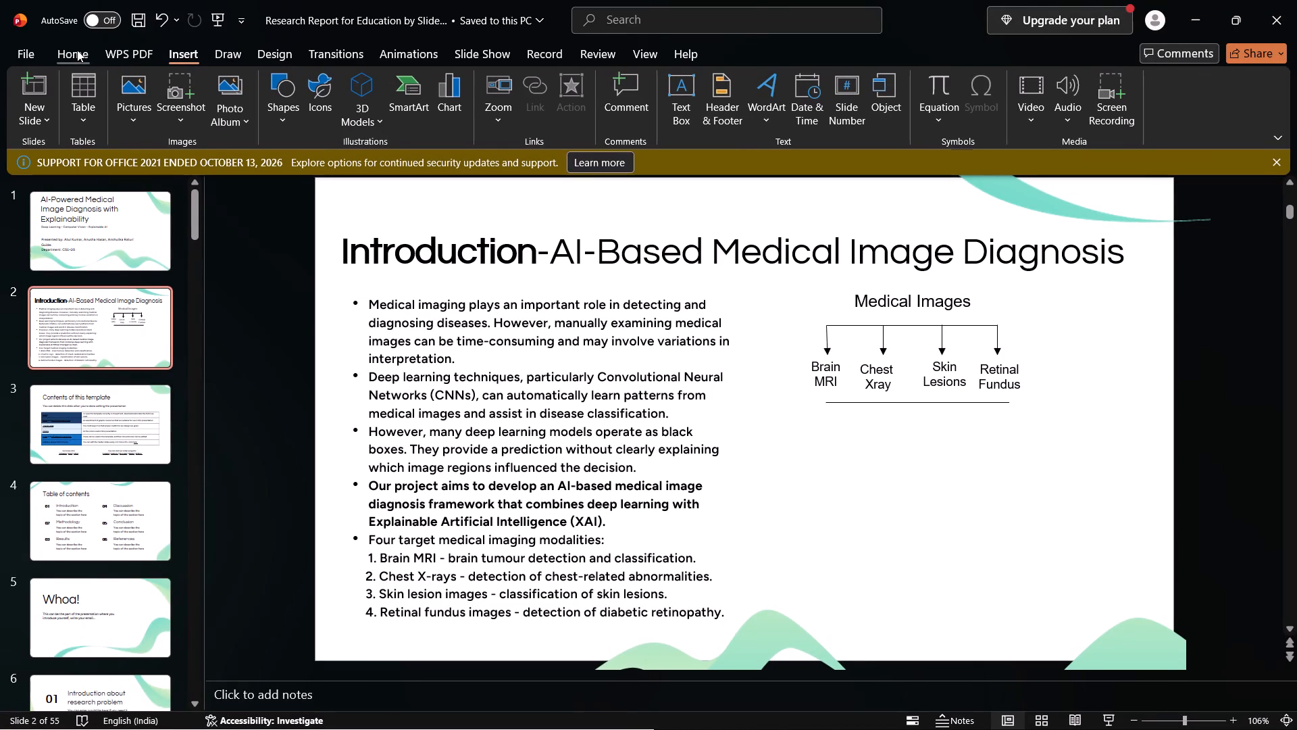
pyautogui.click(655, 119)
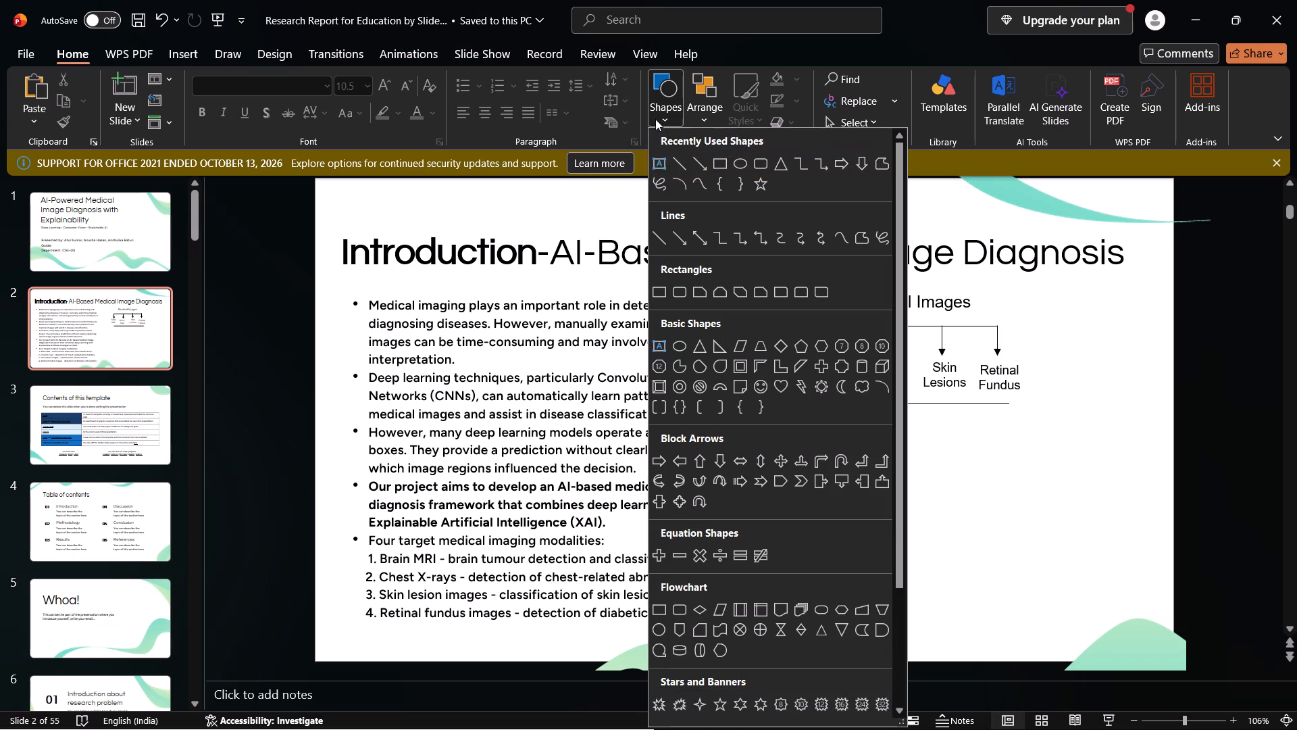
pyautogui.click(677, 160)
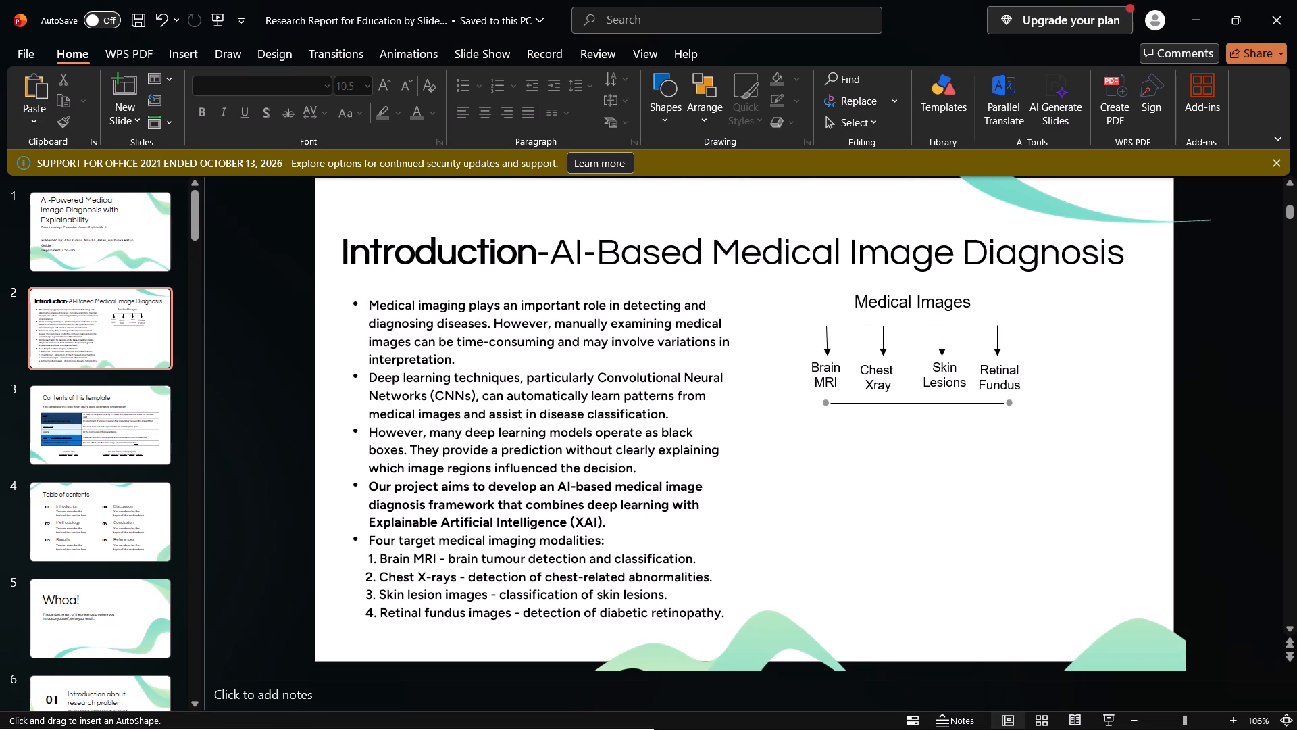
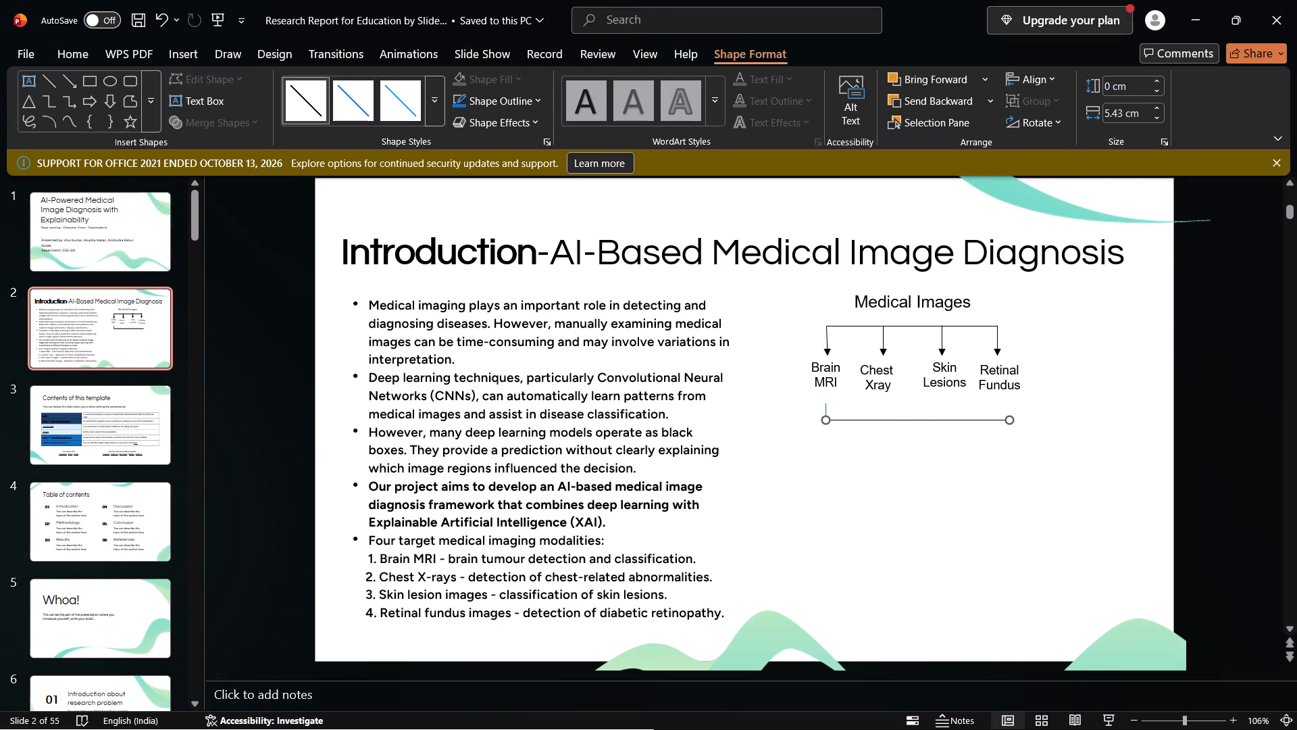
# Apply the black line style to the short vertical line beneath Brain MRI.
pyautogui.click(824, 406)
pyautogui.click(311, 90)
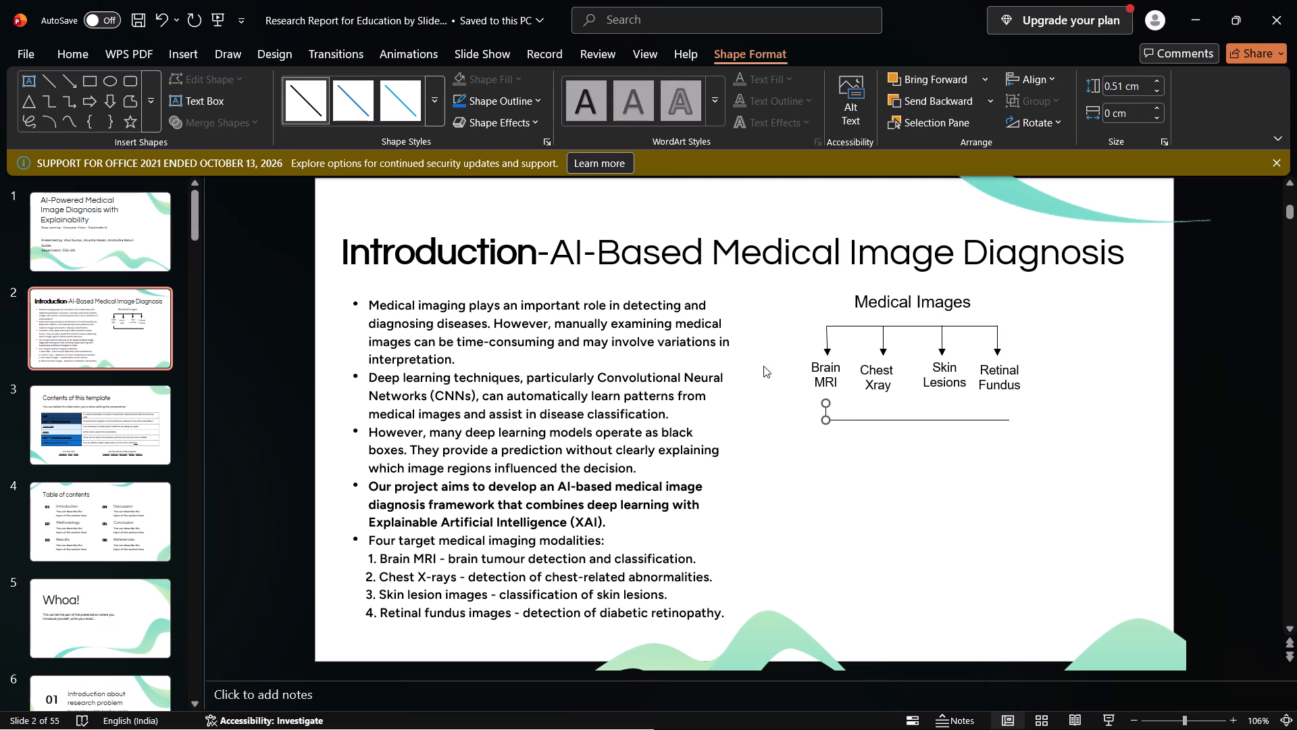
# Duplicate the short vertical line three times and place the copies beneath Chest Xray, Skin Lesions and Retinal Fundus, reaching the horizontal line.
pyautogui.hotkey('ctrl', 'c')
pyautogui.hotkey('ctrl', 'v')
pyautogui.hotkey('ctrl', 'v')
pyautogui.hotkey('ctrl', 'v')
pyautogui.moveTo(839, 429); pyautogui.dragTo(860, 416)
pyautogui.moveTo(860, 416); pyautogui.dragTo(875, 416)
pyautogui.moveTo(855, 438); pyautogui.dragTo(941, 411)
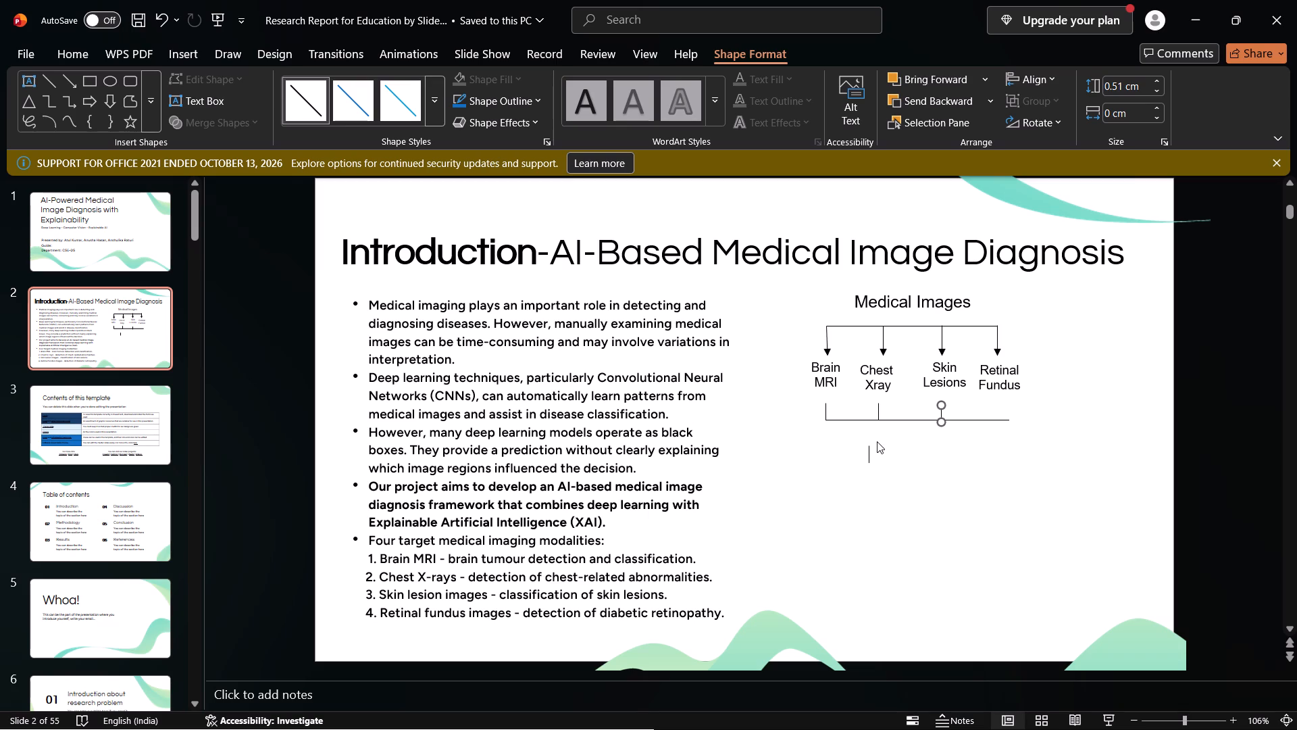
pyautogui.moveTo(867, 447); pyautogui.dragTo(992, 399)
pyautogui.moveTo(992, 399); pyautogui.dragTo(996, 399)
pyautogui.moveTo(996, 399); pyautogui.dragTo(998, 404)
# Shorten the lower horizontal line so it ends at the vertical line beneath Retinal Fundus.
pyautogui.click(967, 422)
pyautogui.moveTo(1013, 421); pyautogui.dragTo(1002, 421)
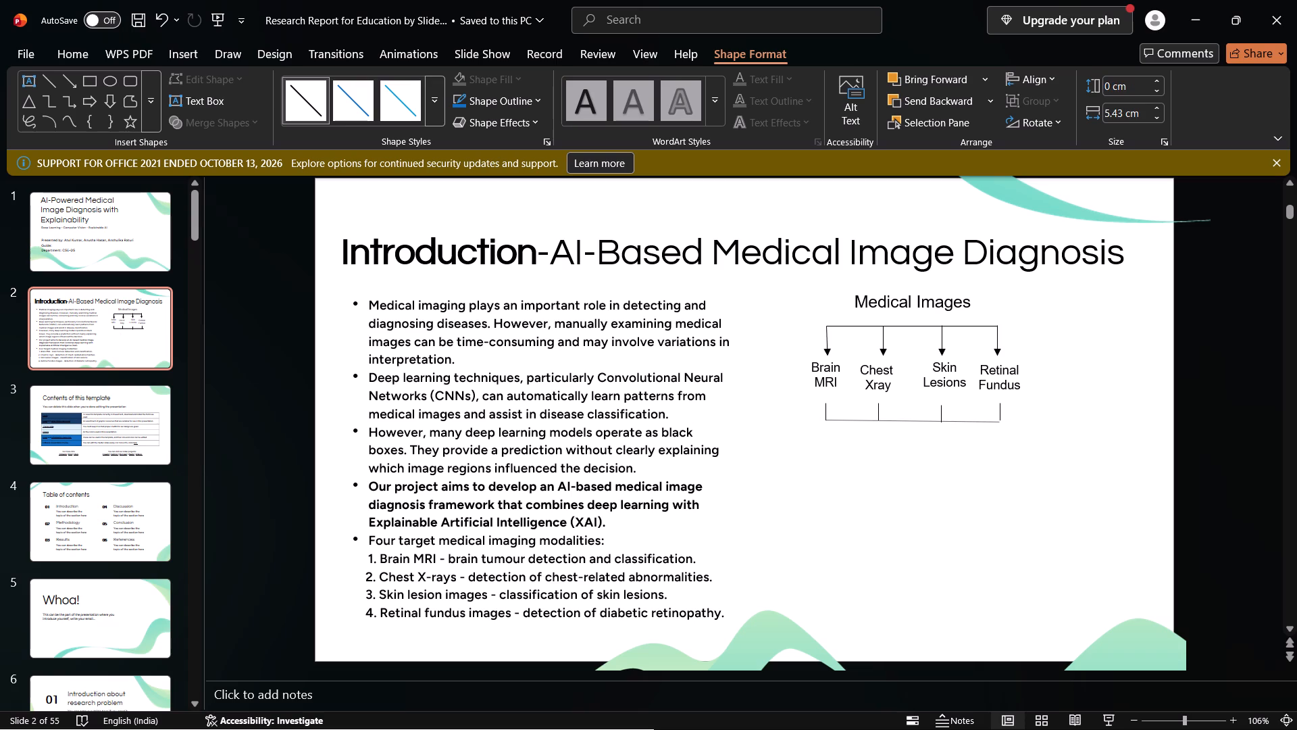
pyautogui.moveTo(1002, 421); pyautogui.dragTo(1001, 421)
pyautogui.click(994, 470)
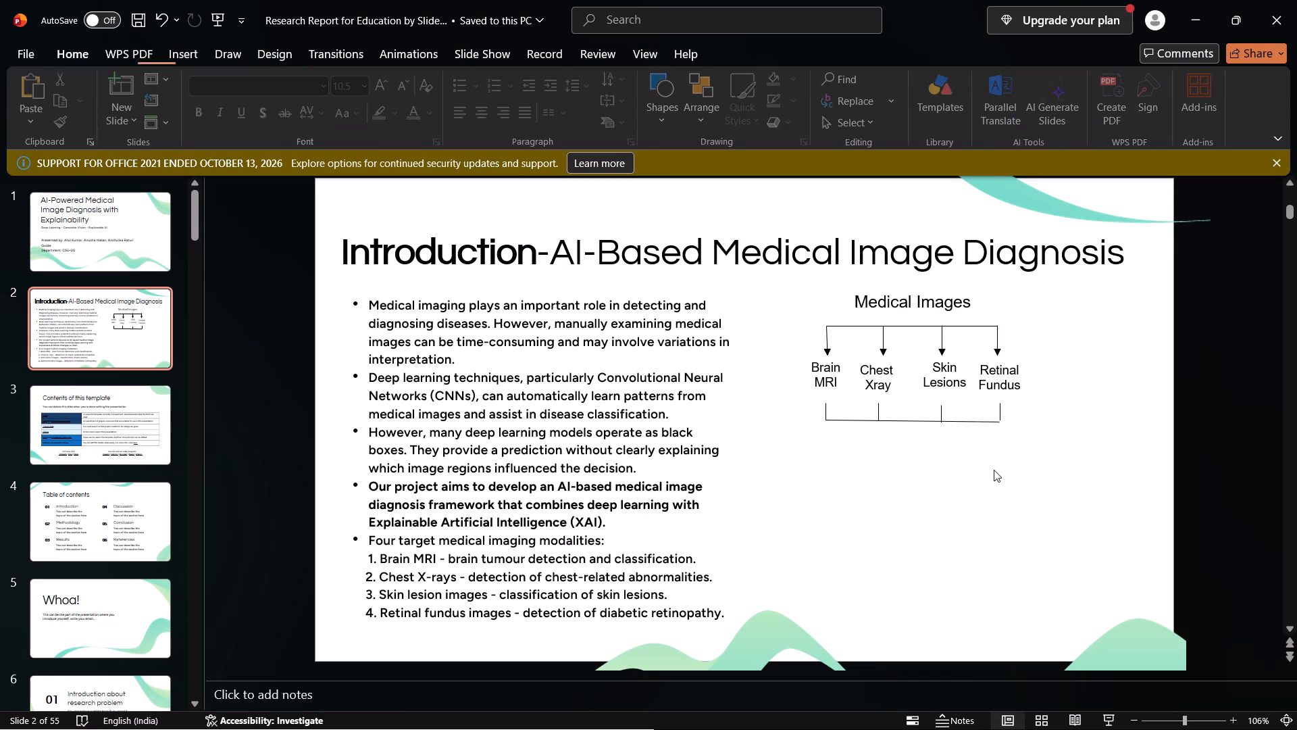
pyautogui.click(1000, 409)
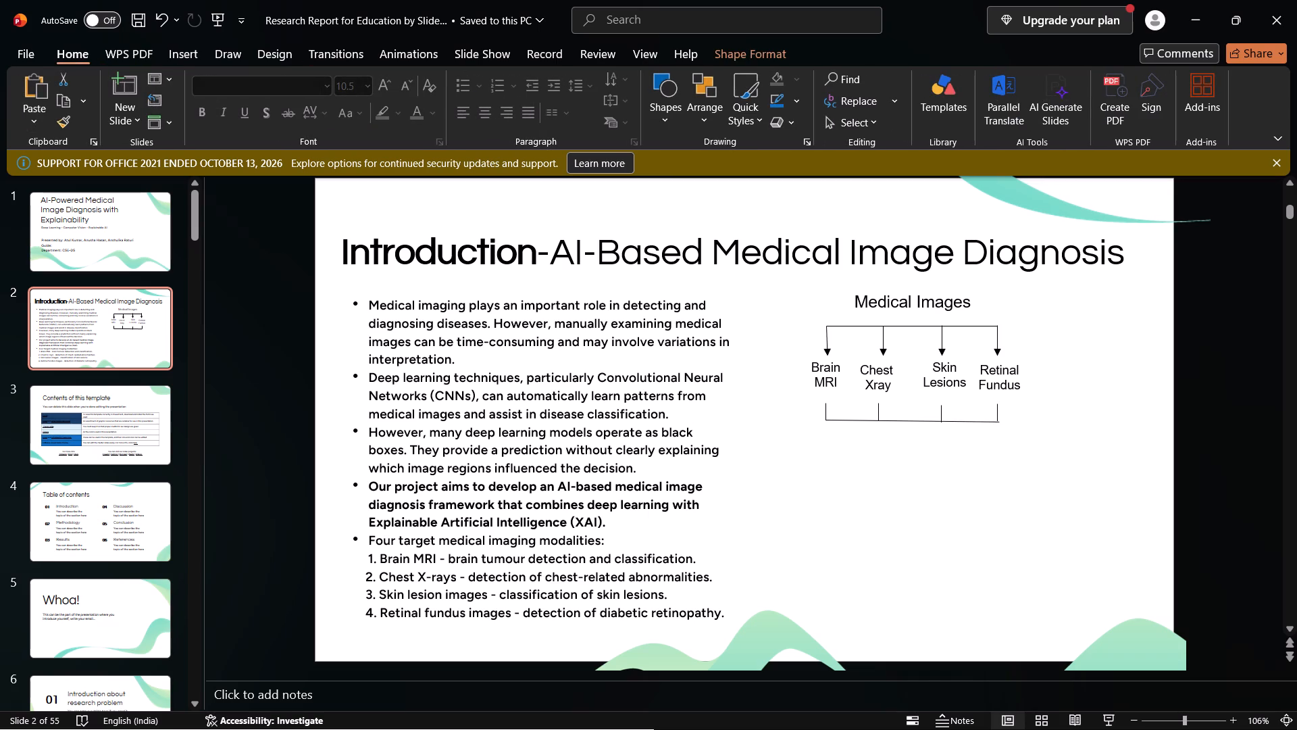
pyautogui.click(957, 487)
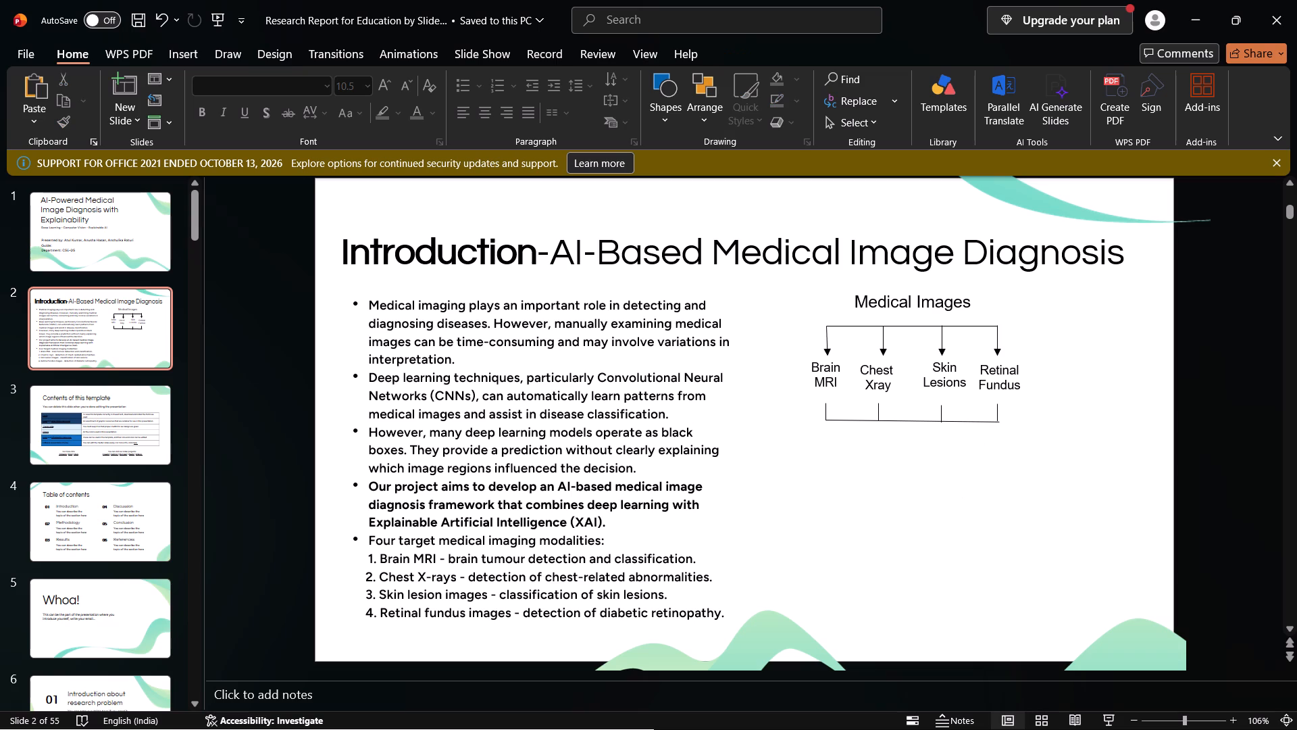
pyautogui.click(986, 422)
# Switch to WhatsApp.
pyautogui.click(599, 707)
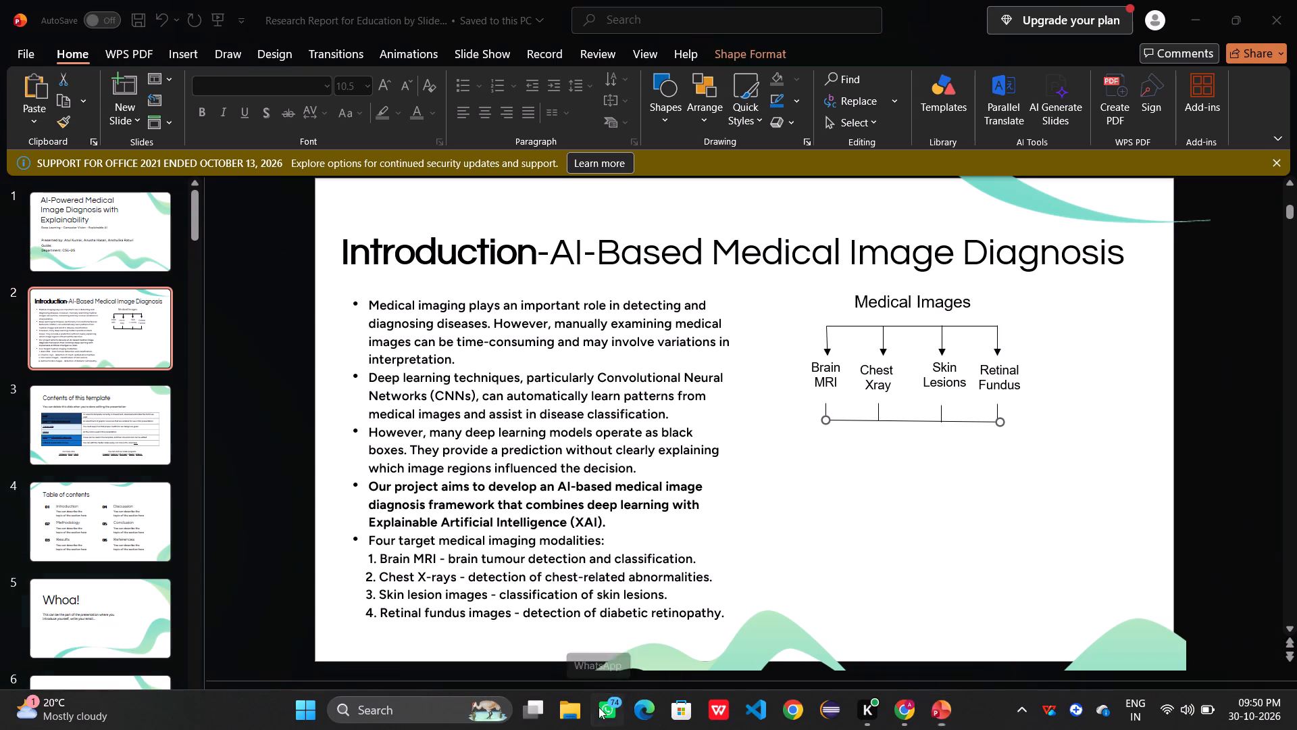